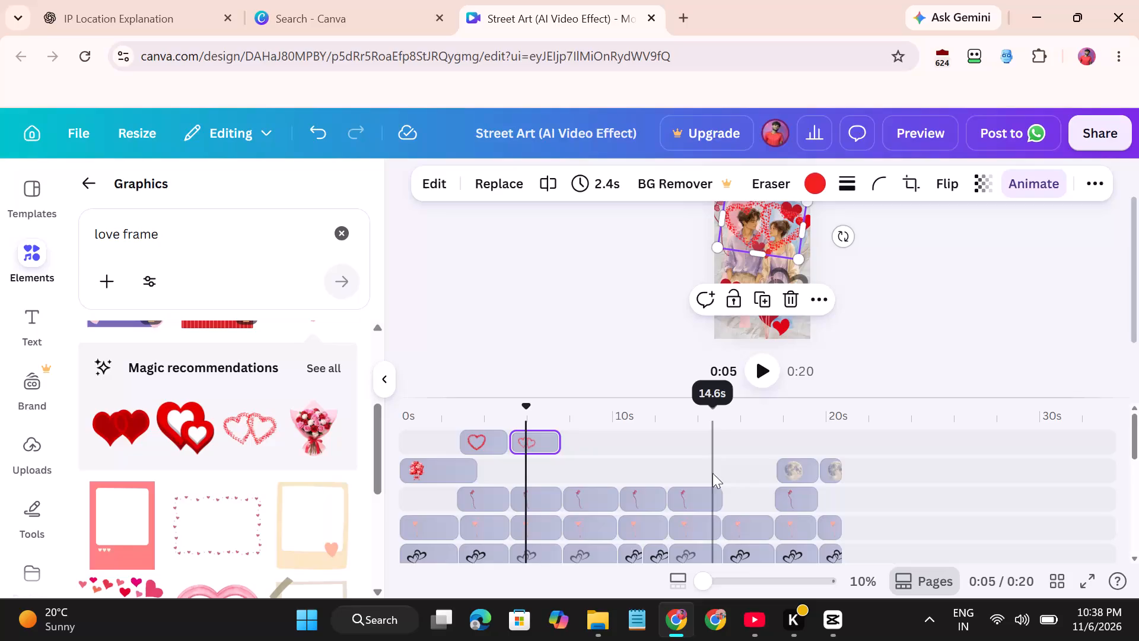
Enlarge the first couple image at the start of the video and recentre it across the page's width.
click(707, 458)
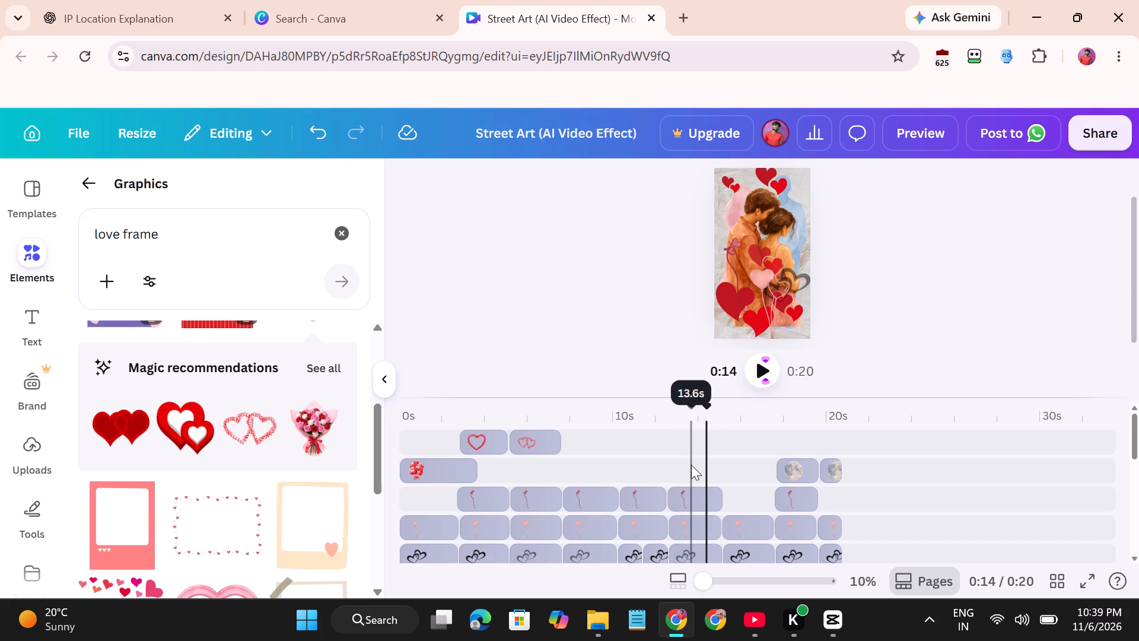
scroll(691, 464, down, 2)
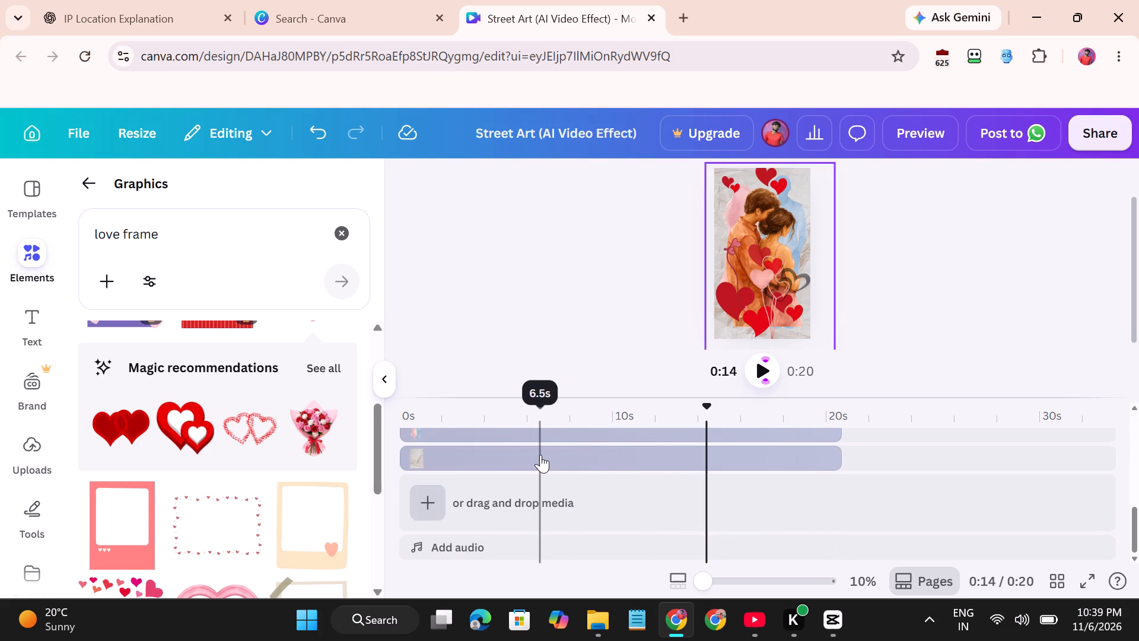
scroll(540, 455, up, 1)
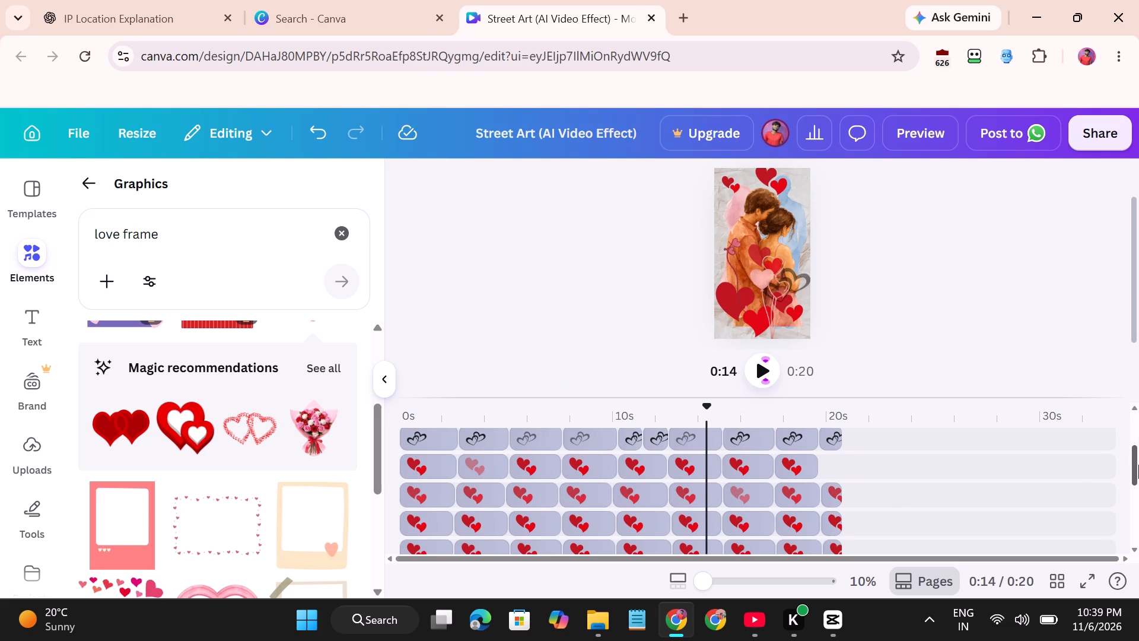
drag(1138, 464, 1138, 496)
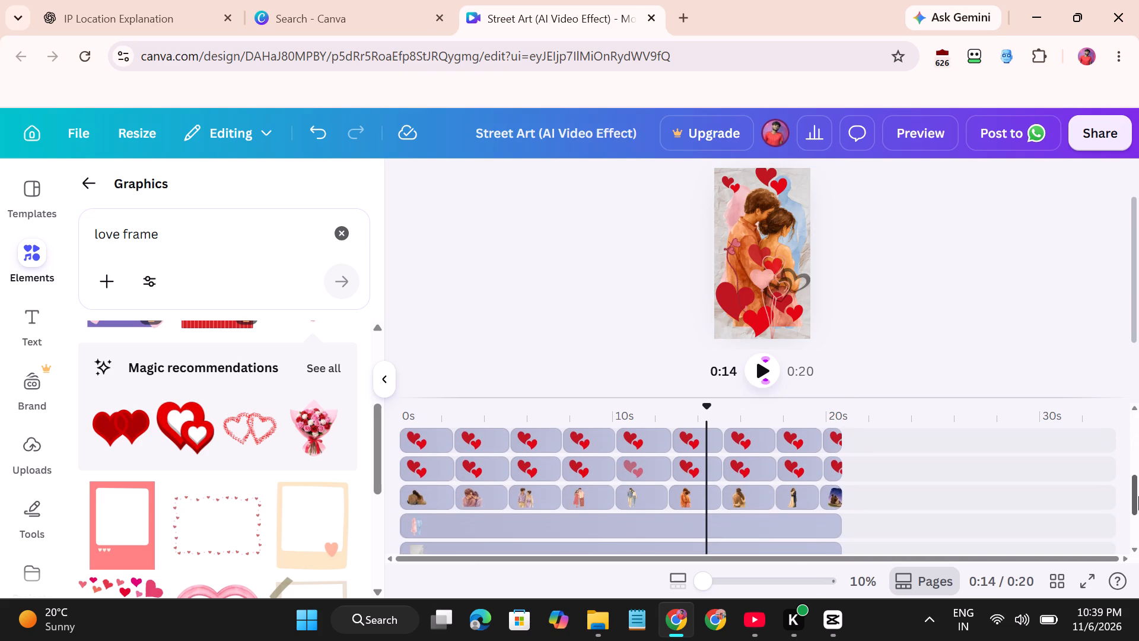
drag(1138, 496, 1136, 493)
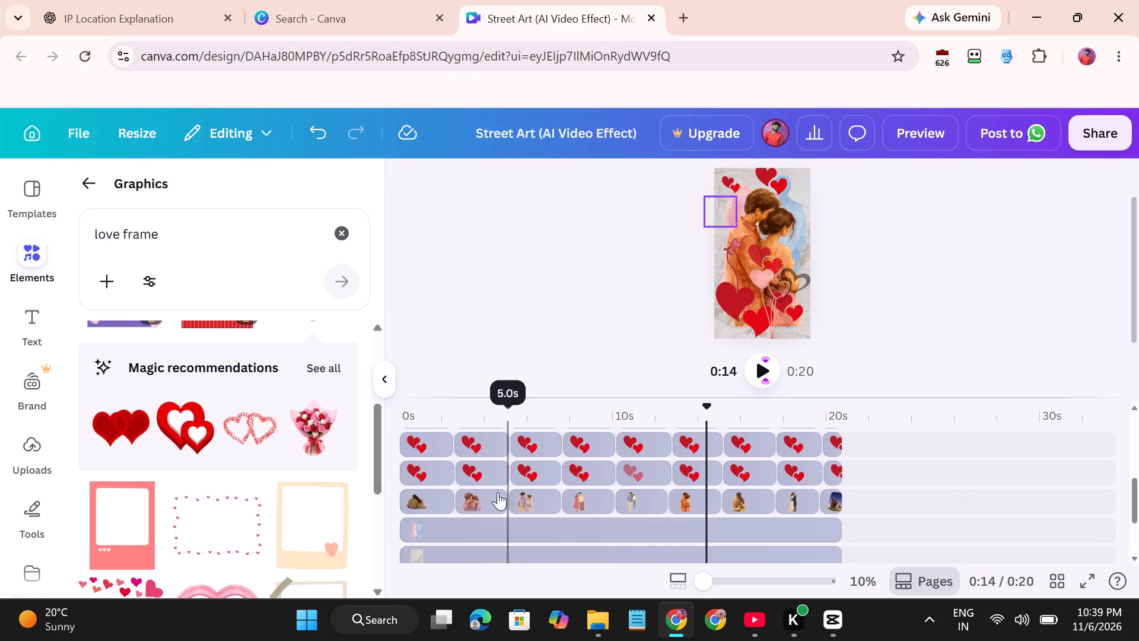
click(431, 475)
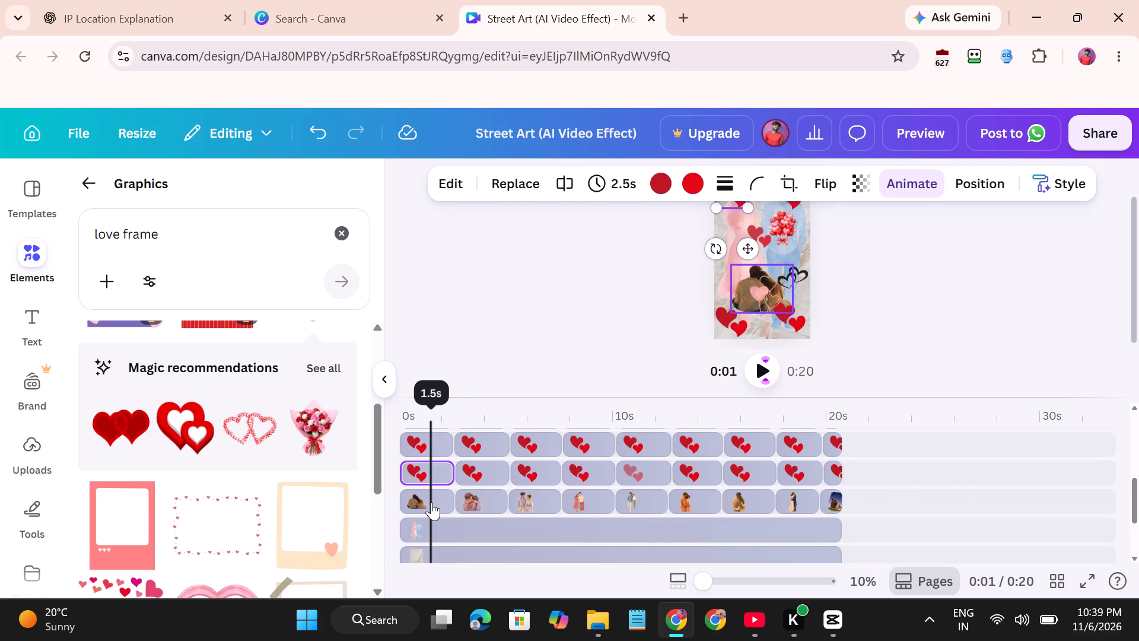
click(750, 278)
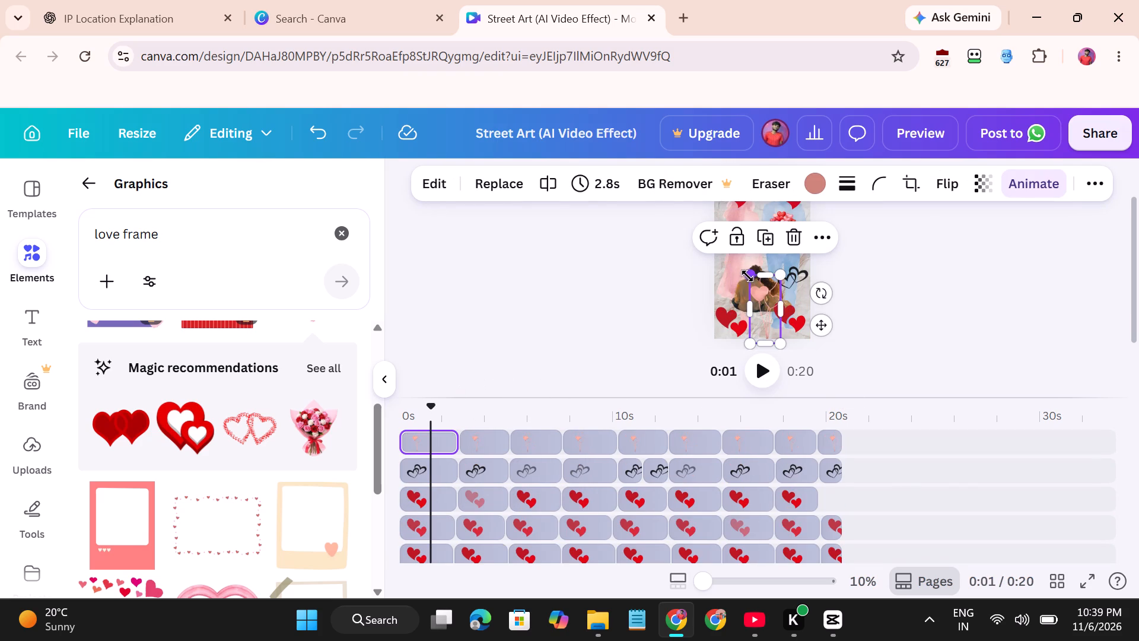
click(733, 278)
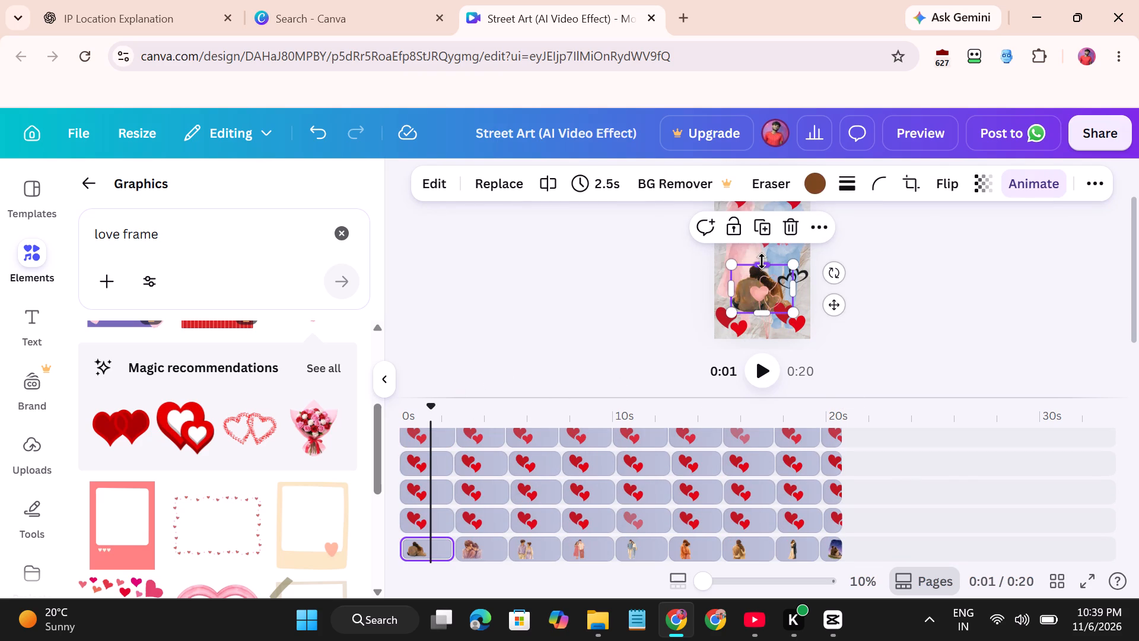
drag(794, 268, 817, 244)
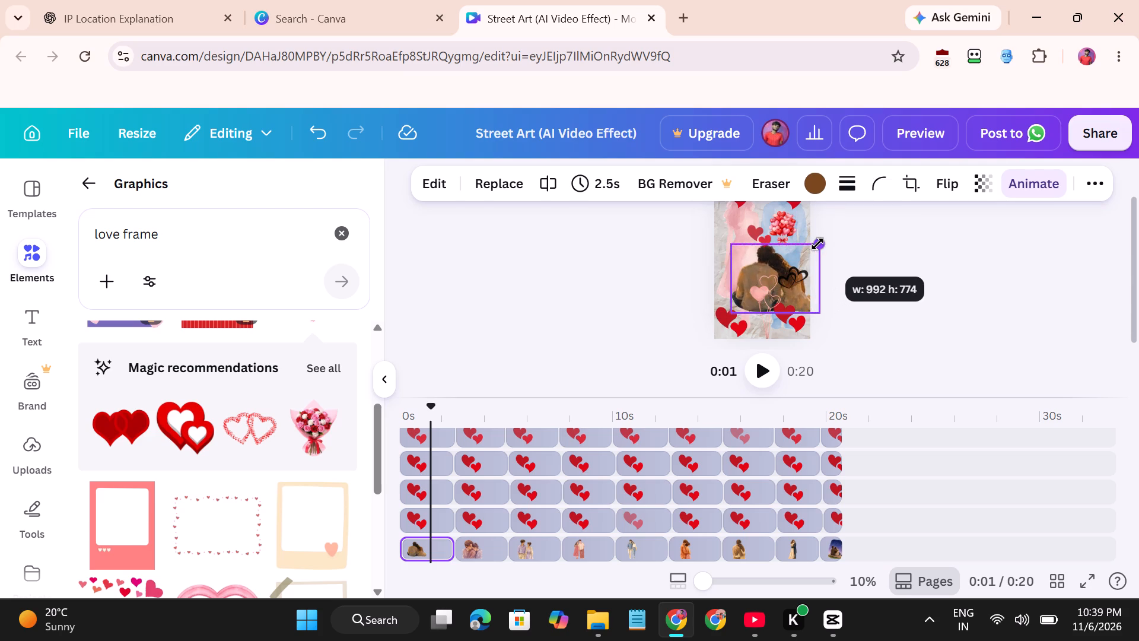
drag(817, 244, 807, 242)
drag(800, 295, 793, 293)
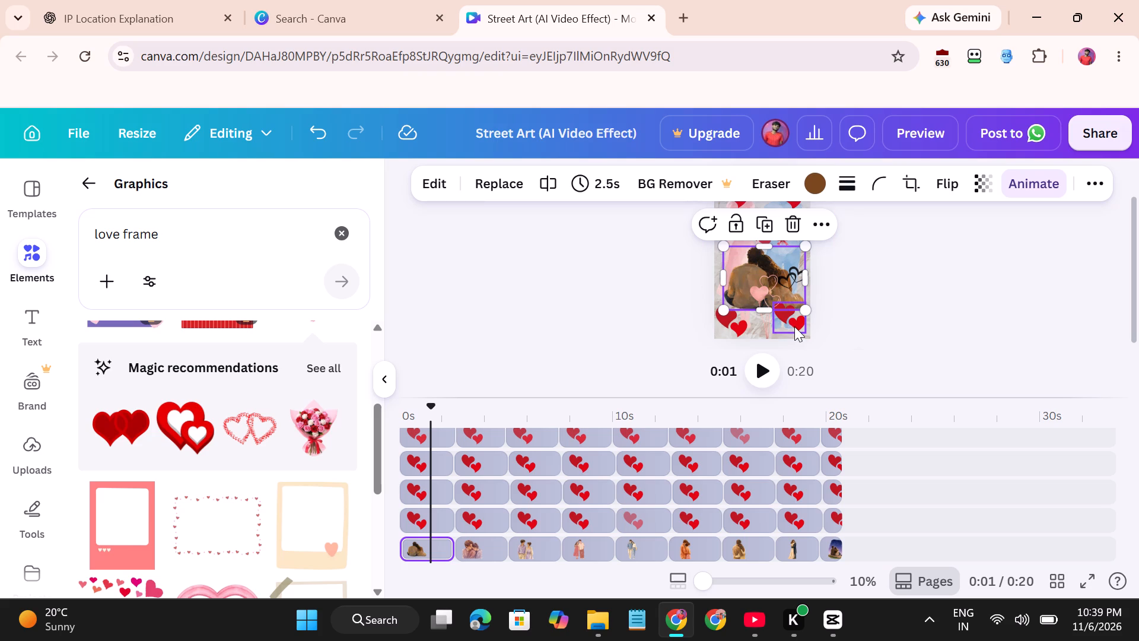
Play the video from 0:01 through to the end to review it.
click(761, 375)
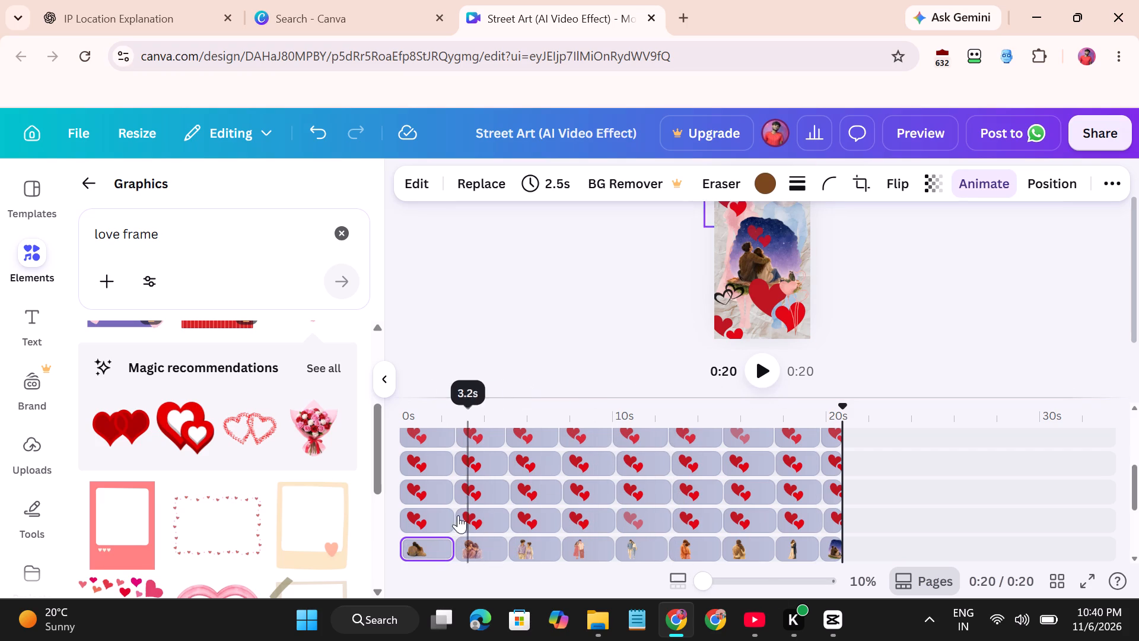
Try the Drift and Tectonic animations on the first couple image, settling on Pan.
click(431, 478)
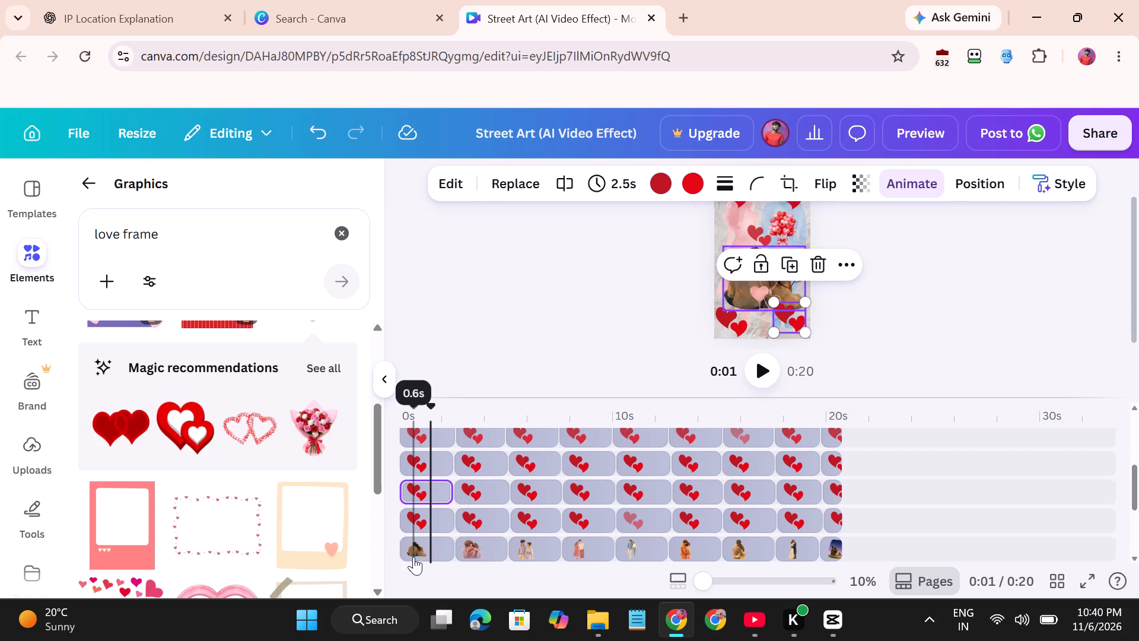
click(746, 294)
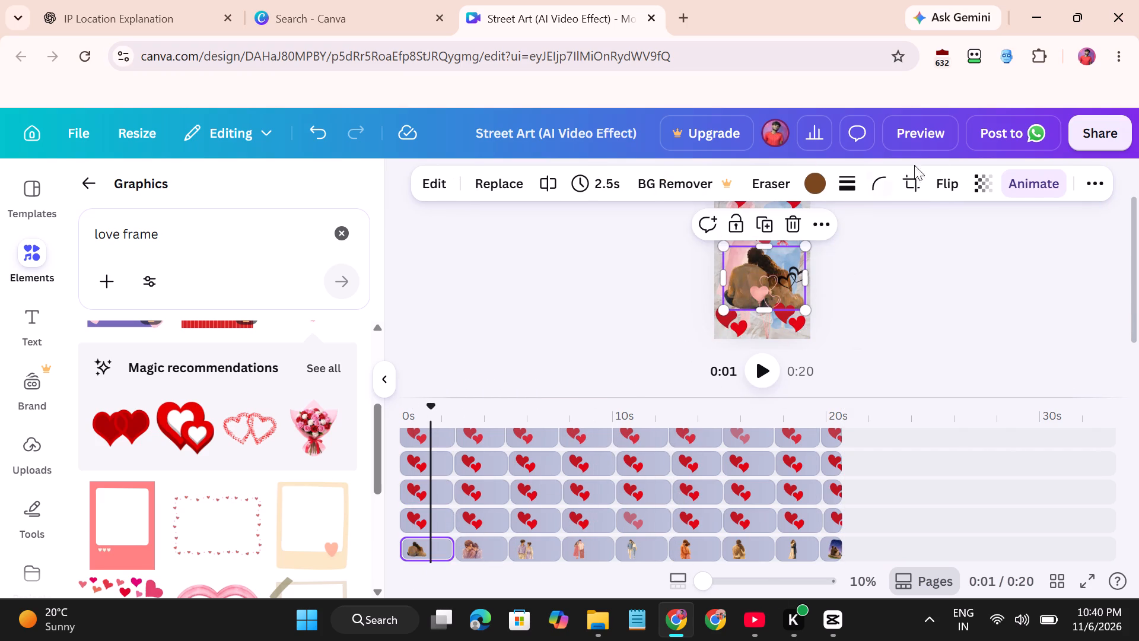
click(1028, 179)
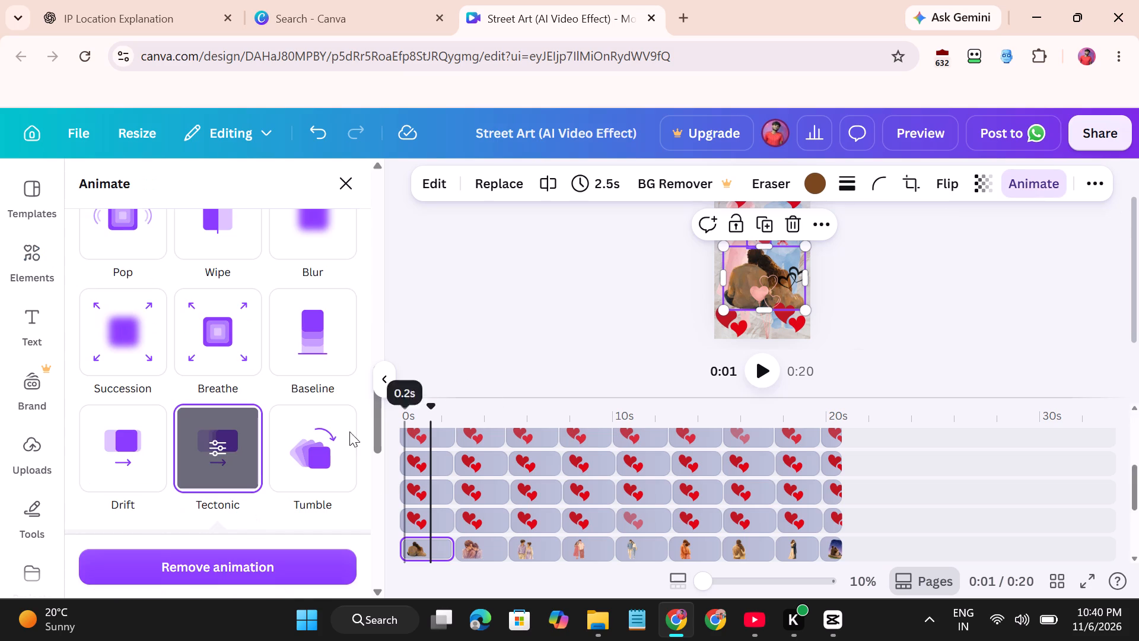
click(130, 437)
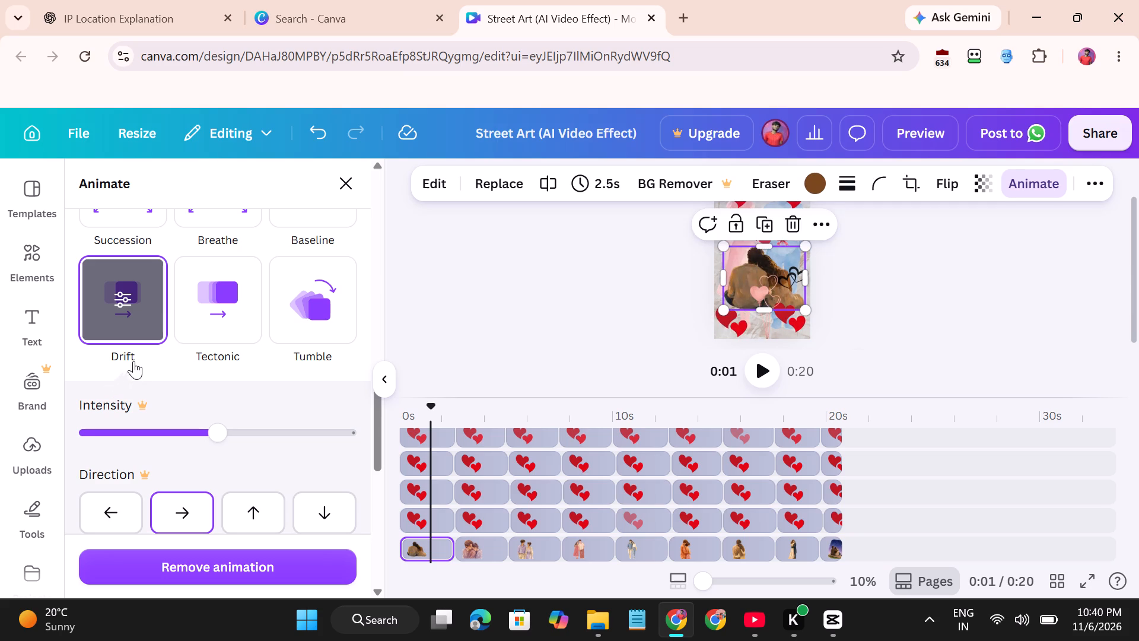
click(198, 313)
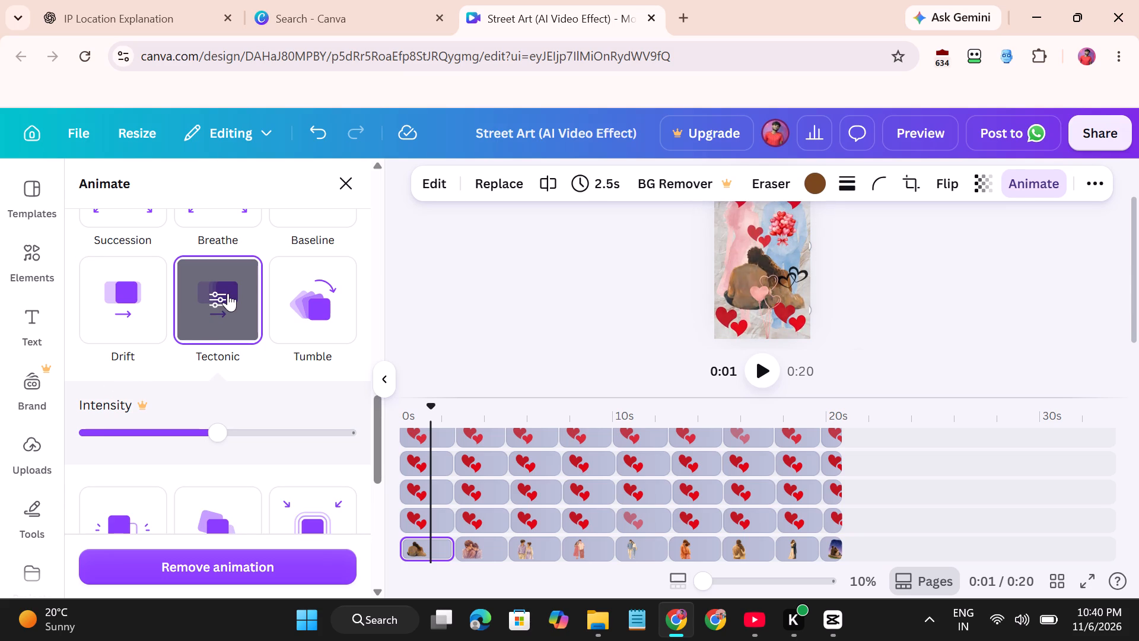
scroll(228, 293, up, 2)
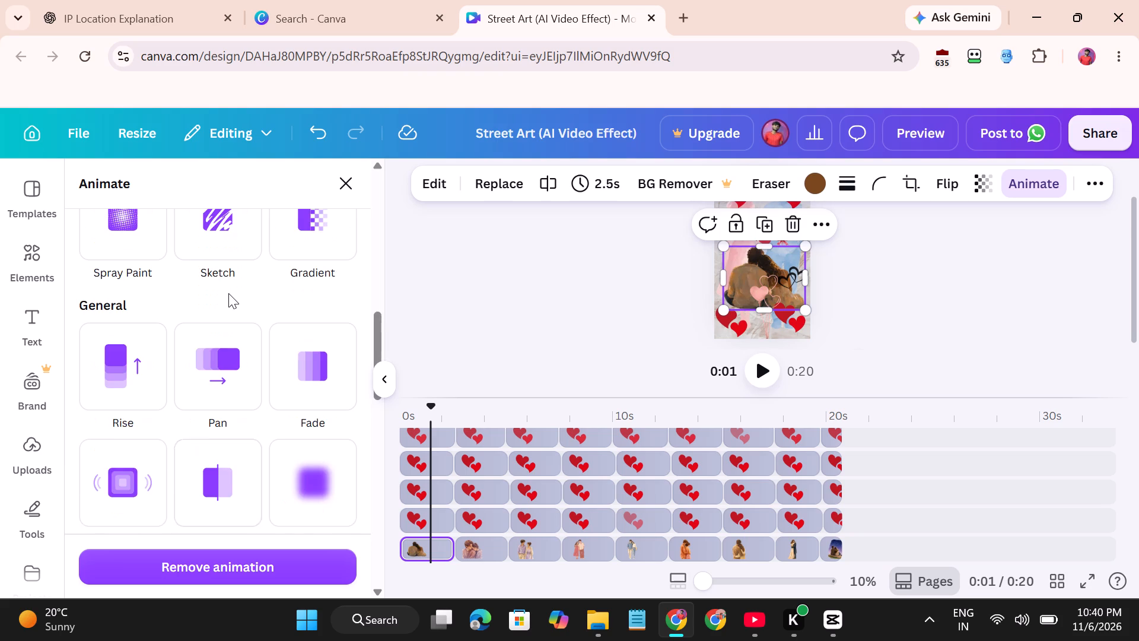
scroll(228, 293, up, 1)
scroll(228, 293, down, 1)
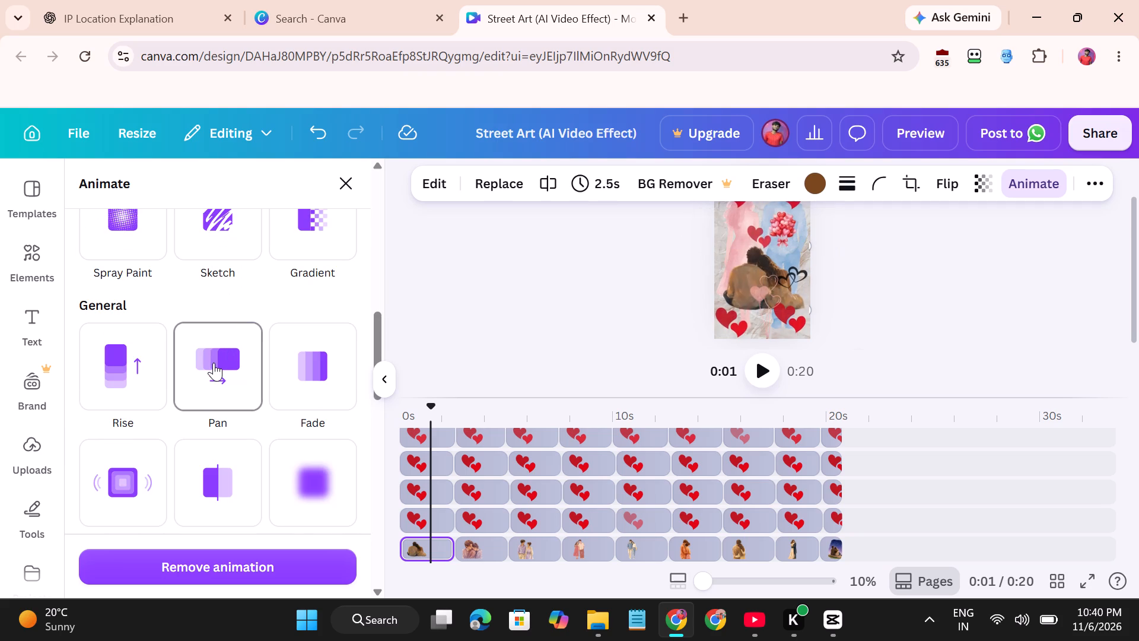
click(214, 363)
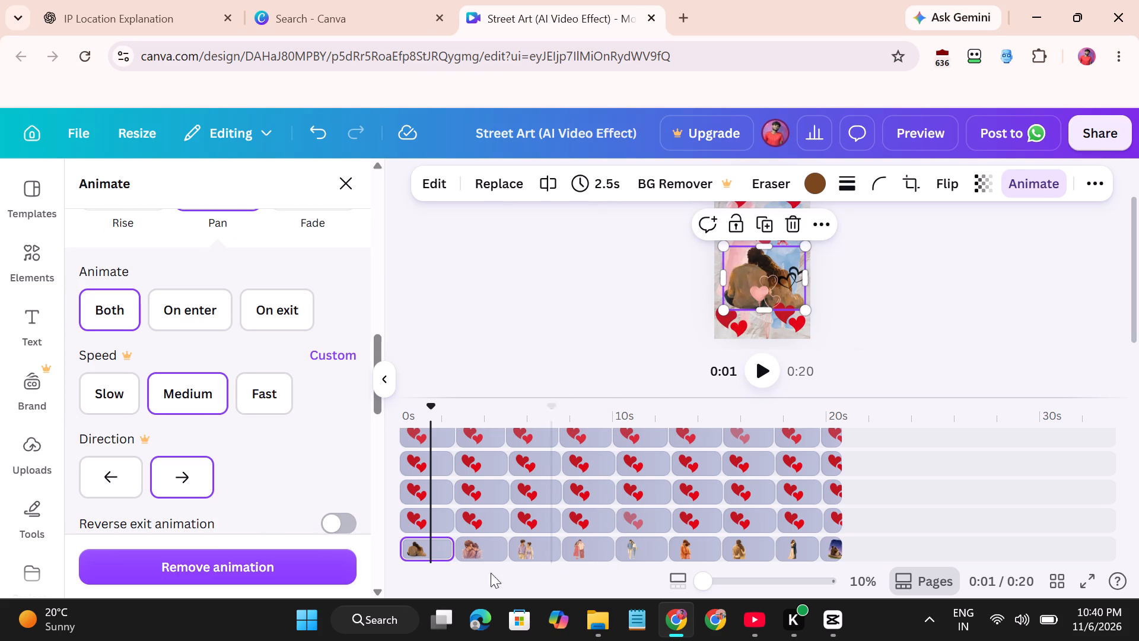
Enlarge the second couple image to about 862 × 858 so it fills the heart frame.
click(475, 545)
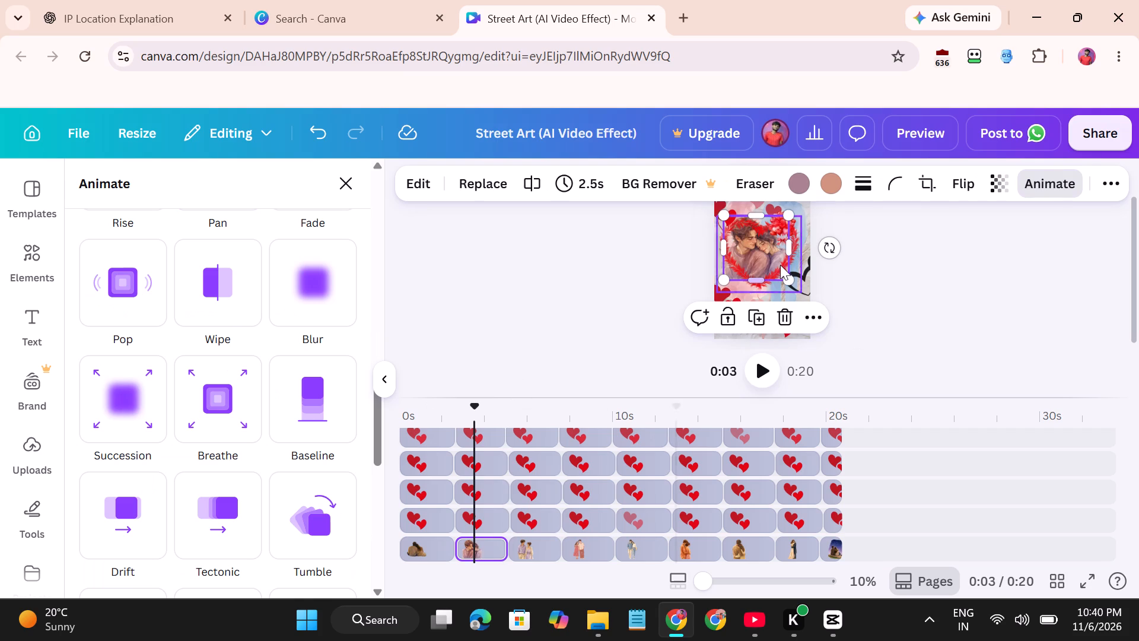
drag(793, 280, 780, 269)
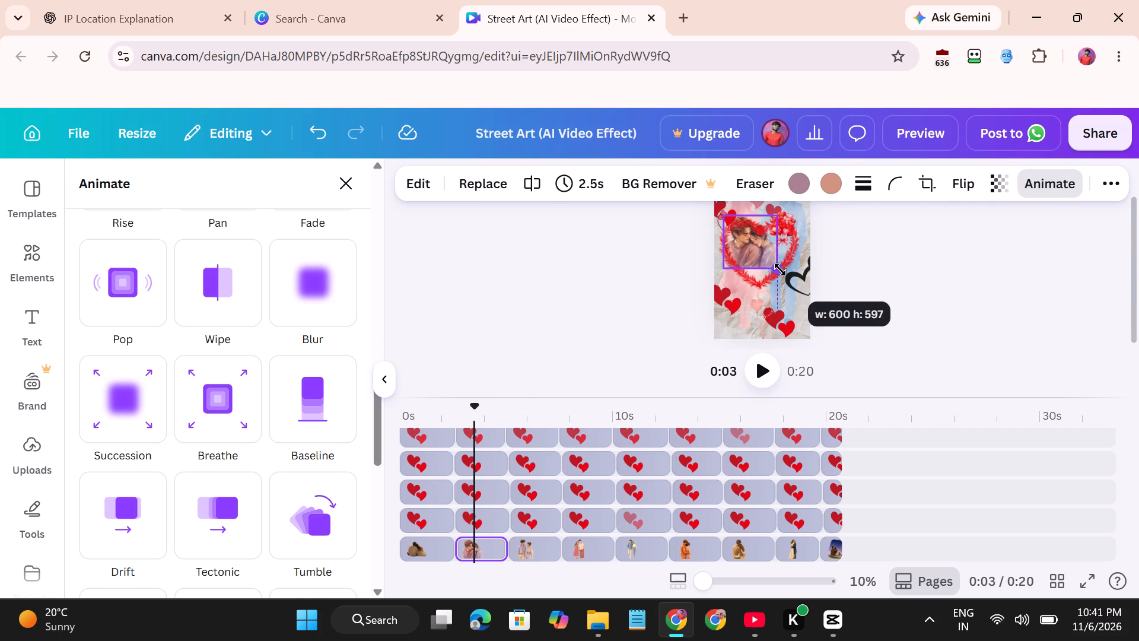
drag(780, 269, 802, 293)
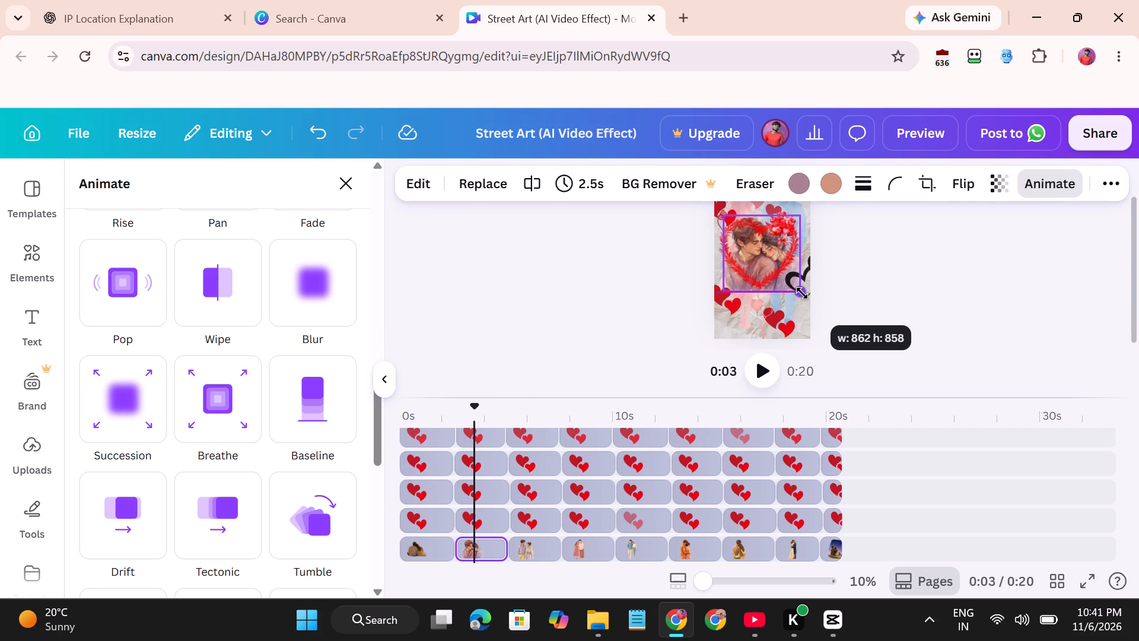
Apply the Baseline animation to the second couple image.
click(756, 242)
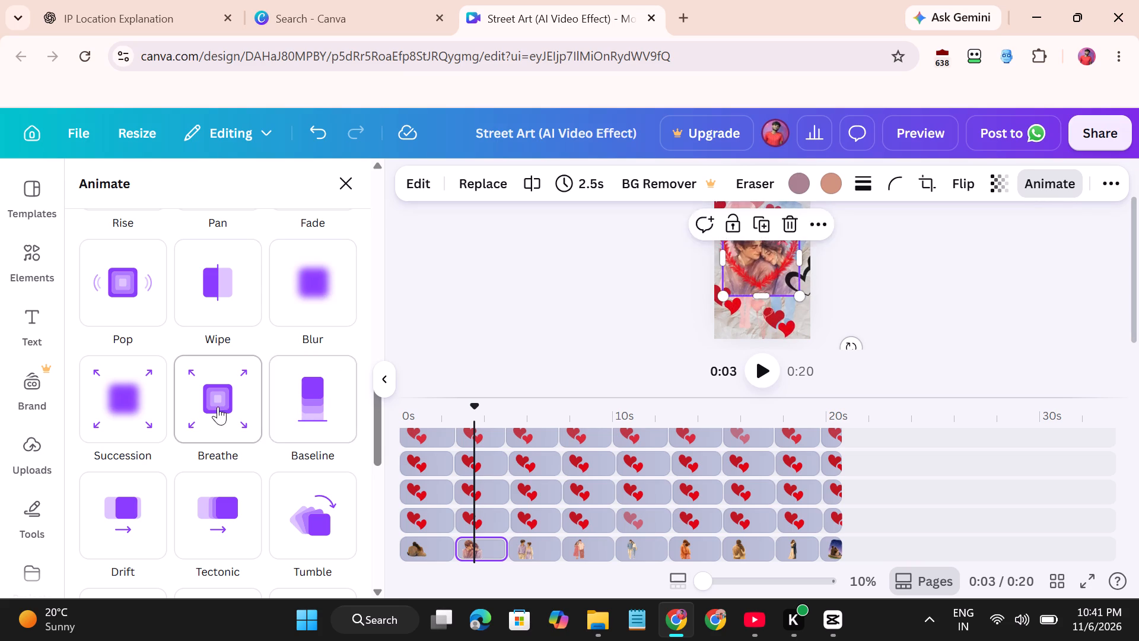
click(318, 395)
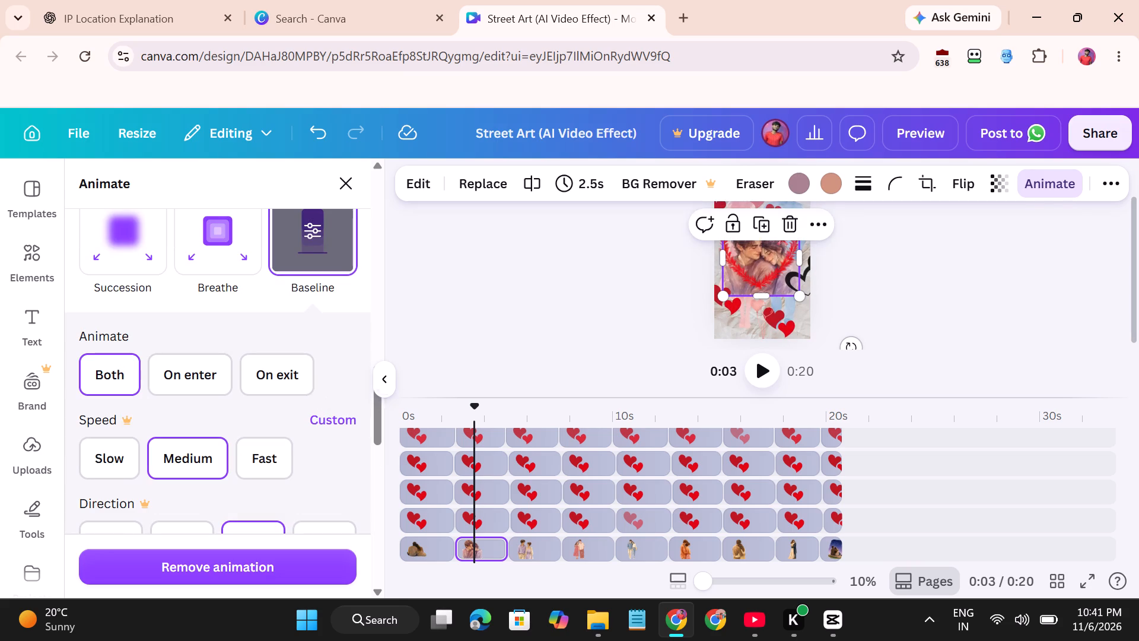
Apply the Pan animation to the third couple image, the one at 0:06 in the timeline.
click(533, 542)
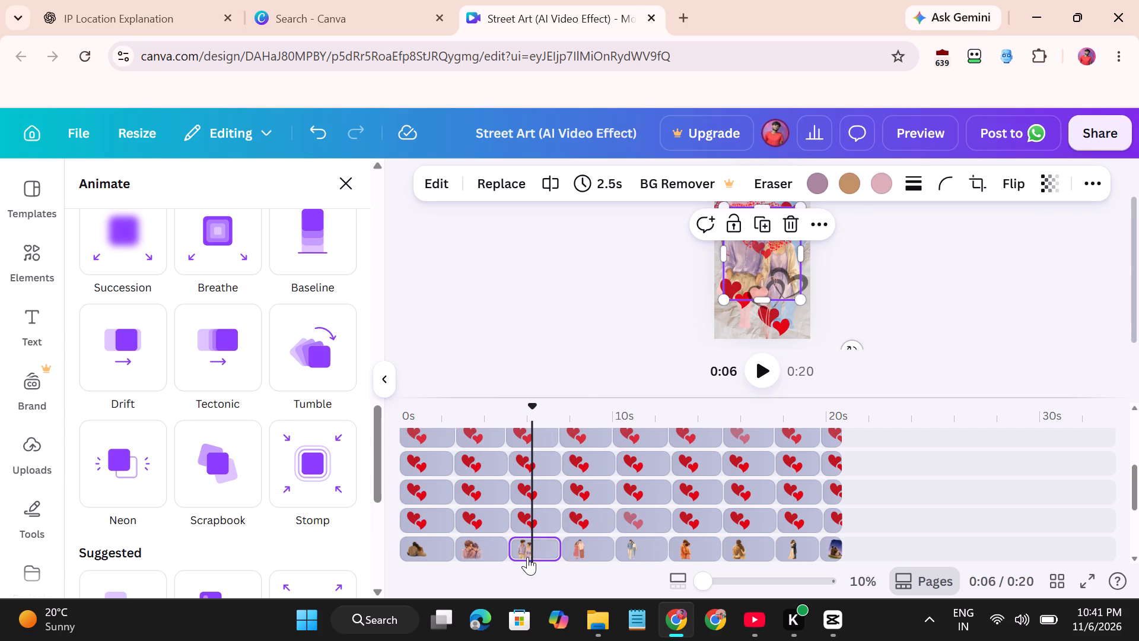
click(746, 256)
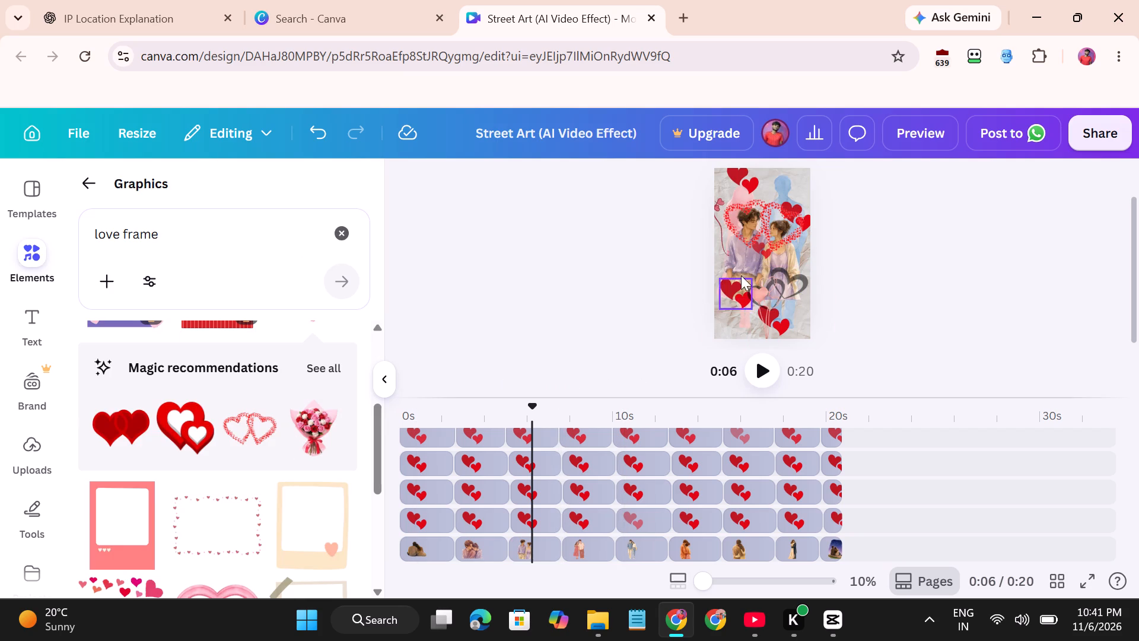
click(750, 256)
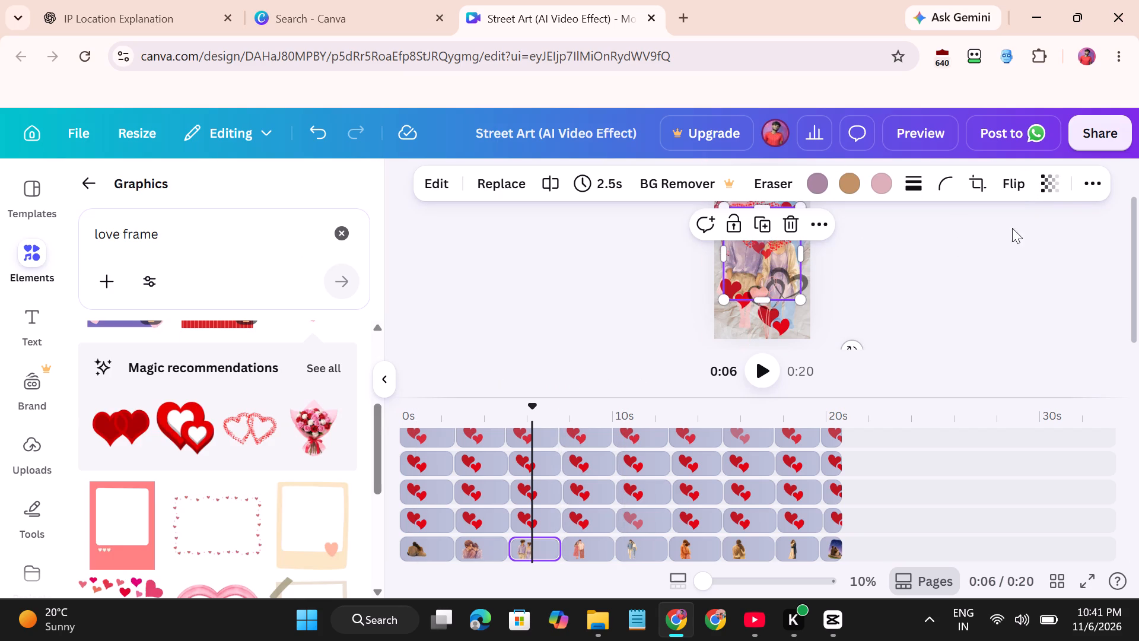
click(1096, 179)
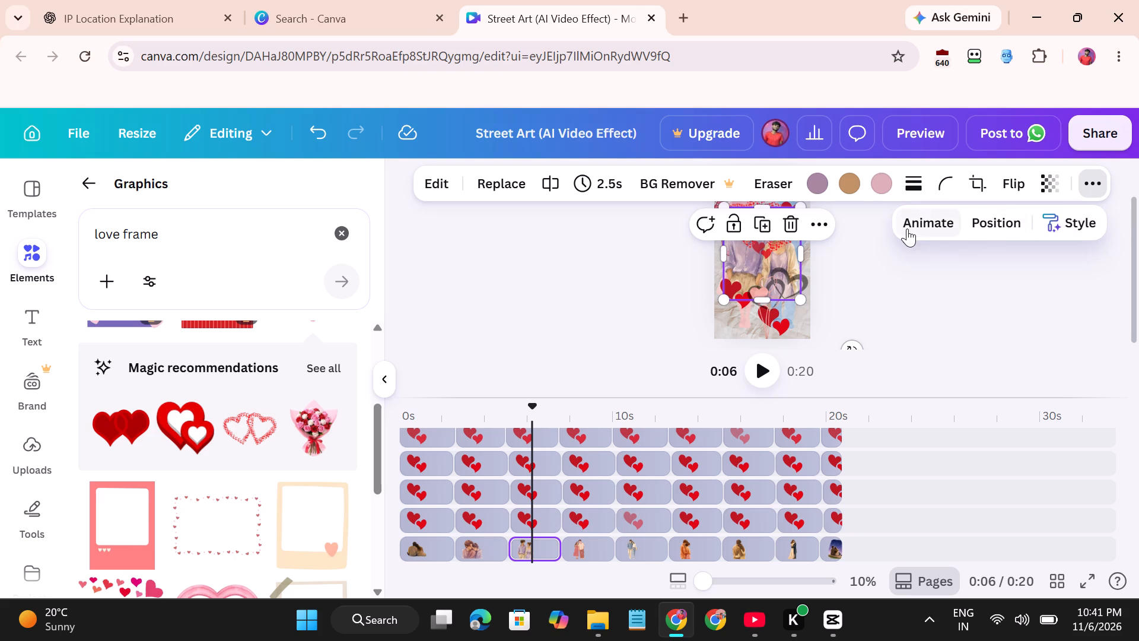
click(907, 229)
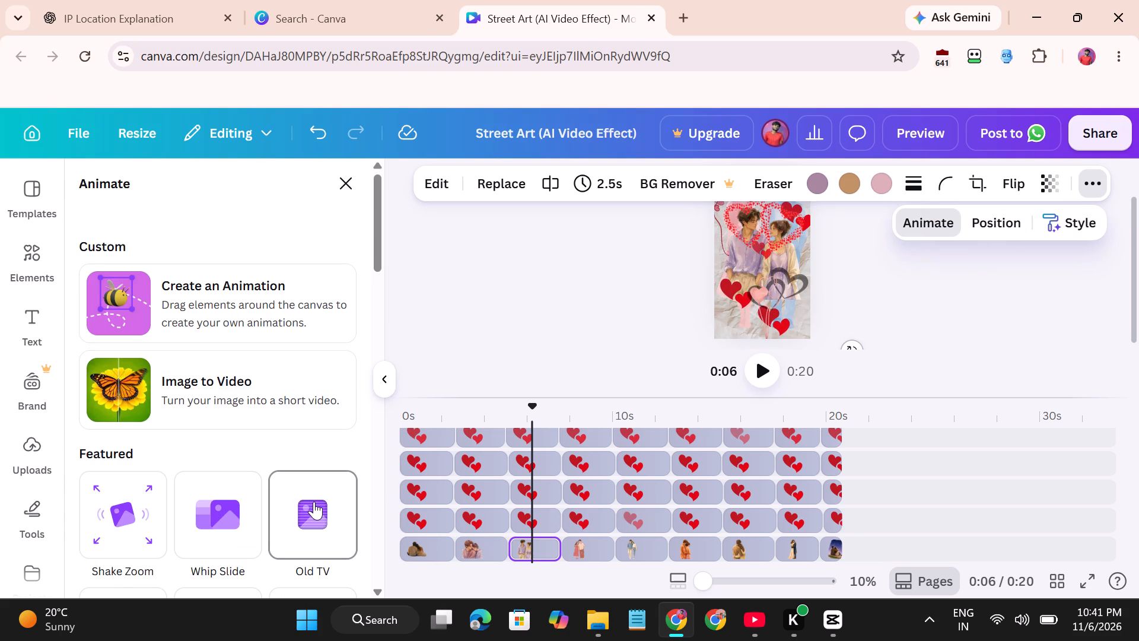
scroll(314, 502, down, 1)
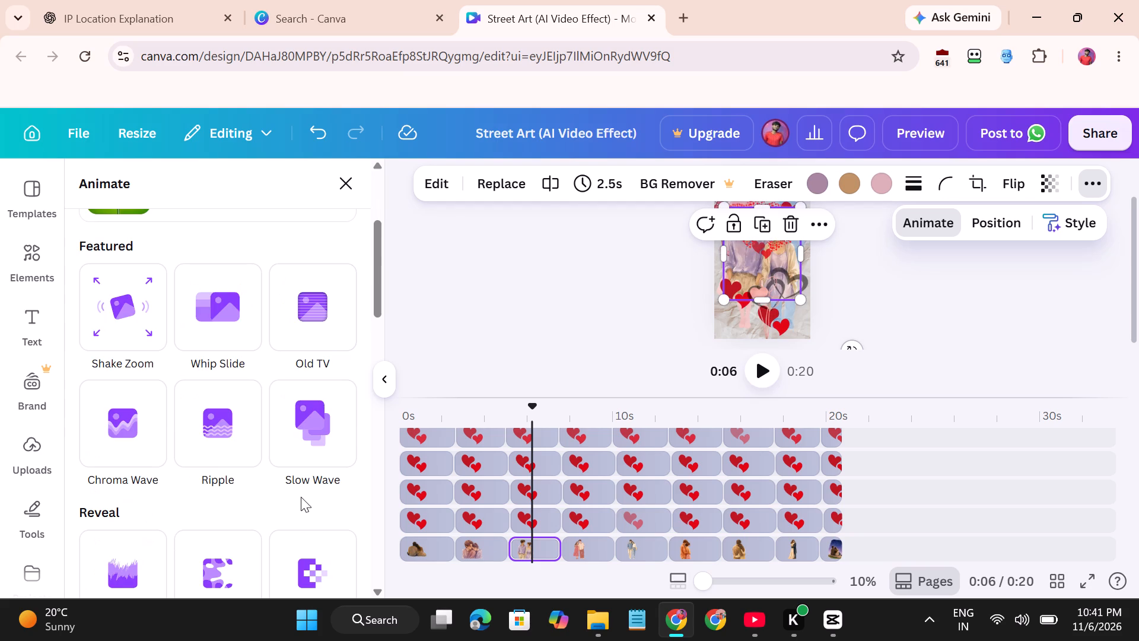
scroll(298, 494, down, 2)
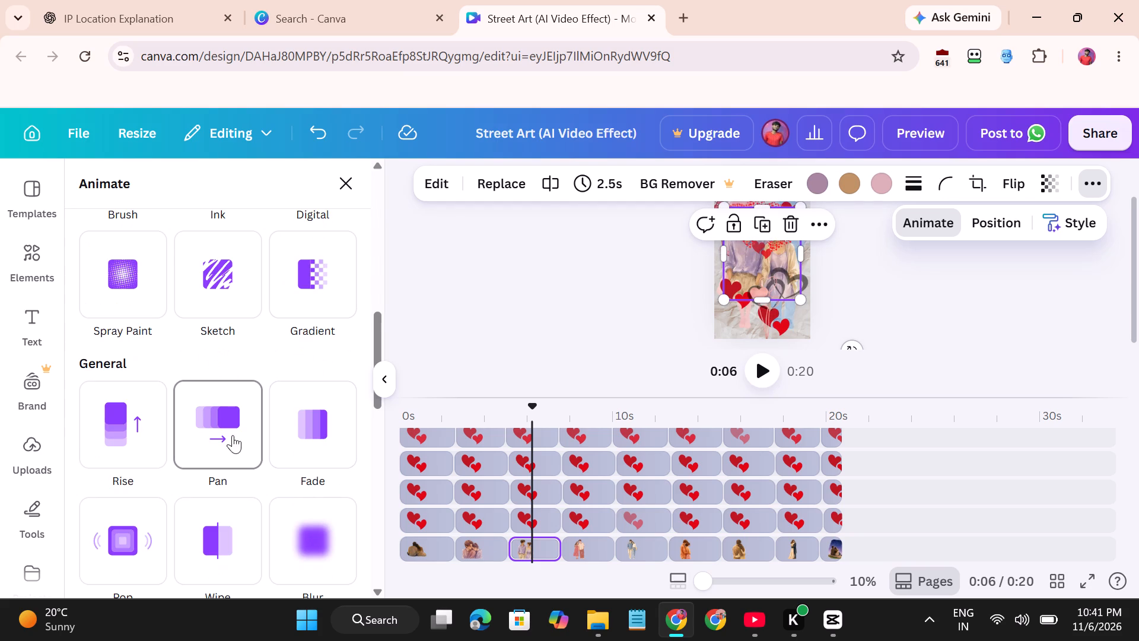
click(215, 421)
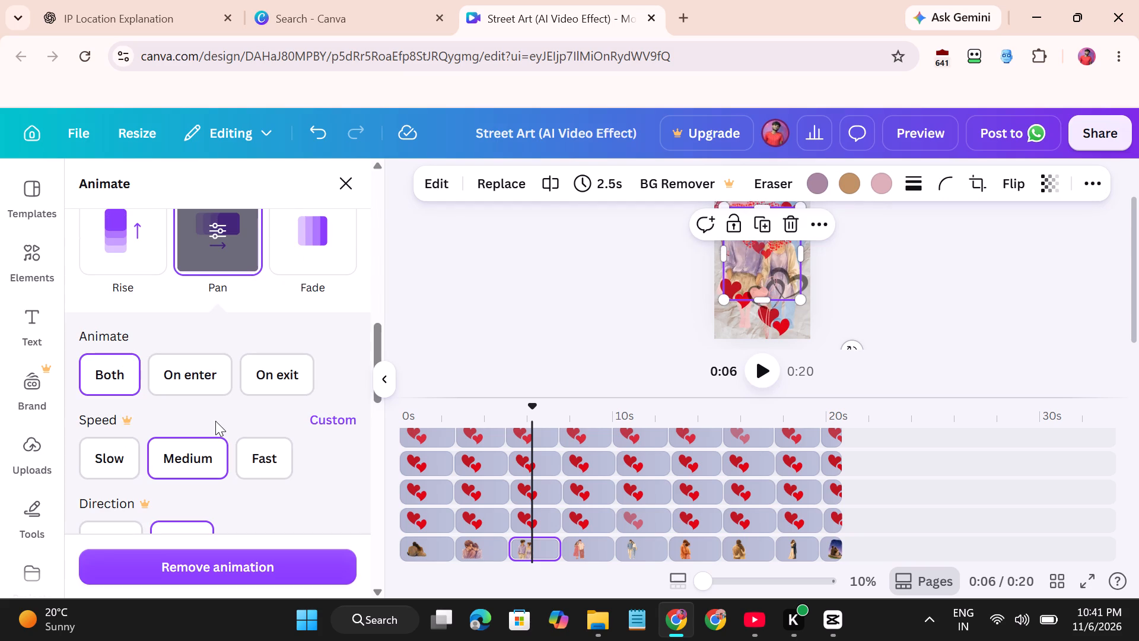
scroll(215, 421, up, 1)
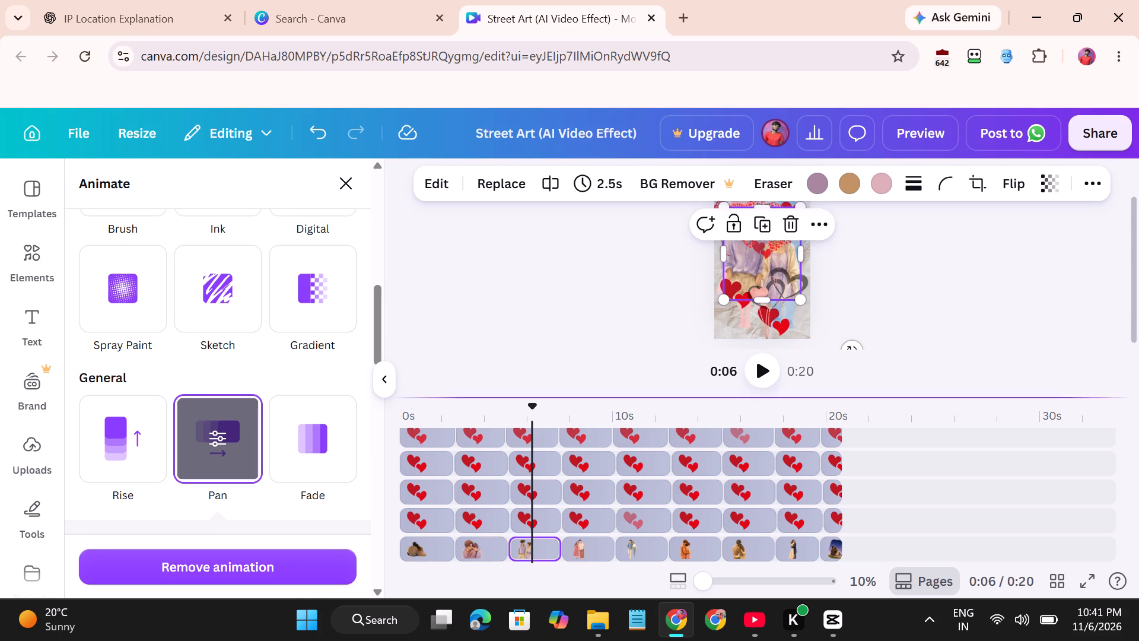
Try the Pan animation on the fourth couple image, at 0:08 in the timeline, and settle on Rise.
click(593, 540)
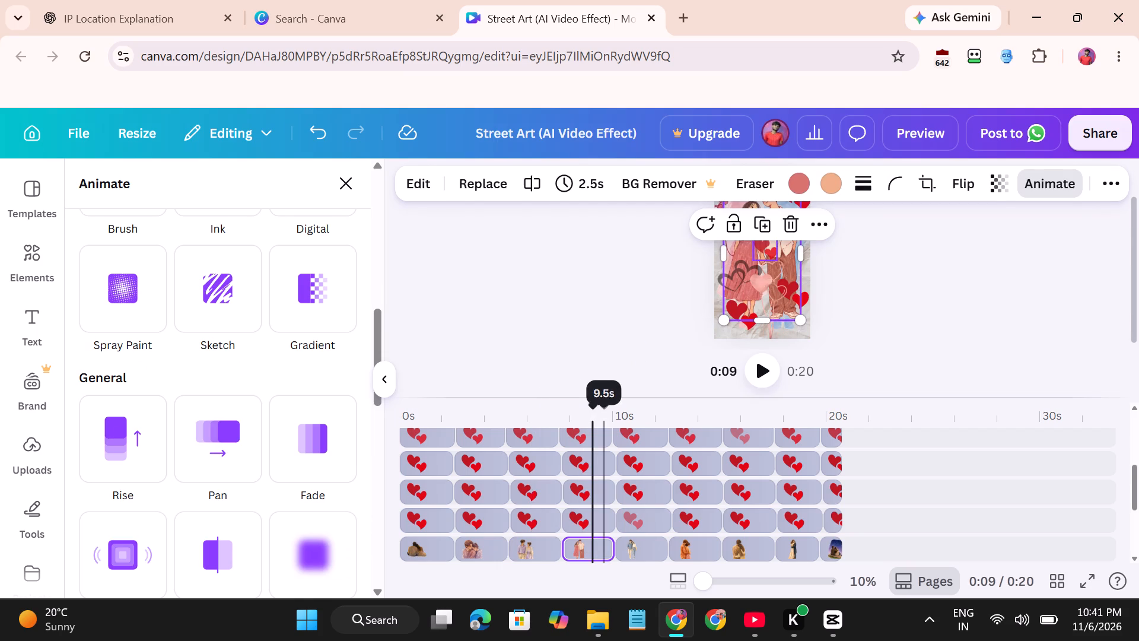
click(586, 544)
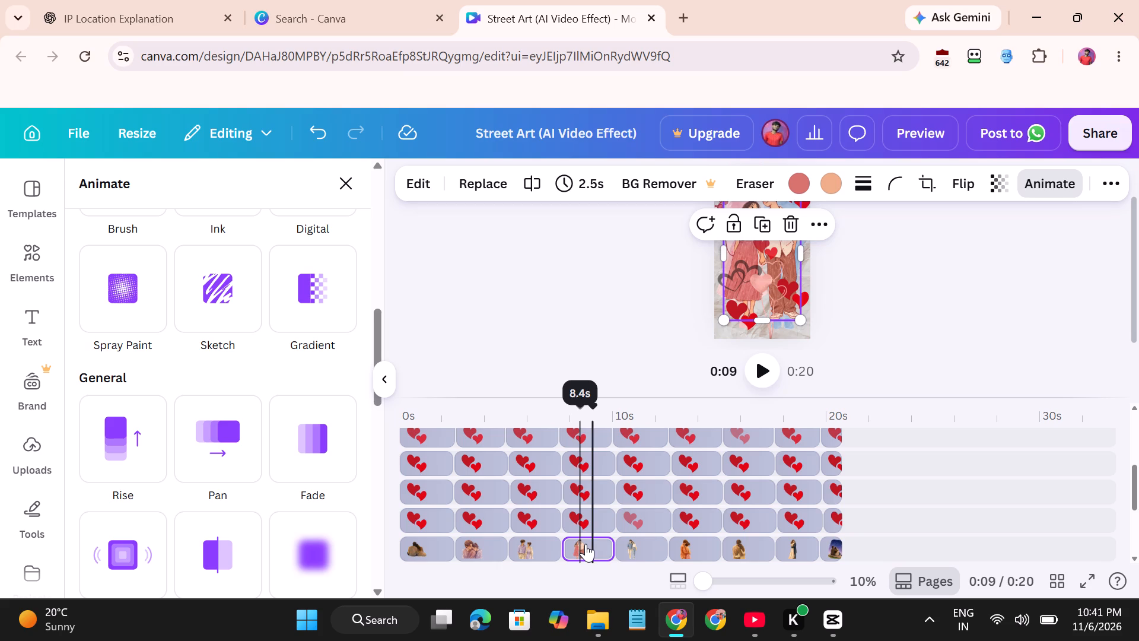
click(219, 427)
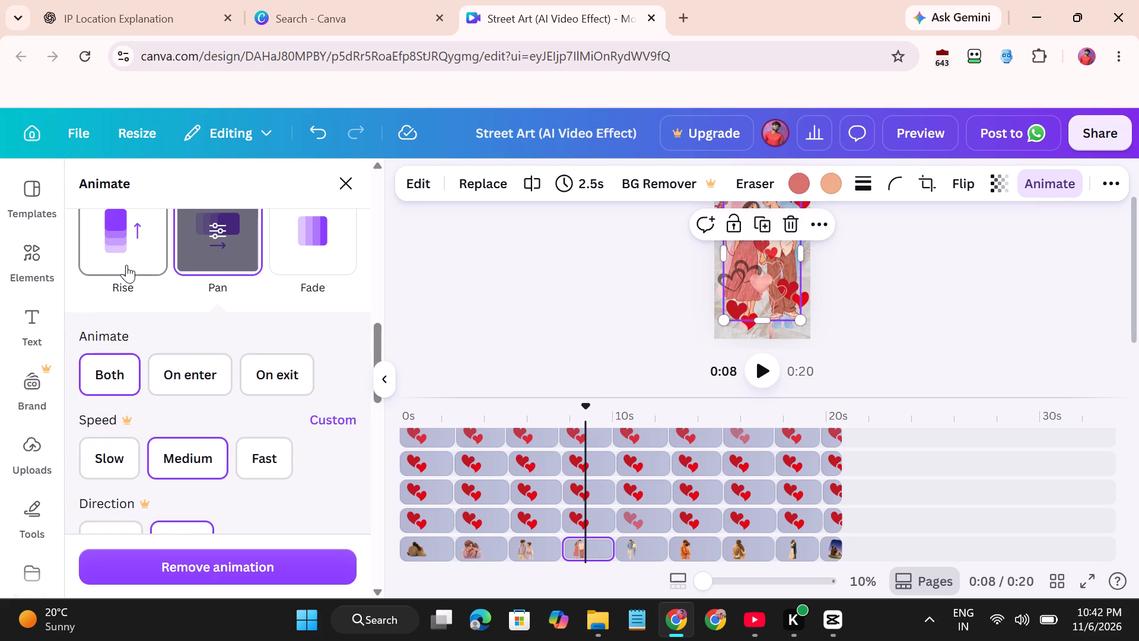
click(119, 253)
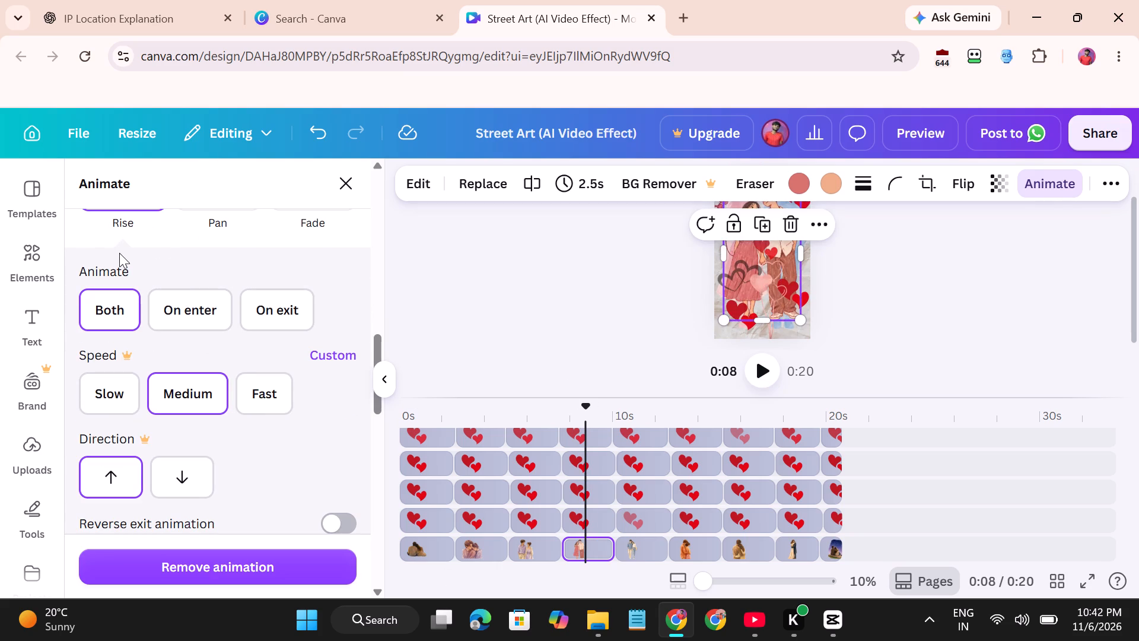
scroll(119, 253, up, 1)
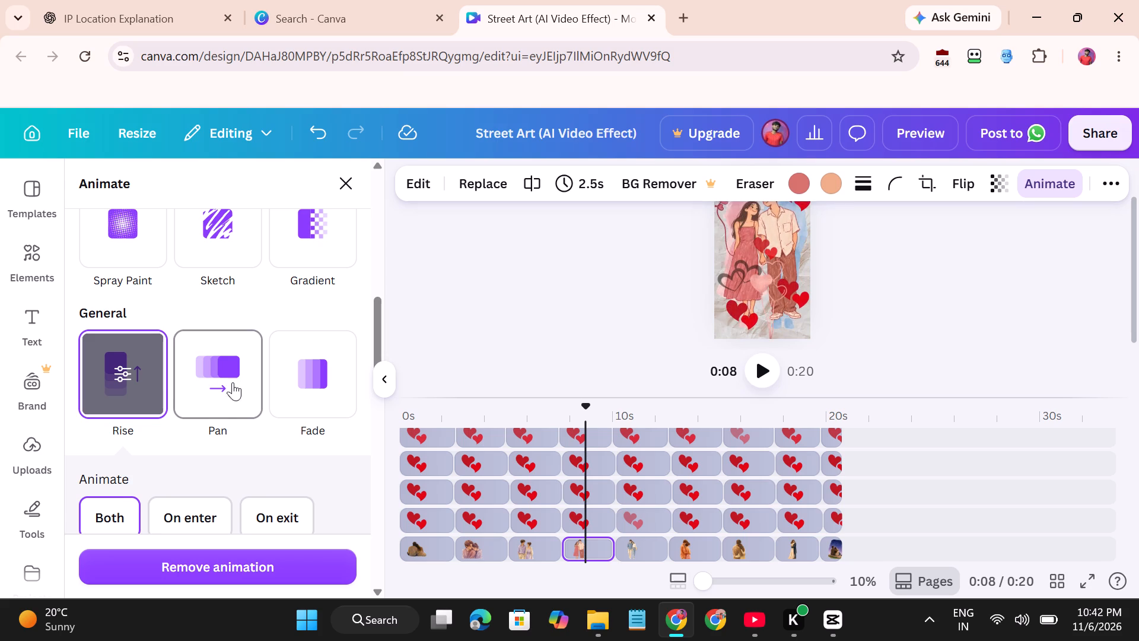
Apply the Spray Paint animation to the fifth couple image, the one at 0:11 in the timeline.
click(645, 548)
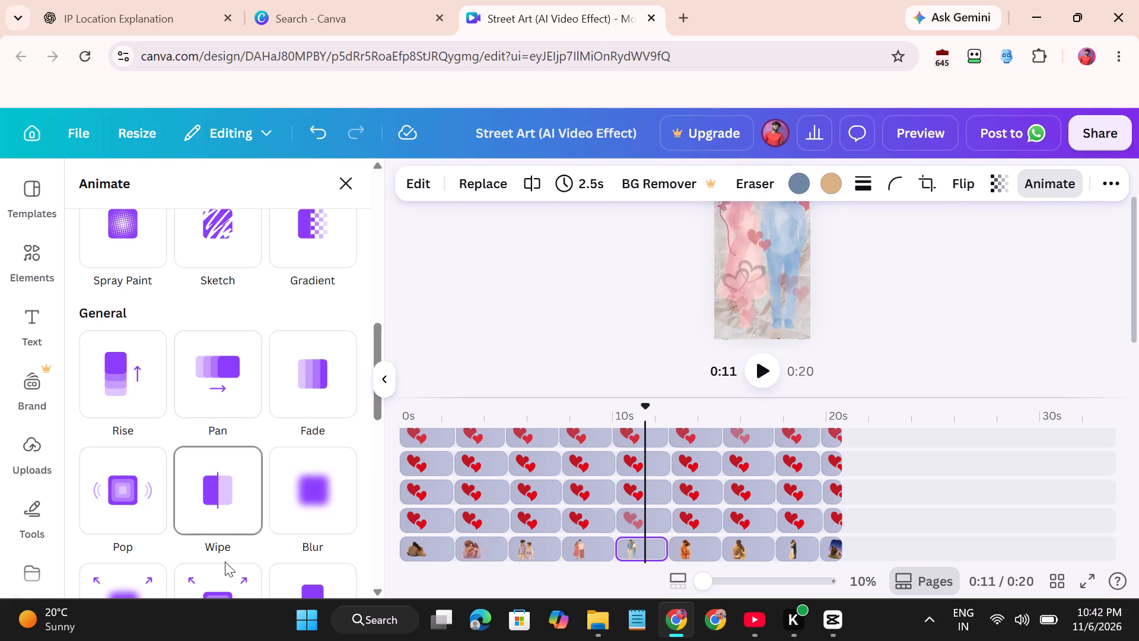
right_click(192, 561)
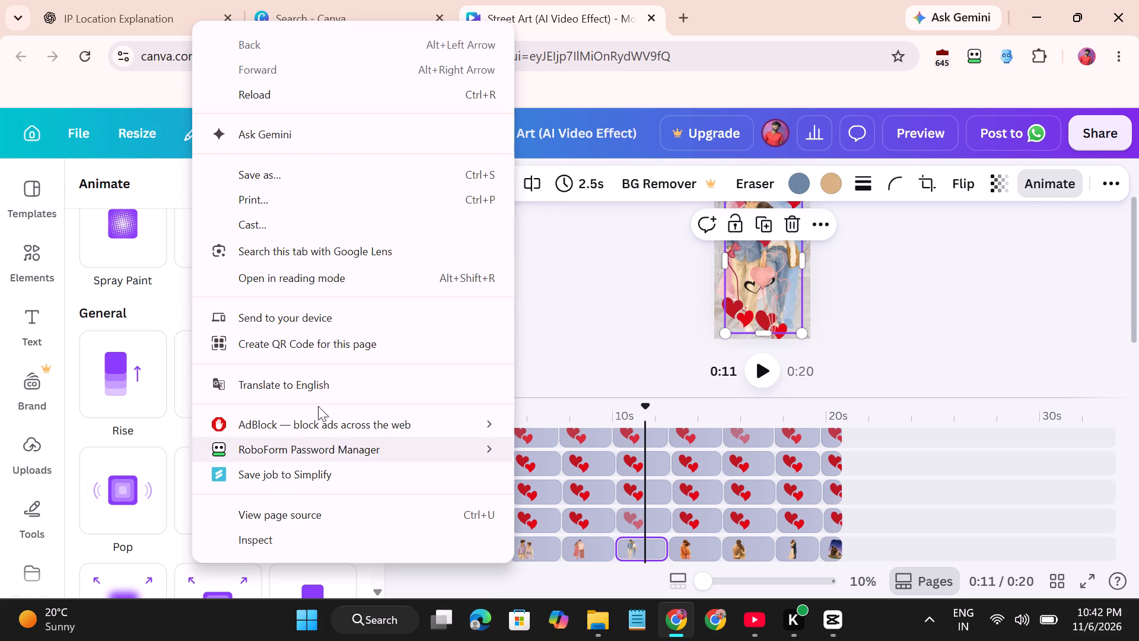
click(585, 302)
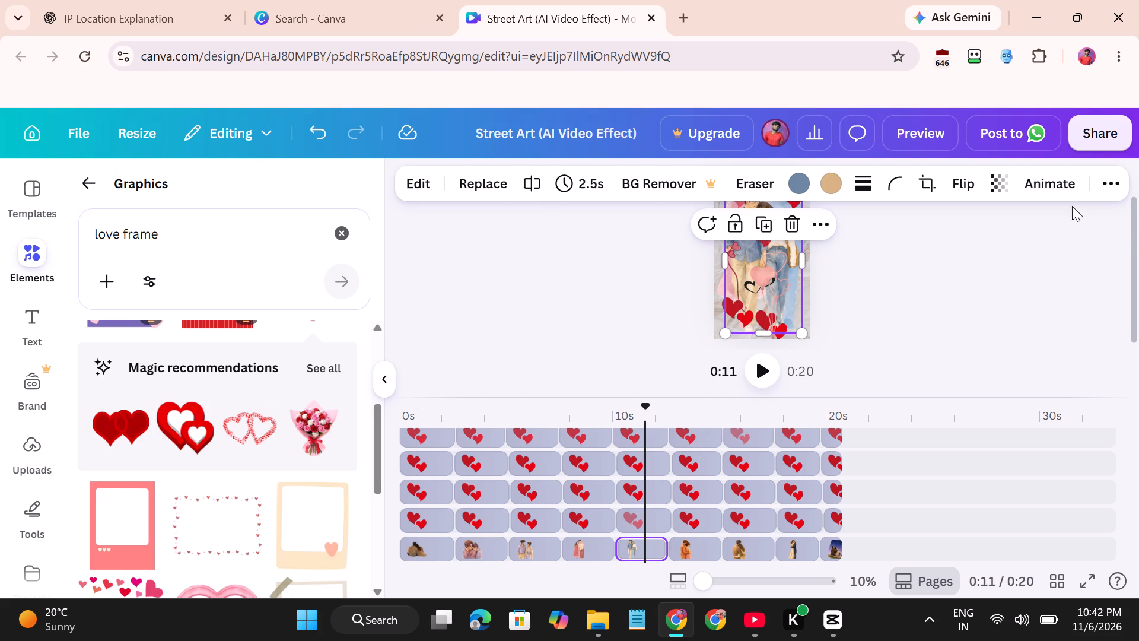
click(1061, 184)
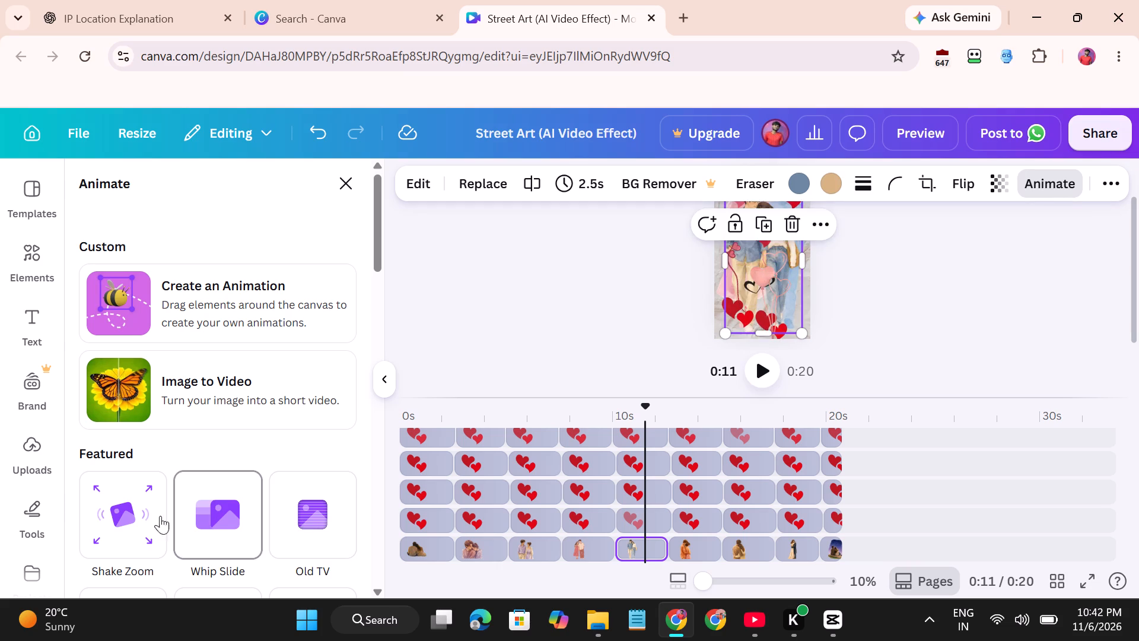
scroll(187, 439, down, 1)
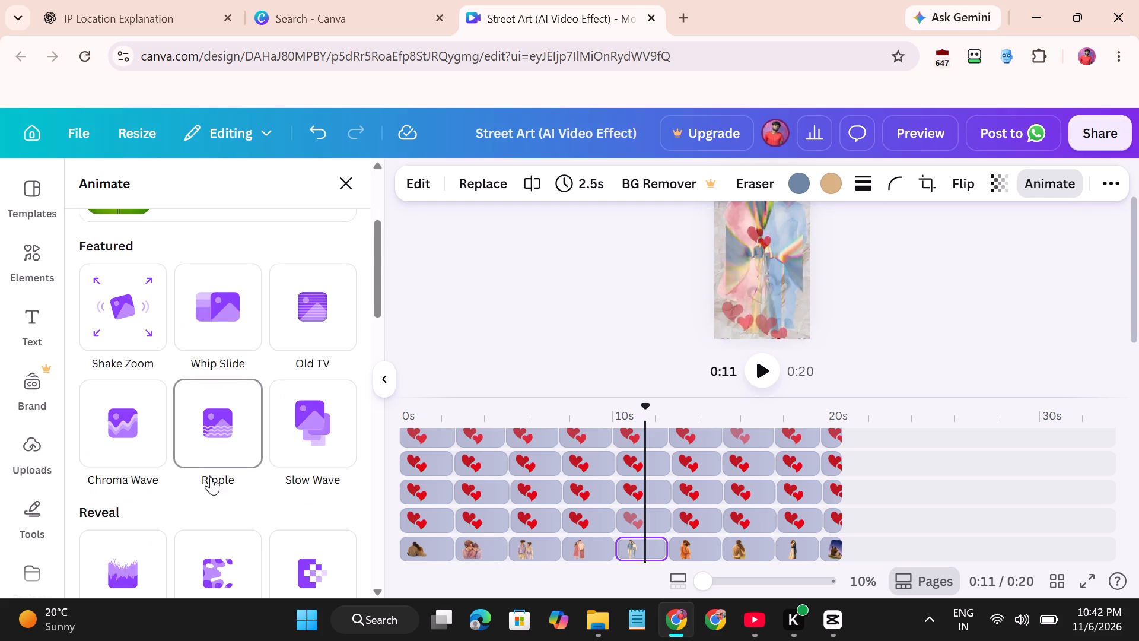
scroll(213, 516, down, 1)
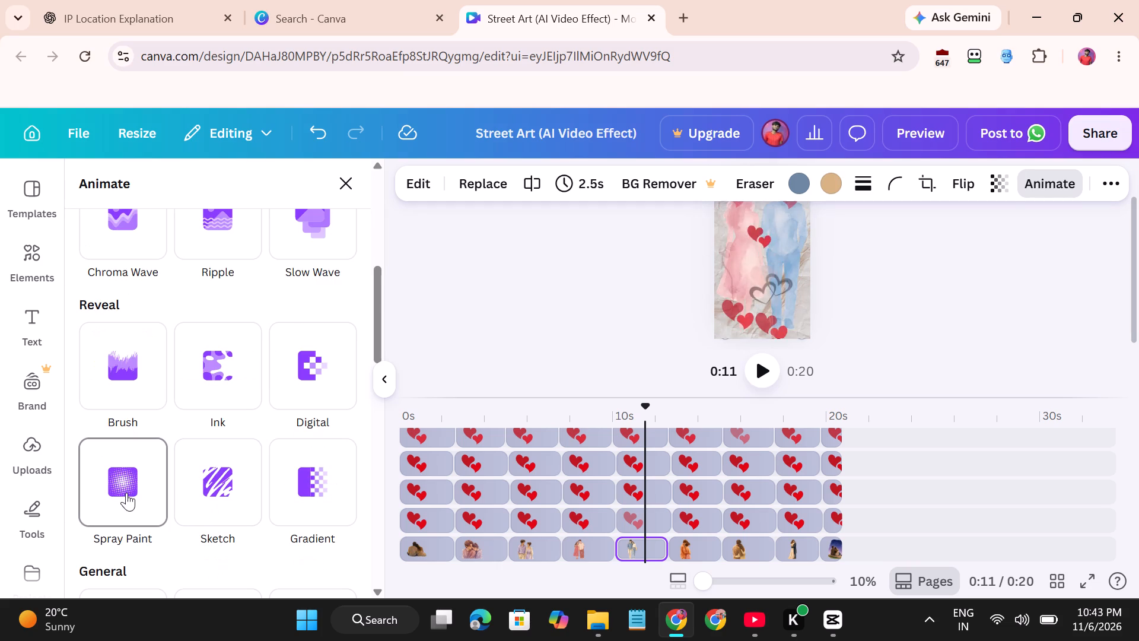
click(126, 493)
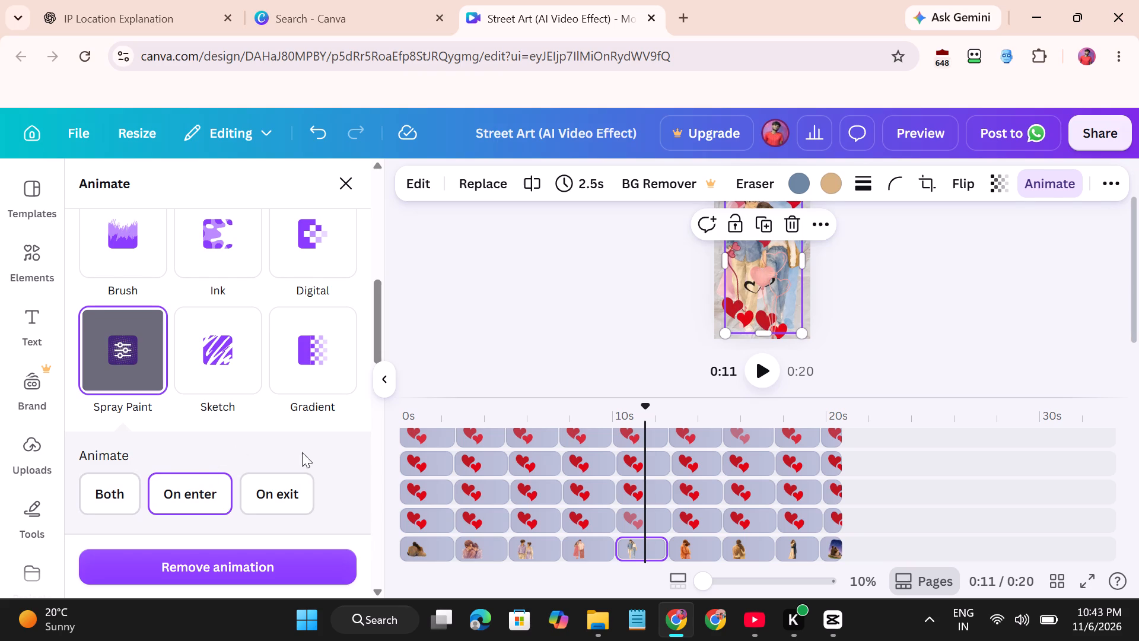
Apply the Gradient animation to the sixth couple image, the one at 0:13 in the timeline.
click(688, 538)
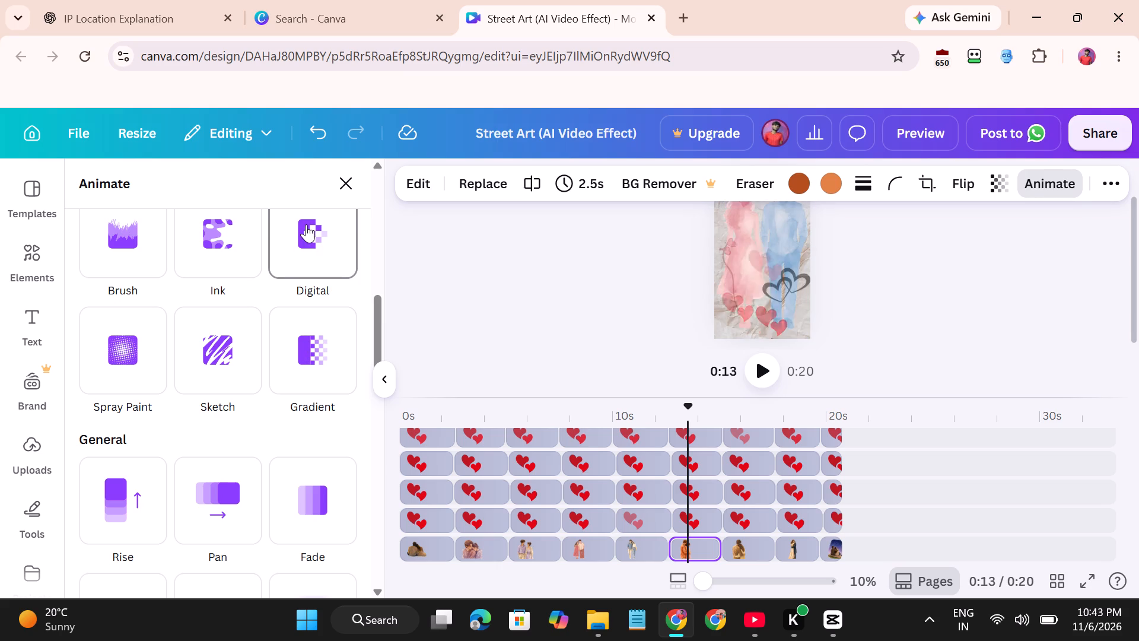
click(302, 357)
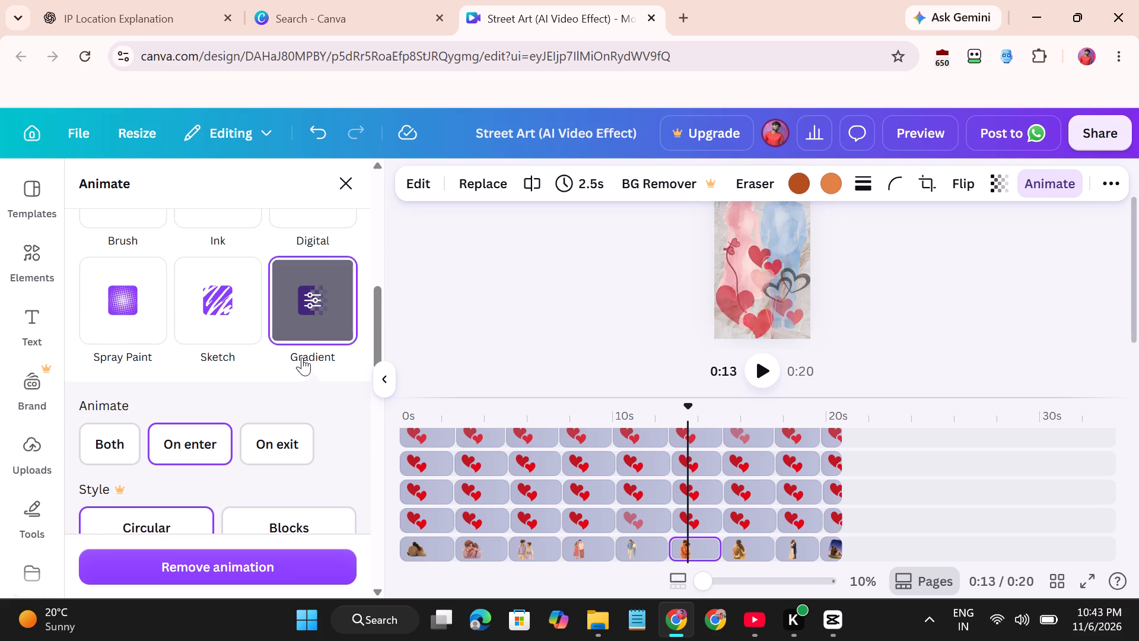
Apply the Rise animation to the seventh couple image, the one at 0:16 in the timeline.
click(759, 554)
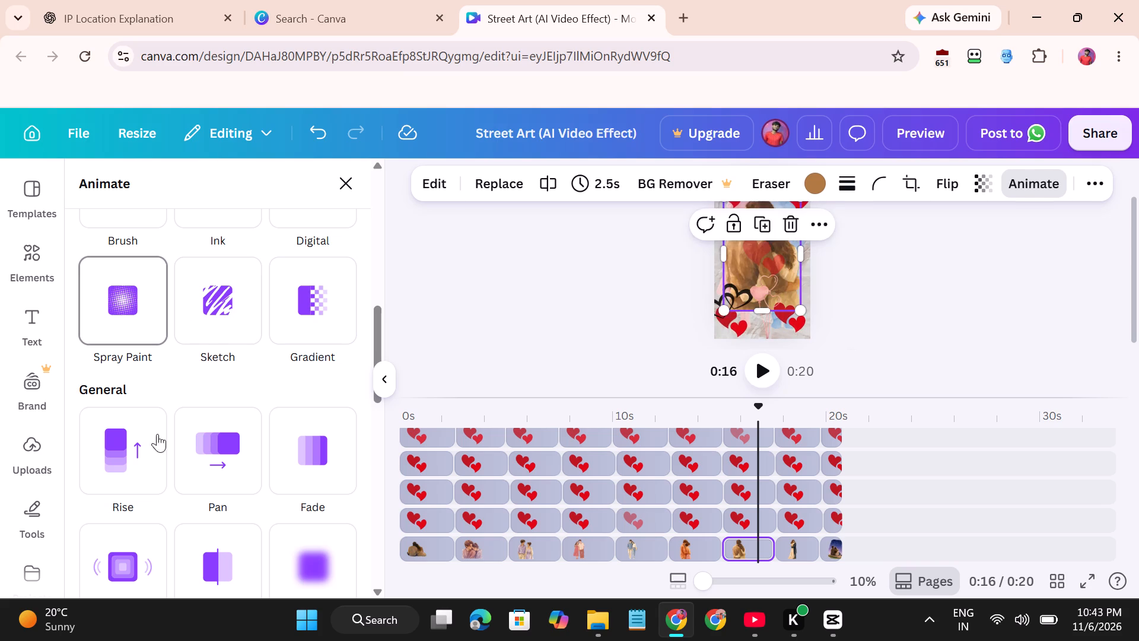
click(107, 461)
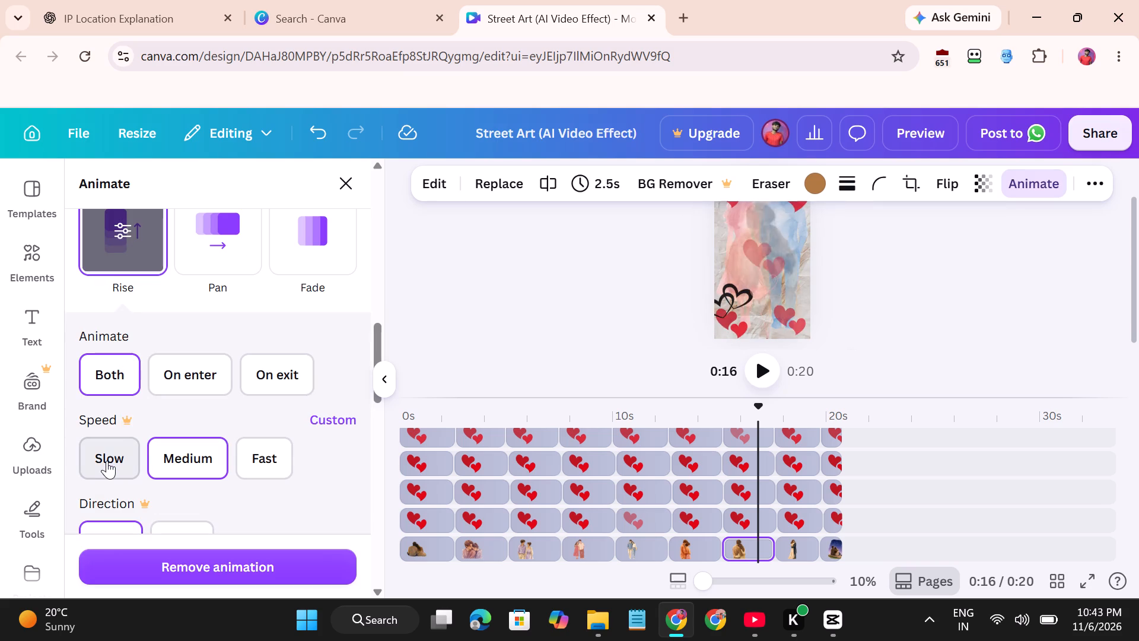
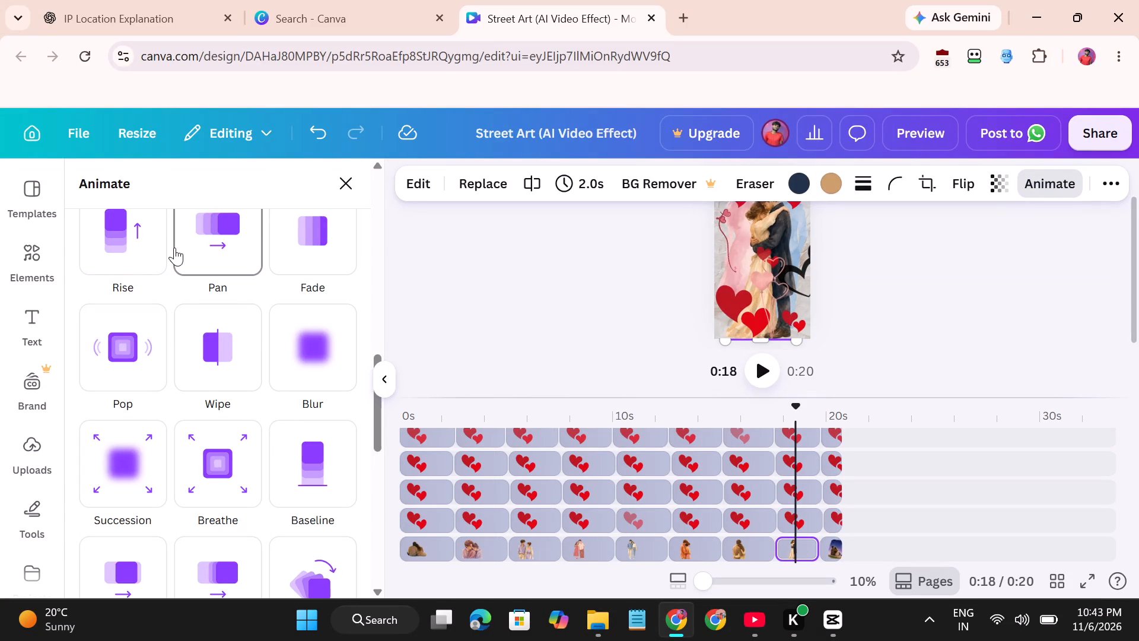
Apply the Rise animation to the eighth couple image, the one at 0:18 in the timeline.
click(117, 252)
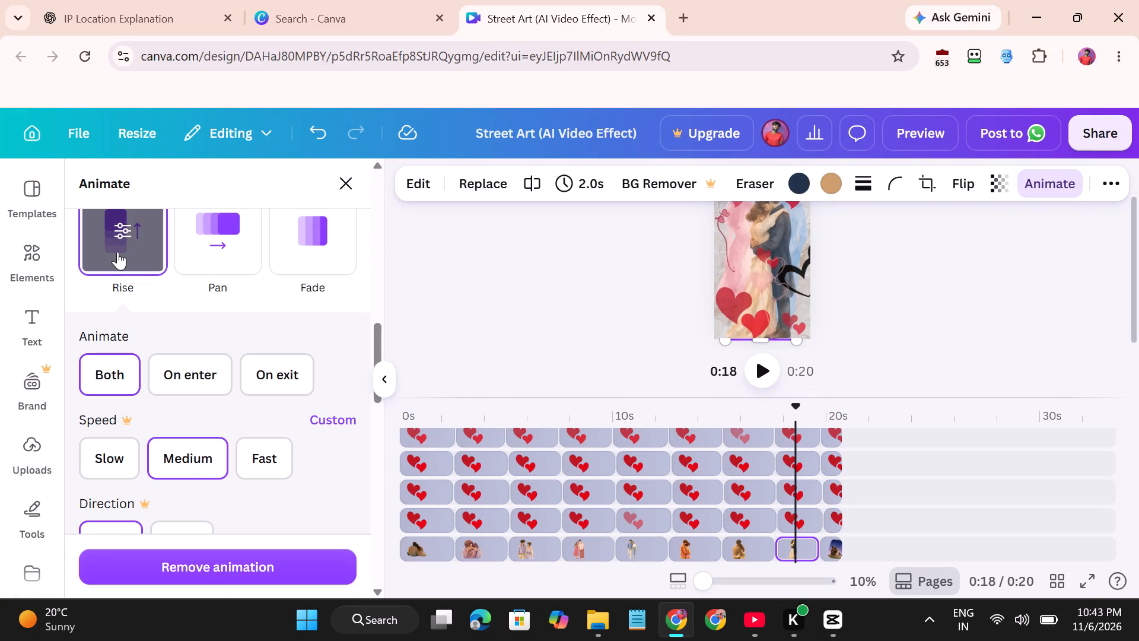
Try the Drift and Pan animations on the last couple image, at 0:20 in the timeline, and settle on Rise.
click(833, 545)
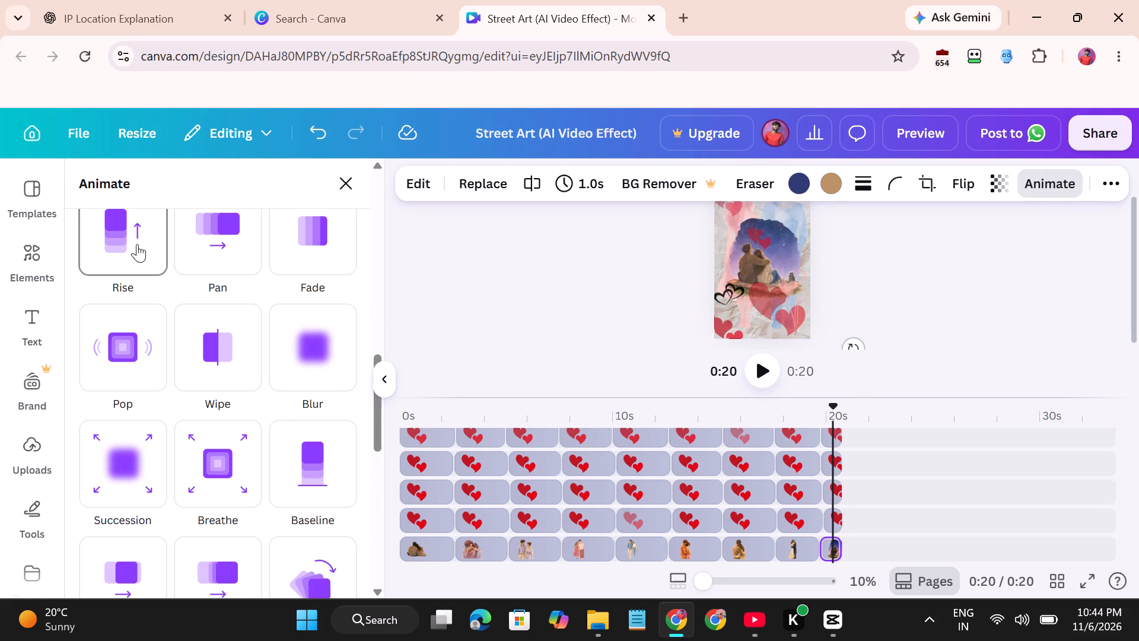
scroll(143, 453, down, 2)
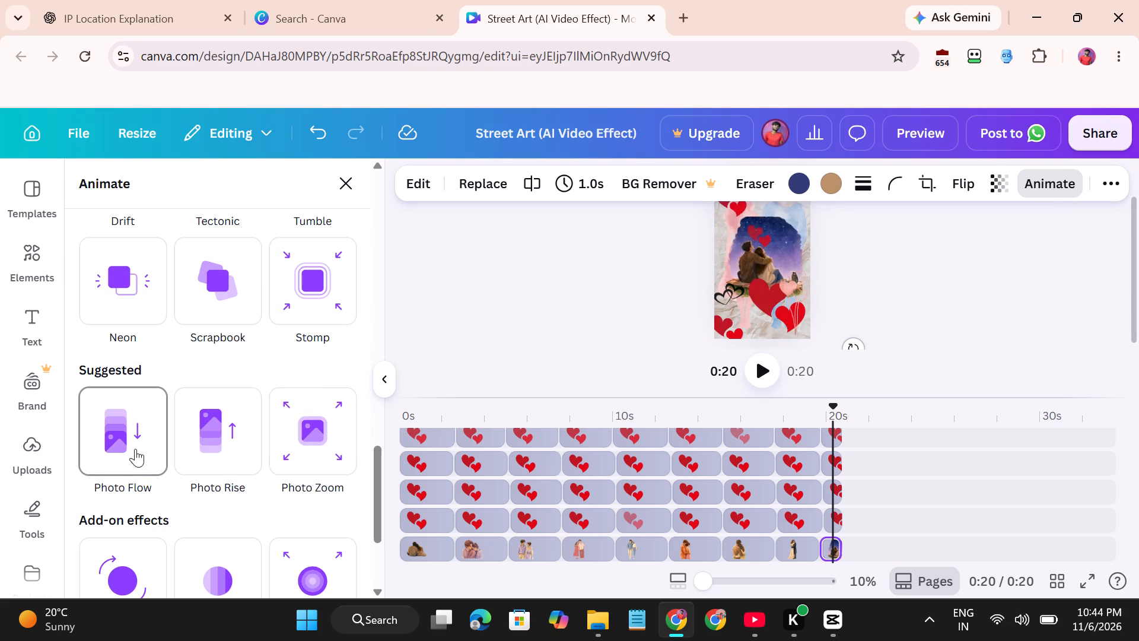
scroll(340, 431, down, 1)
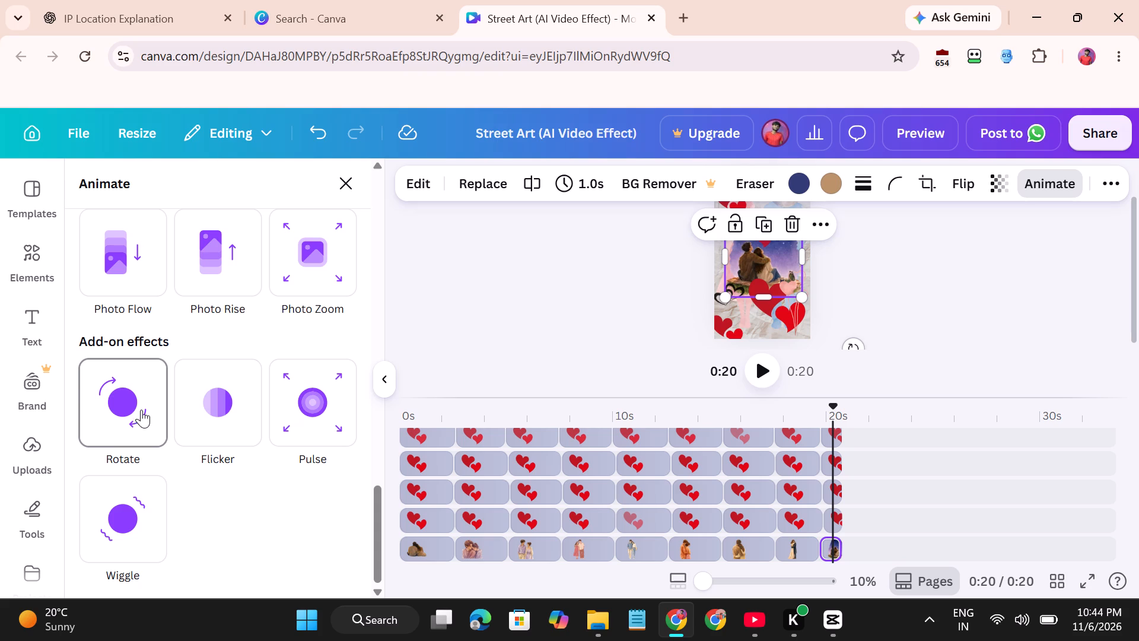
scroll(209, 293, up, 2)
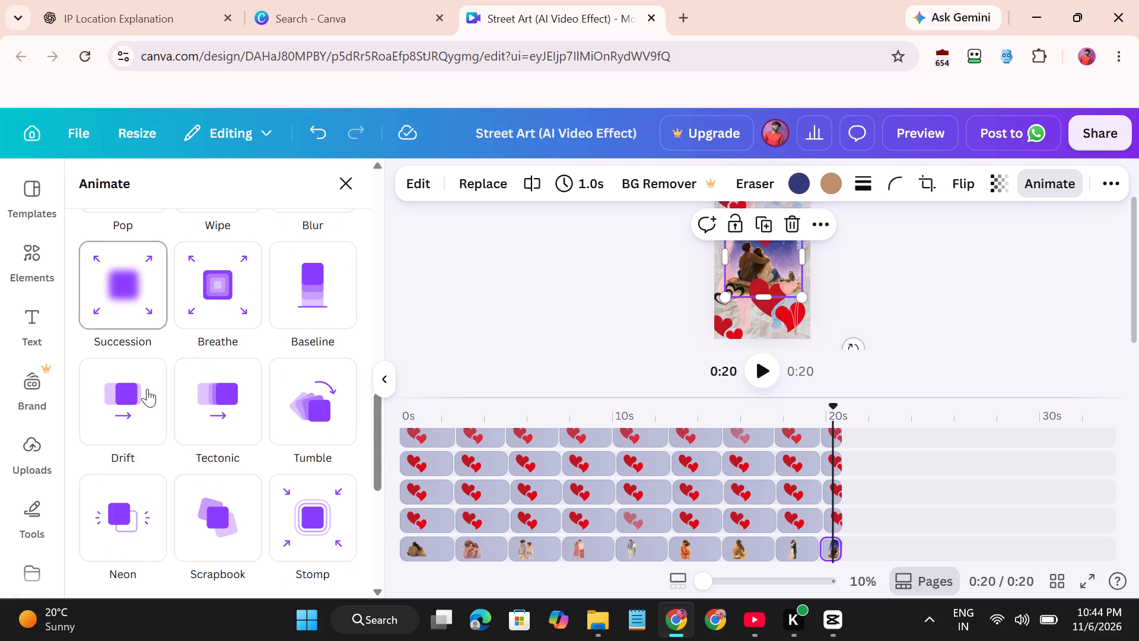
click(129, 404)
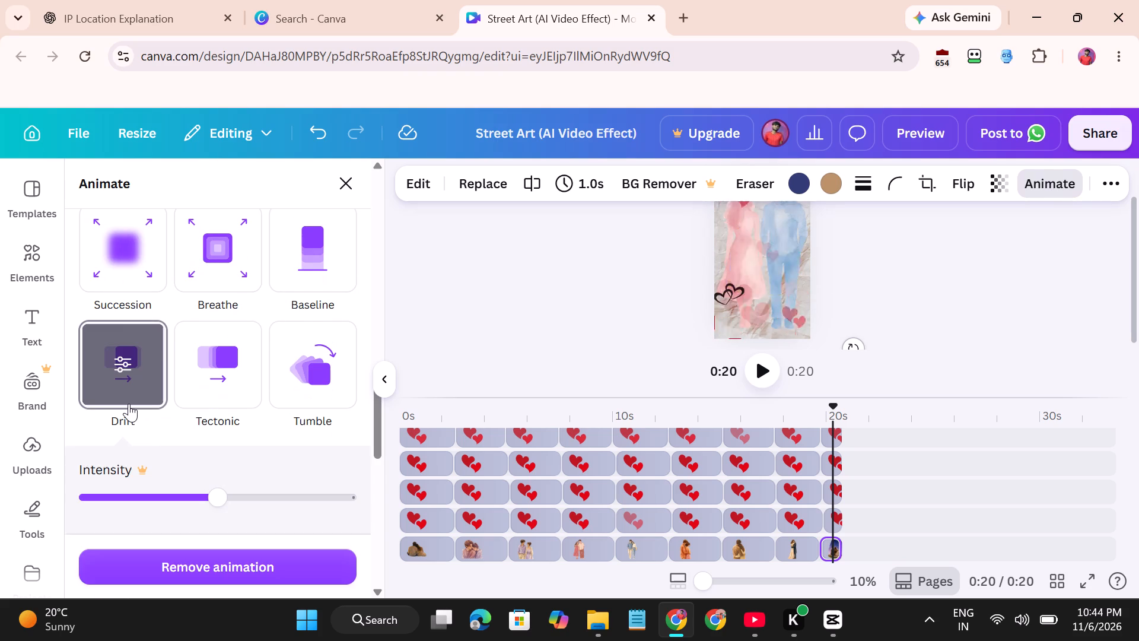
scroll(129, 403, up, 1)
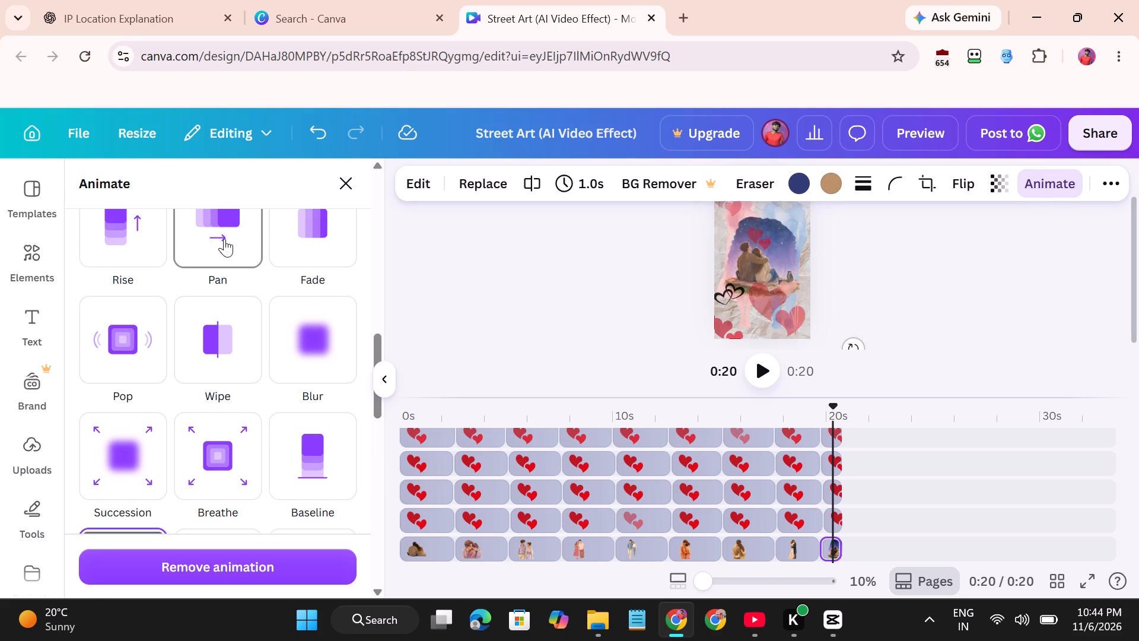
click(224, 239)
scroll(101, 281, up, 1)
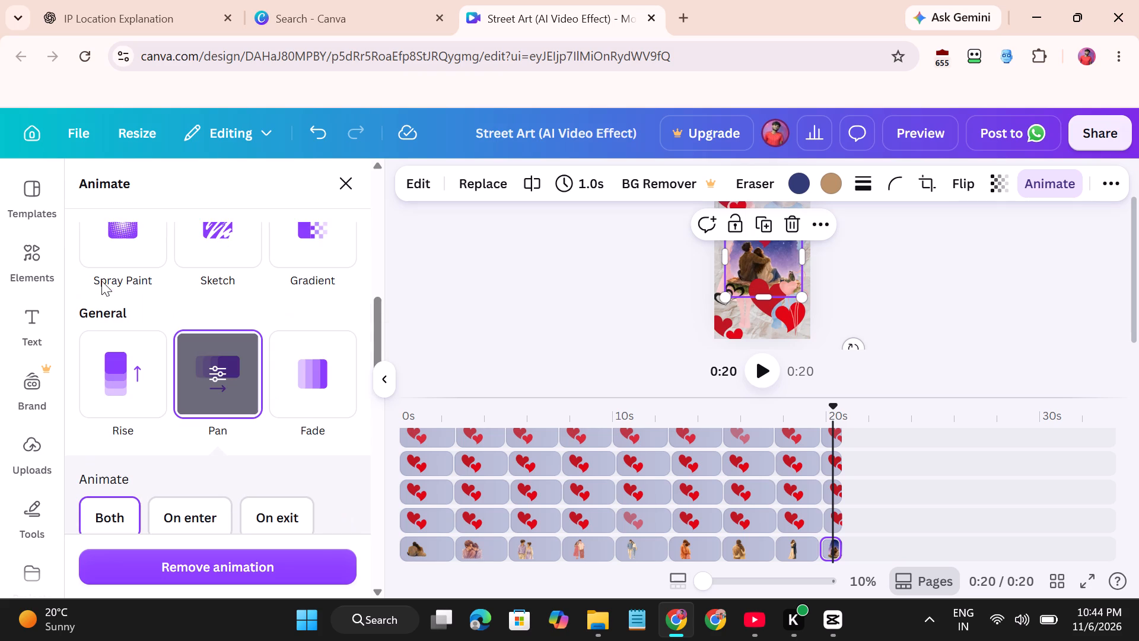
click(114, 380)
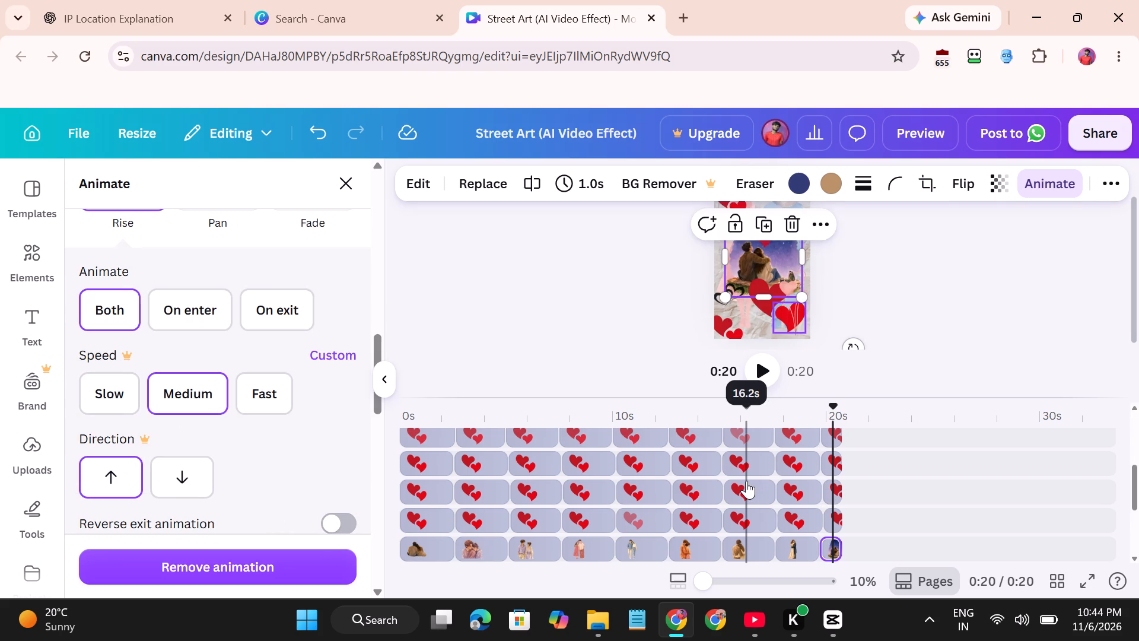
Look through the timeline tracks and inspect the heart frames, balloon bouquet and single balloon clips for timing and animation.
scroll(746, 481, down, 1)
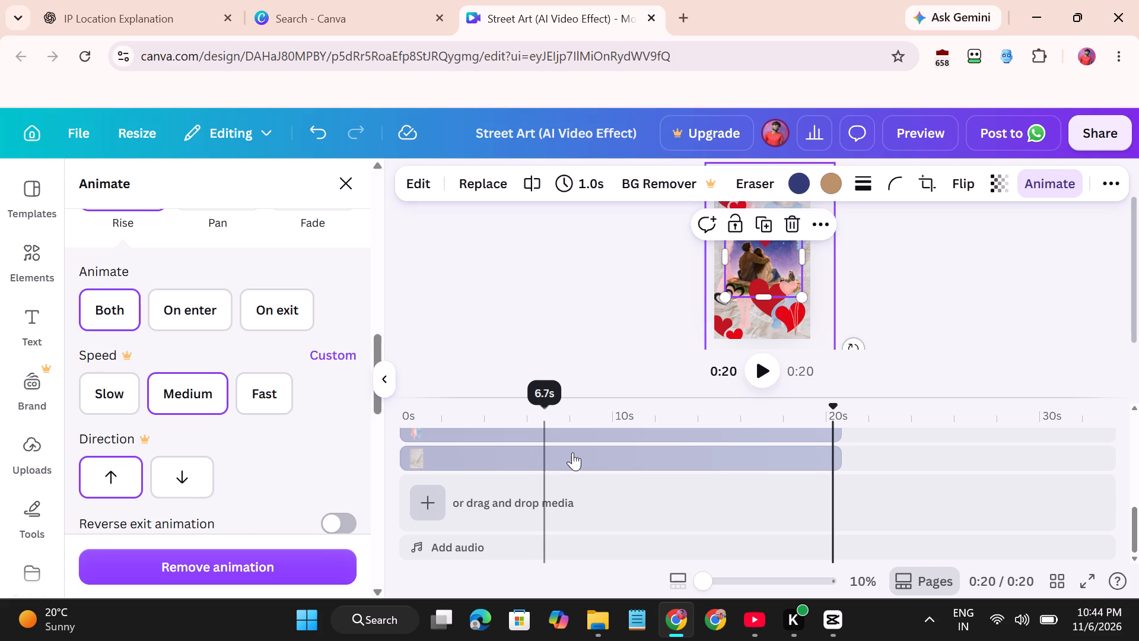
scroll(769, 455, up, 3)
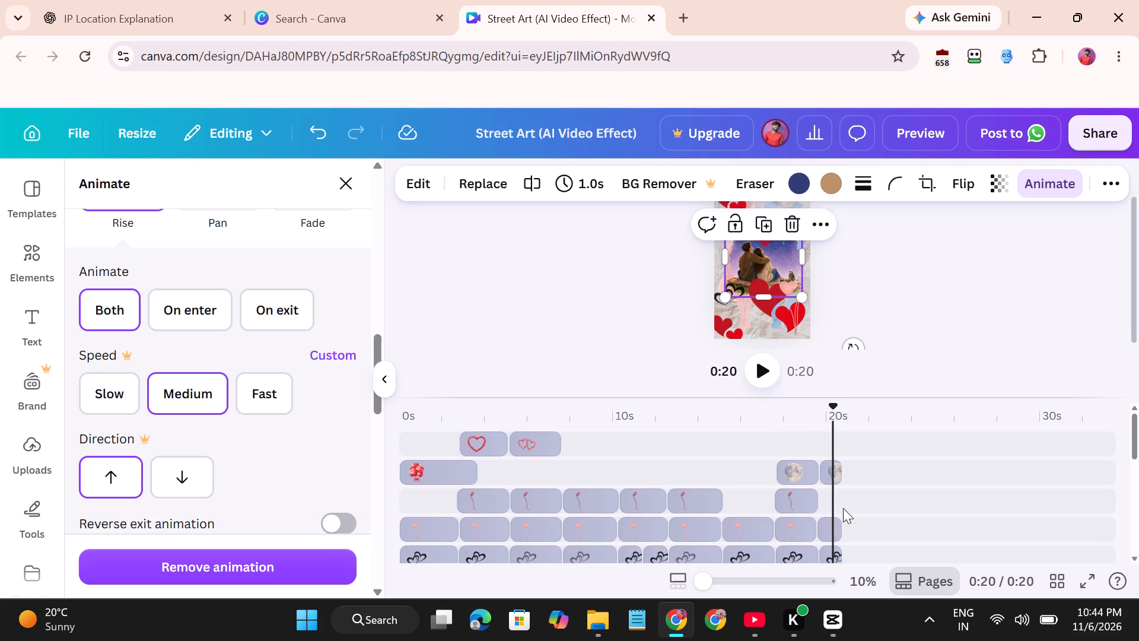
scroll(843, 508, down, 1)
scroll(843, 508, up, 1)
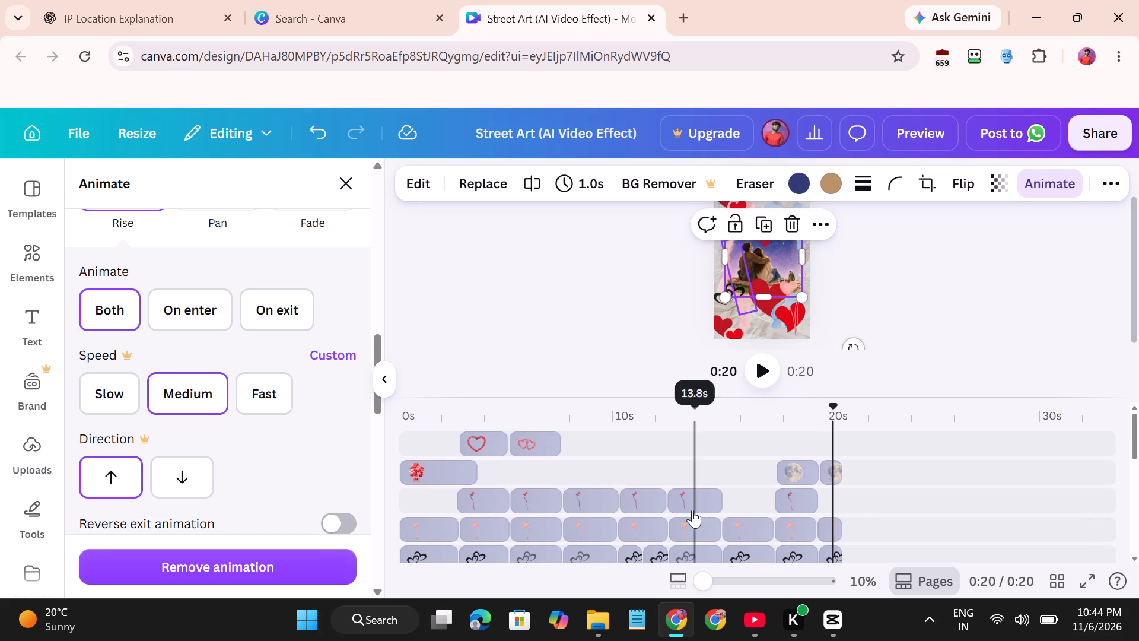
click(527, 441)
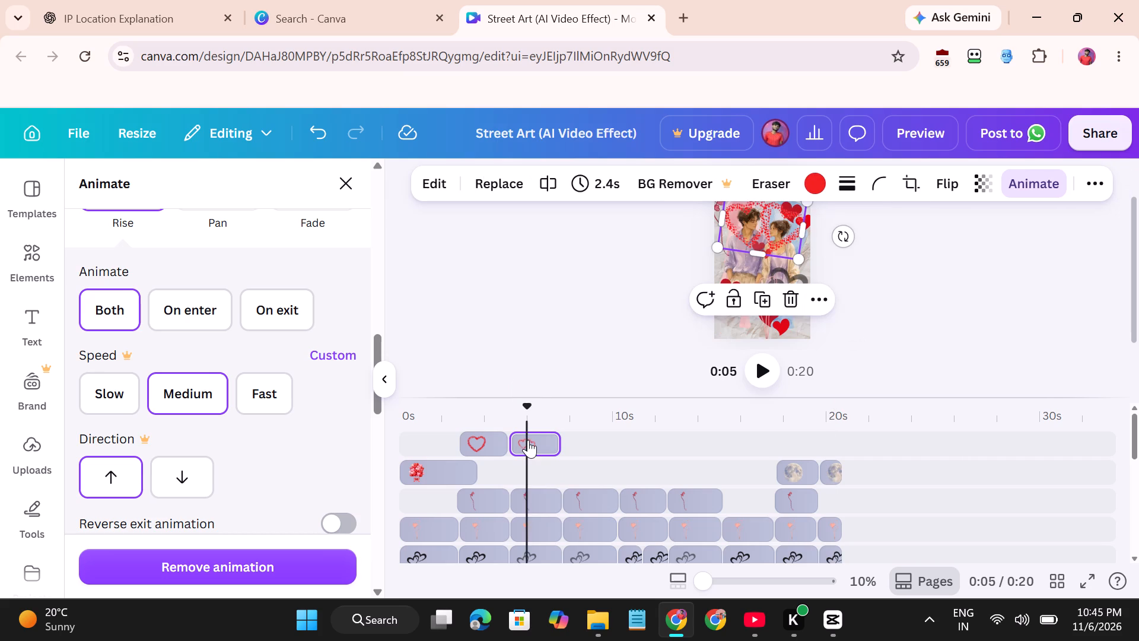
click(475, 442)
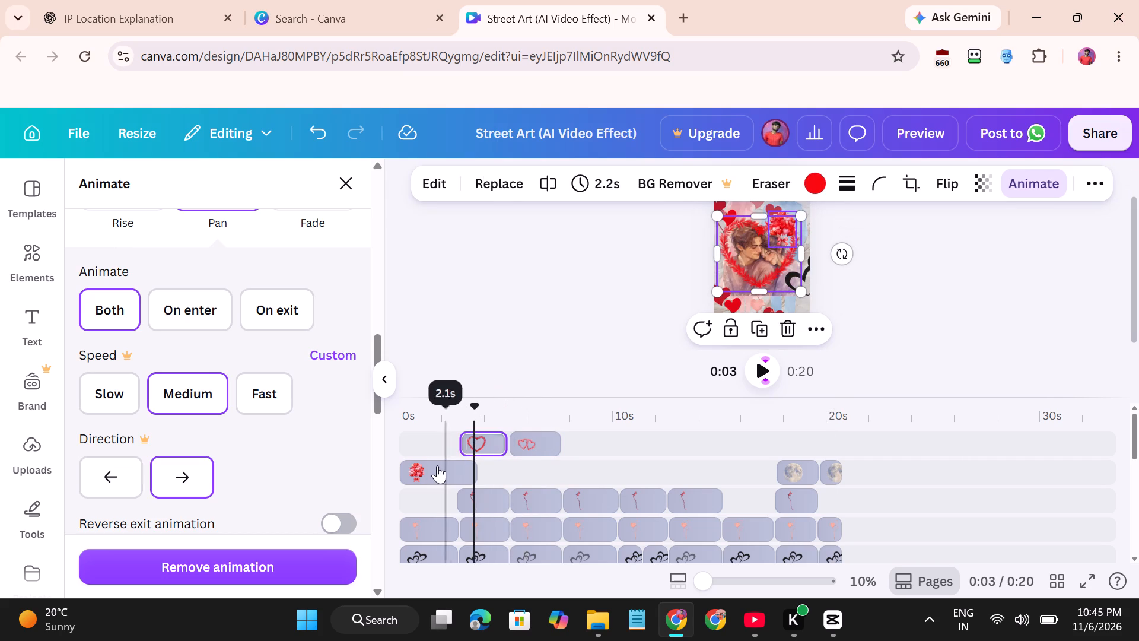
click(431, 468)
click(501, 503)
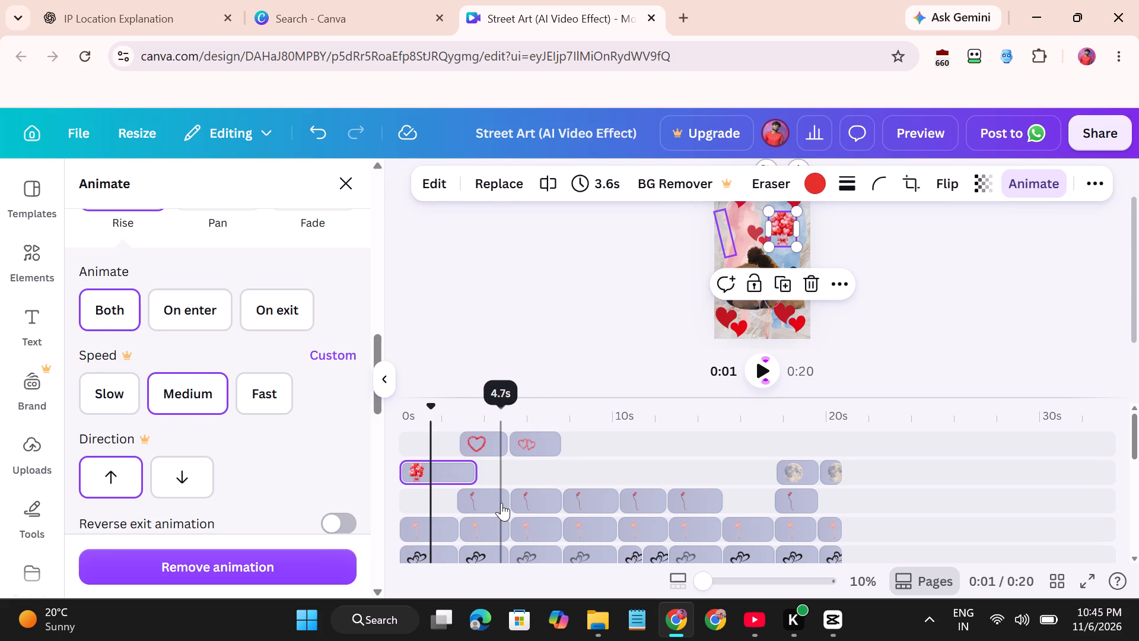
click(551, 500)
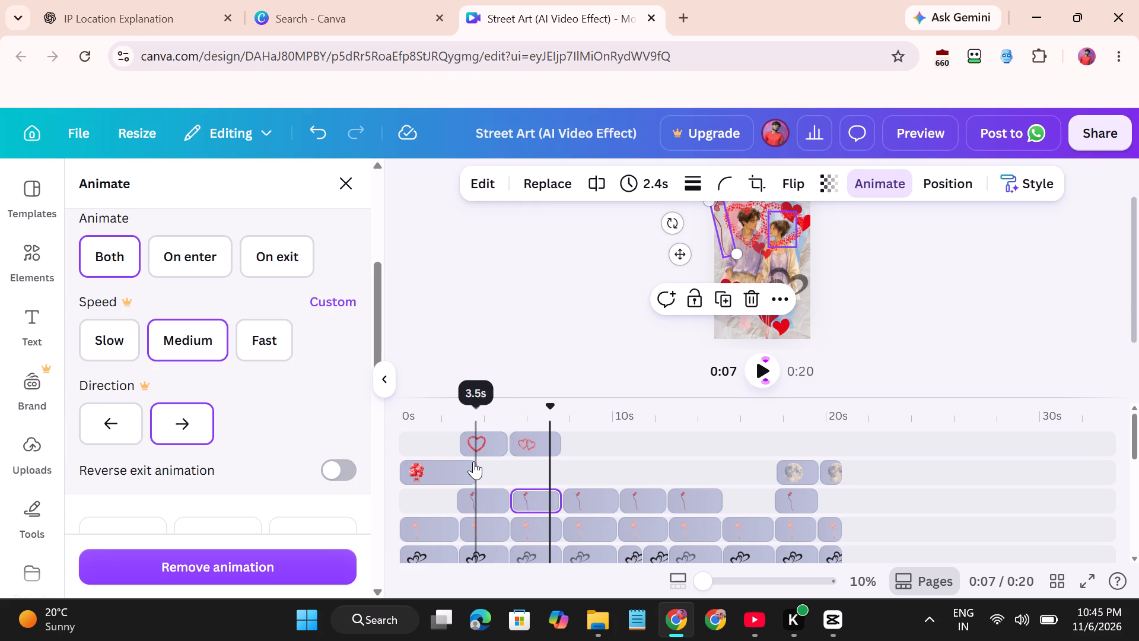
Shorten the heart-balloon bouquet clip at the start of the timeline to 2.9 s.
click(463, 459)
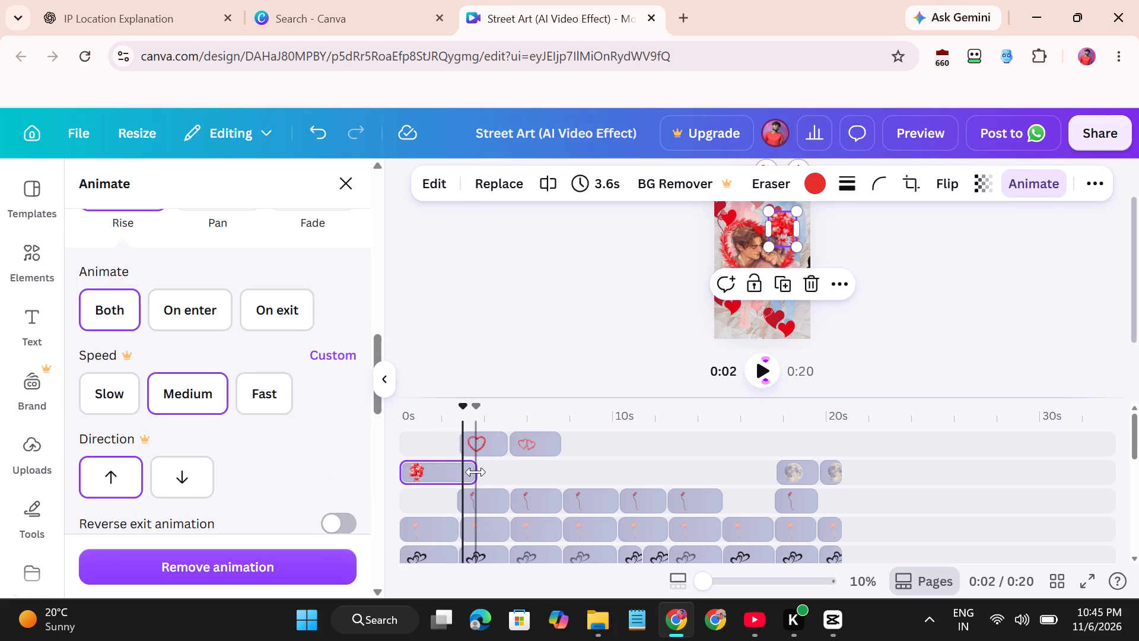
drag(476, 472, 469, 471)
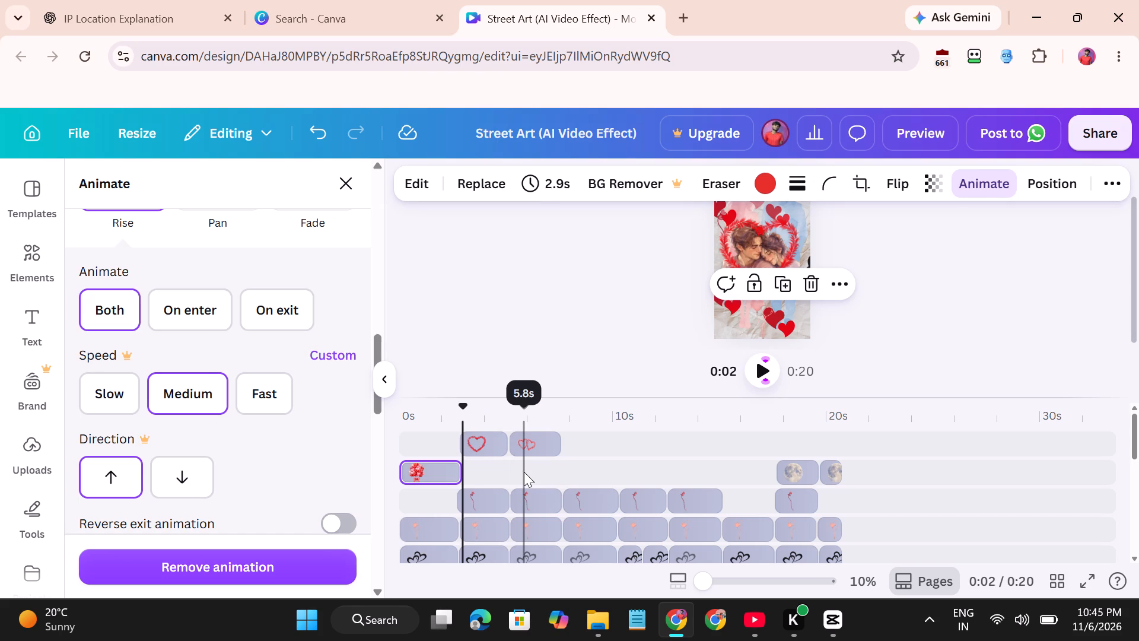
Spot-check the couple scenes at several points along the timeline and play the whole video from the start.
click(690, 464)
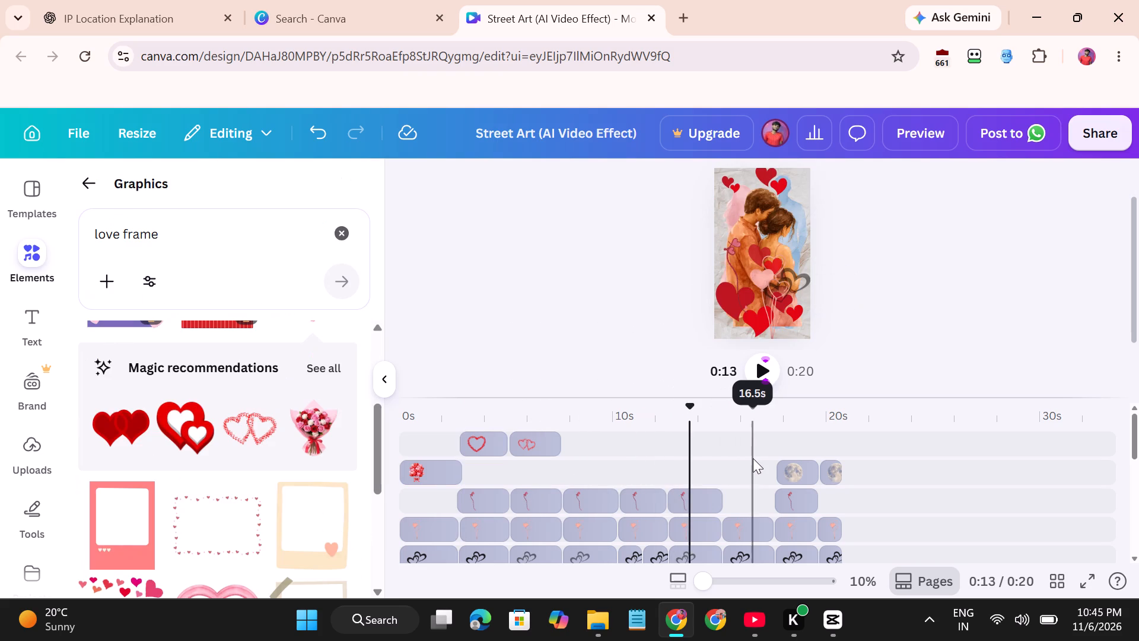
click(753, 458)
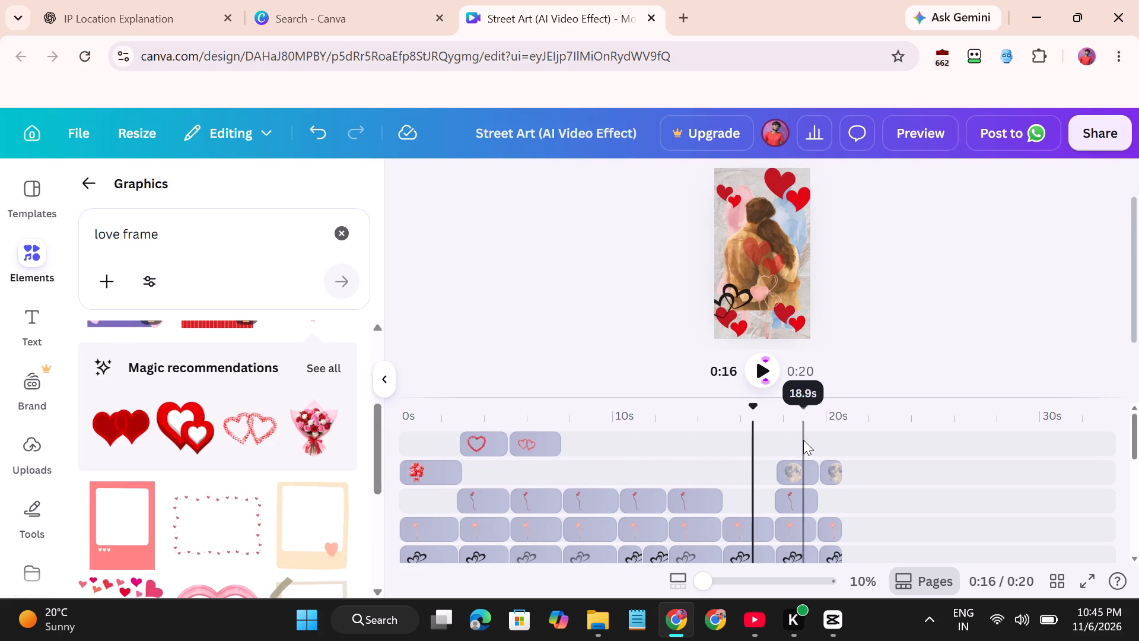
click(801, 439)
click(627, 453)
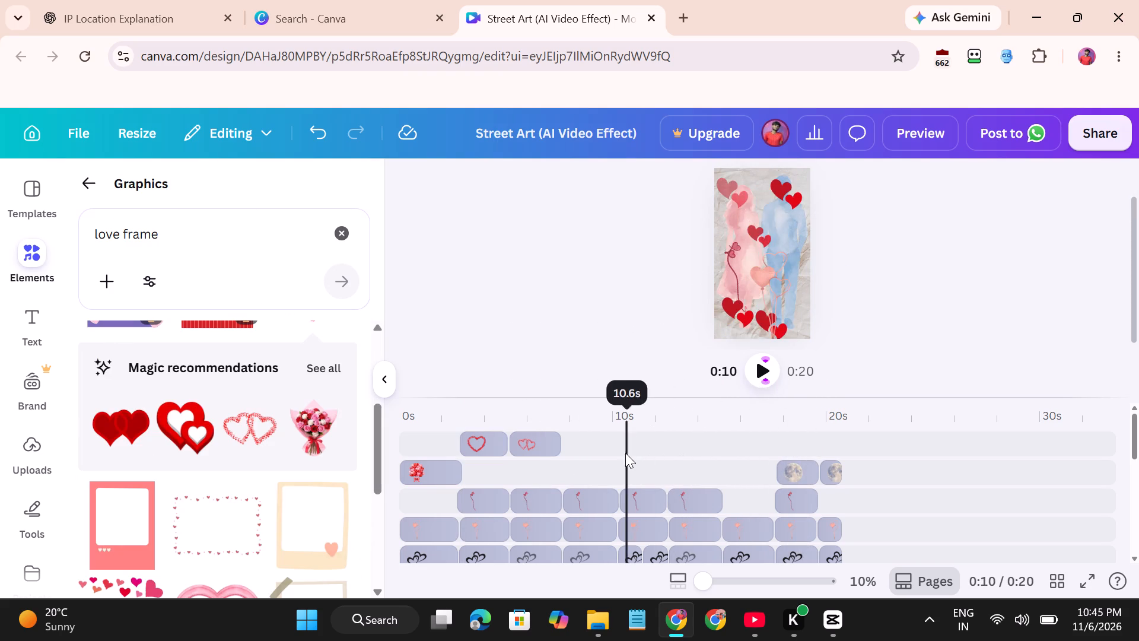
click(594, 455)
scroll(676, 450, up, 3)
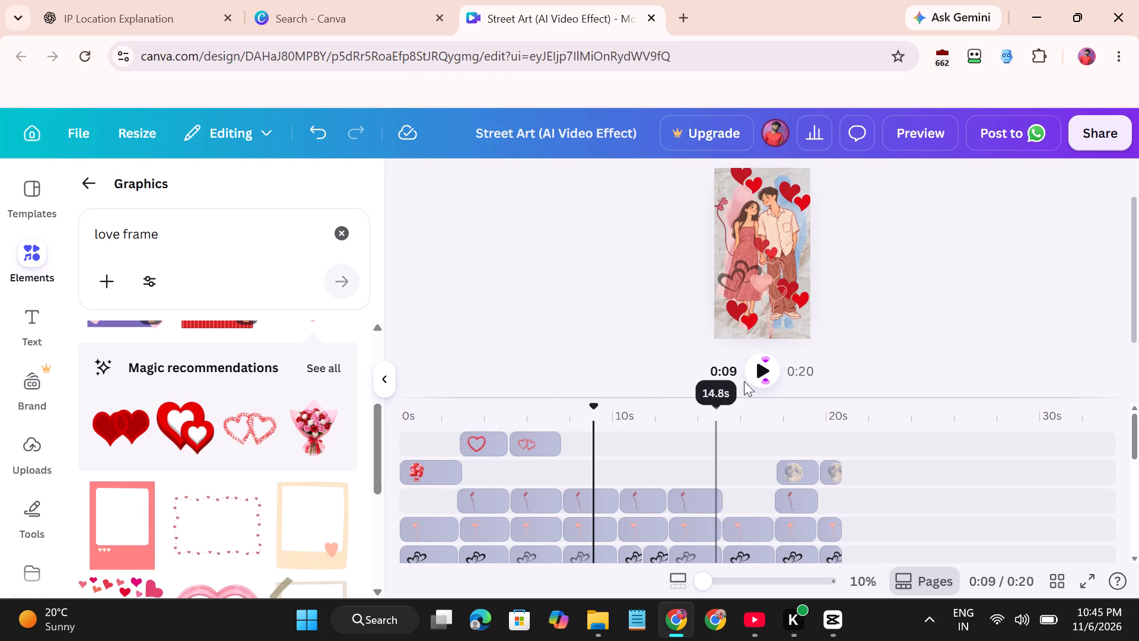
click(402, 430)
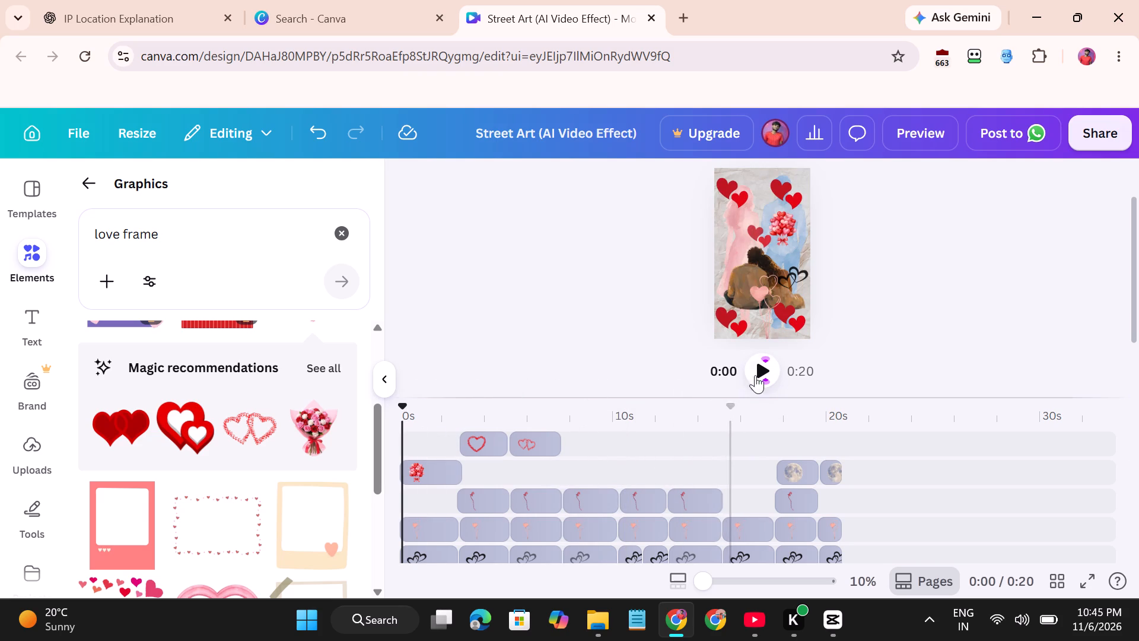
click(759, 372)
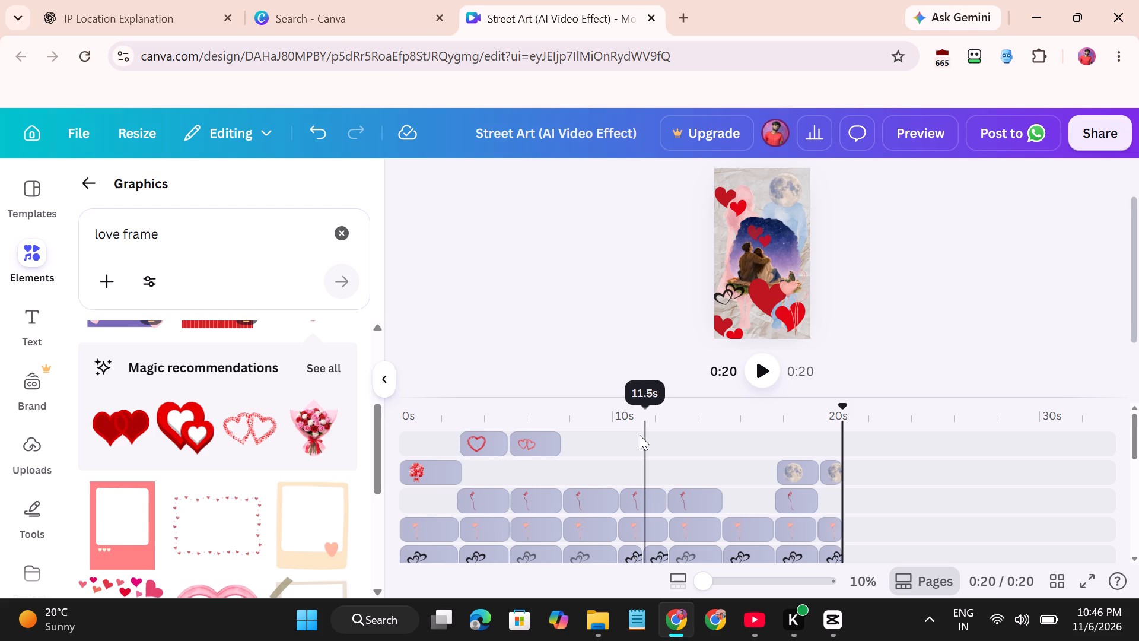
Review the video again by playing it from about 0:08 and checking the opening scene at 0:02.
click(586, 427)
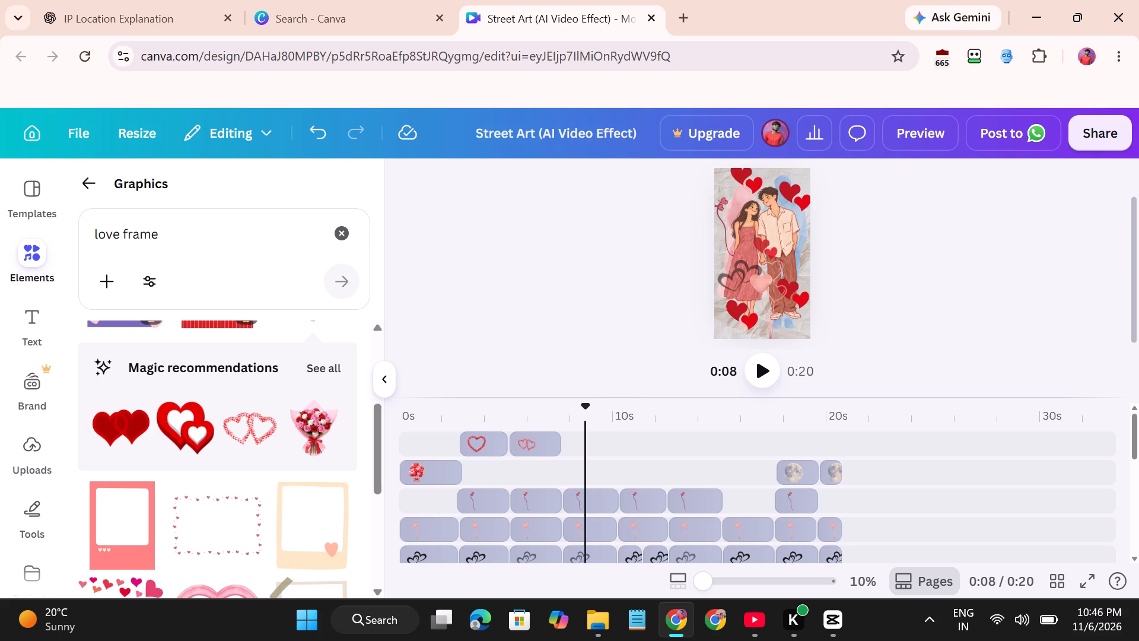
scroll(672, 445, down, 2)
scroll(674, 448, up, 4)
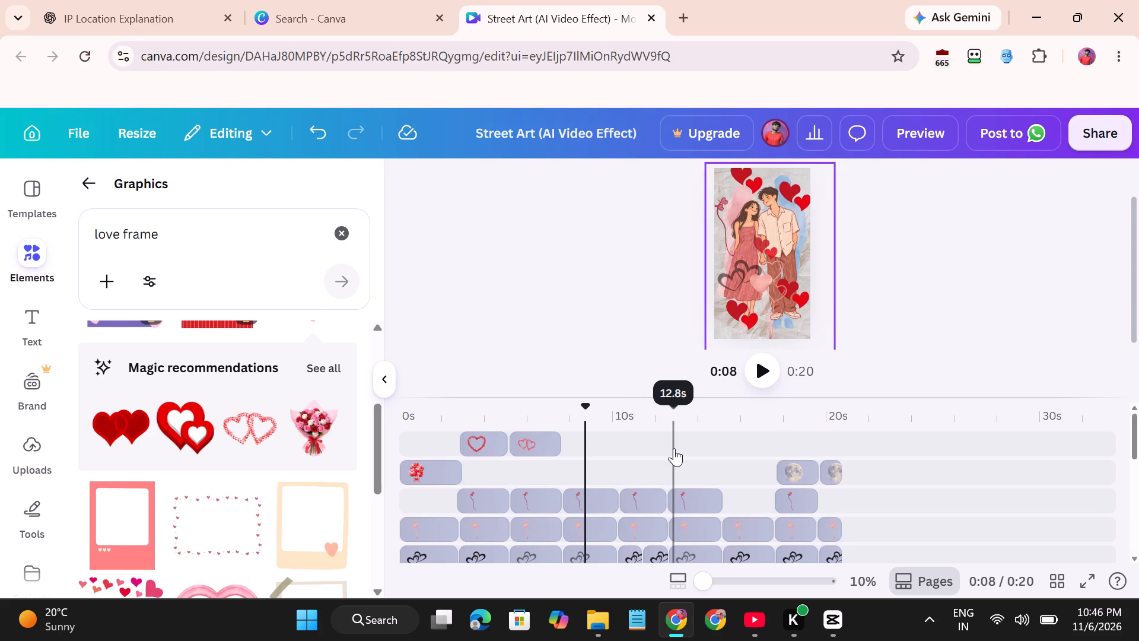
scroll(674, 448, up, 1)
click(672, 433)
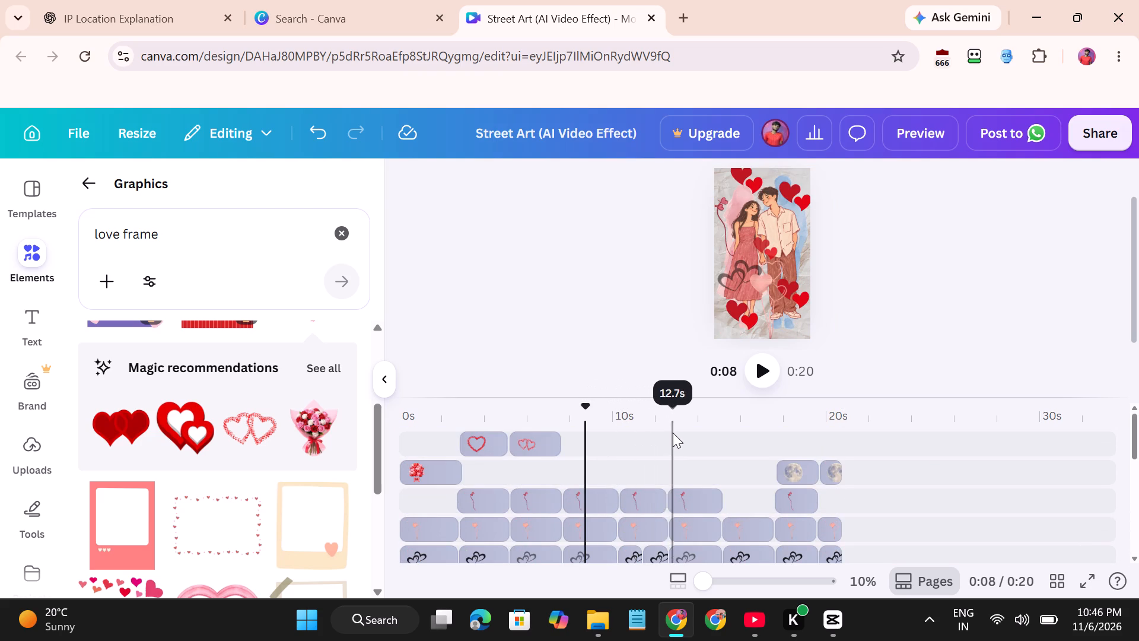
click(768, 360)
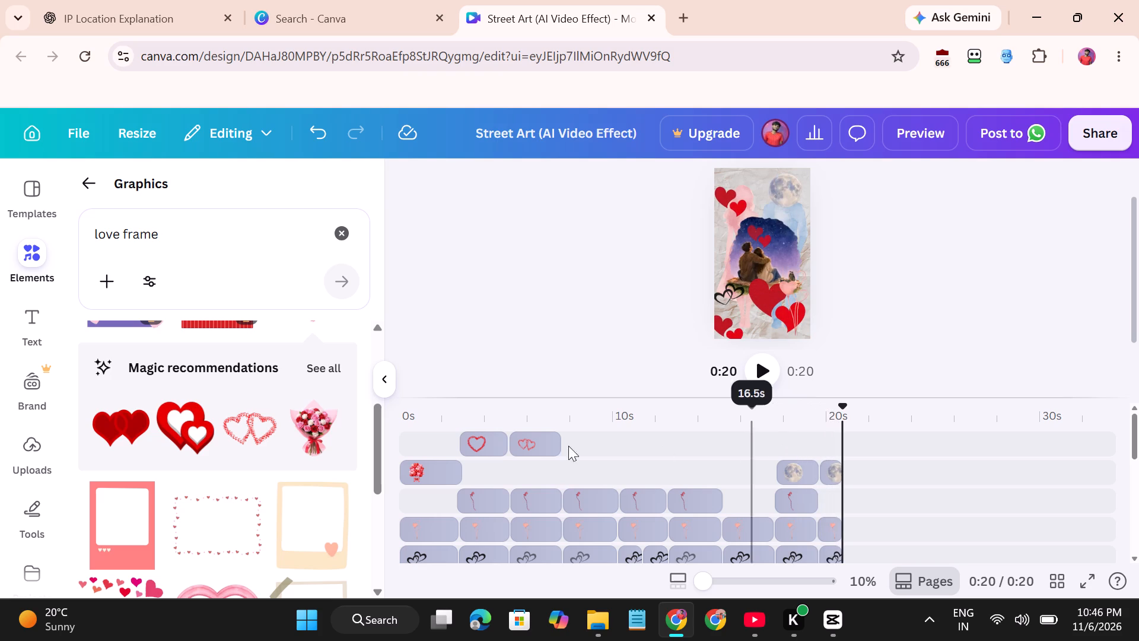
click(448, 446)
drag(619, 429, 783, 417)
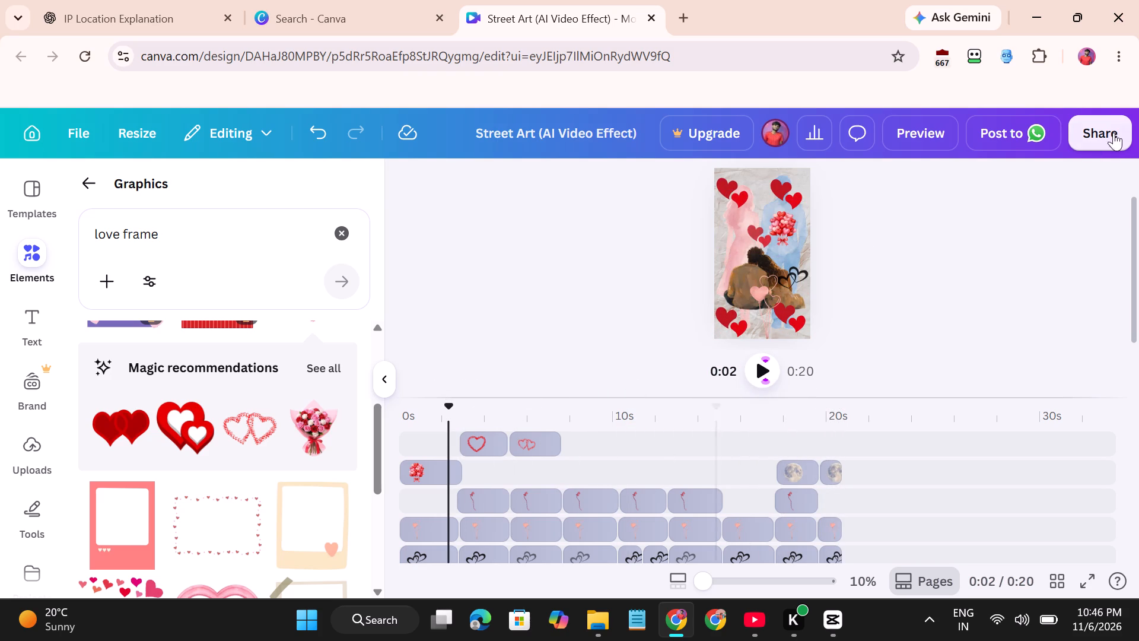
Download the finished design as an MP4 video at 1080p quality.
click(1102, 138)
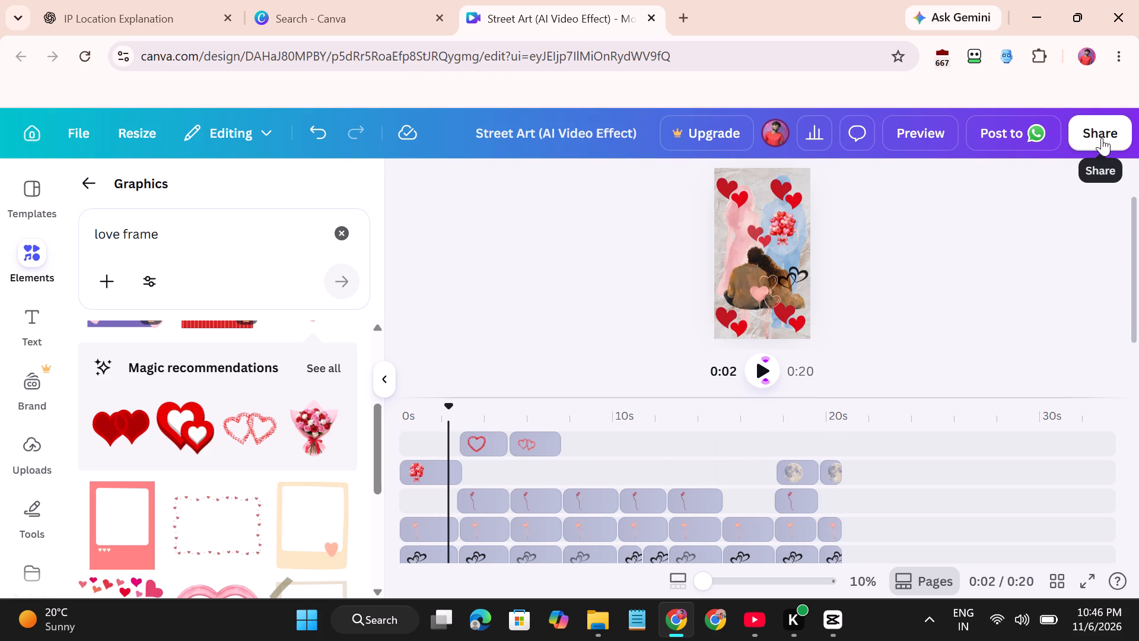
scroll(859, 395, down, 1)
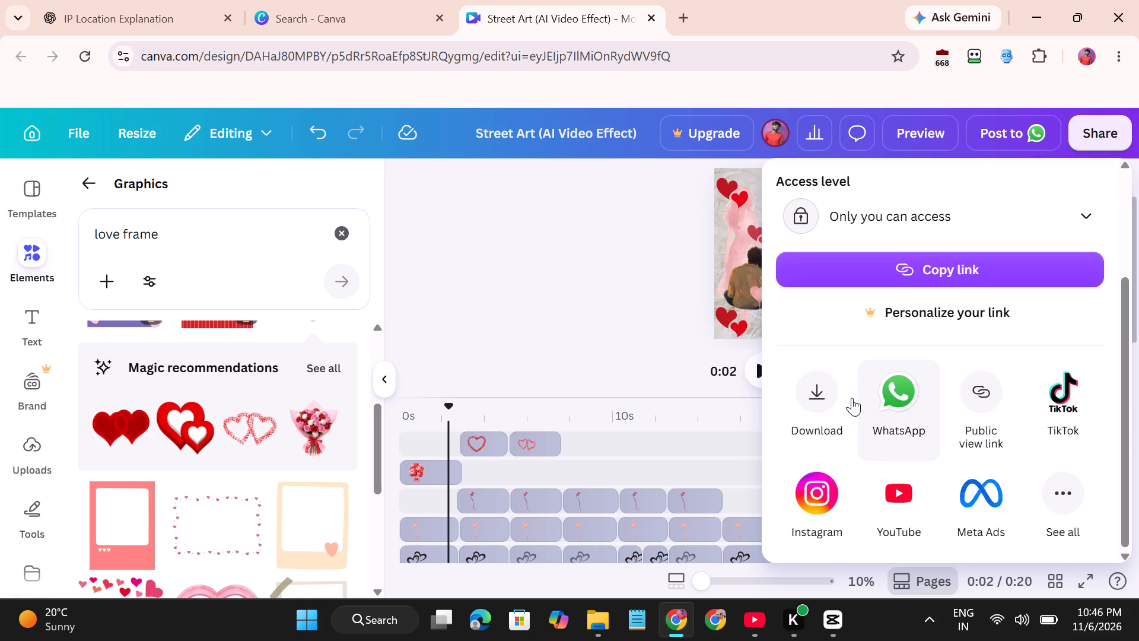
click(816, 397)
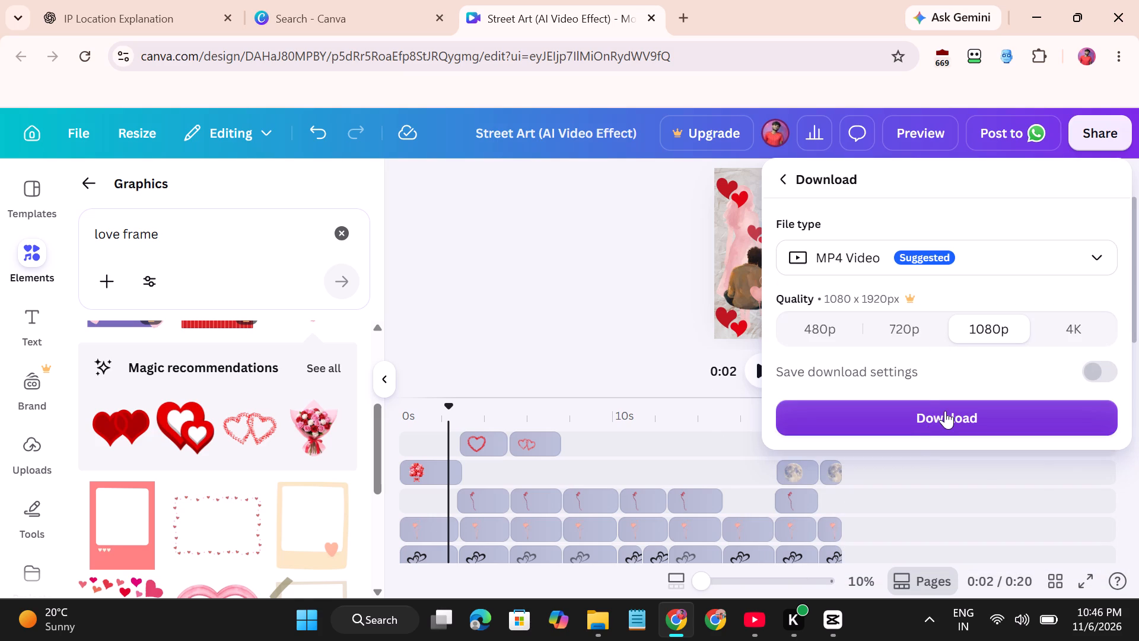
click(945, 411)
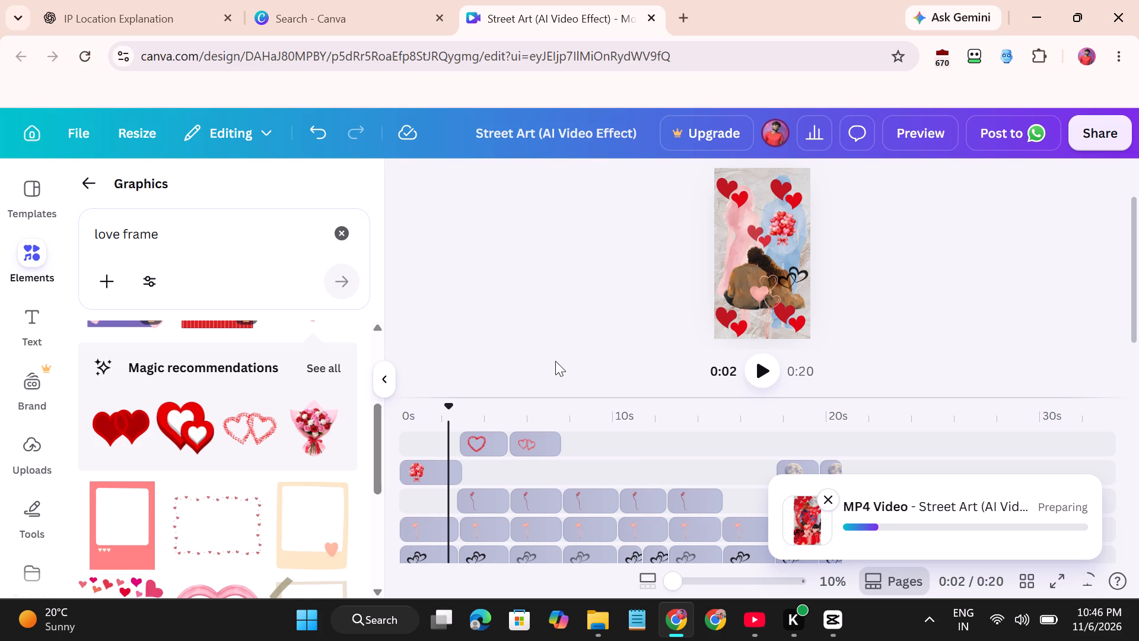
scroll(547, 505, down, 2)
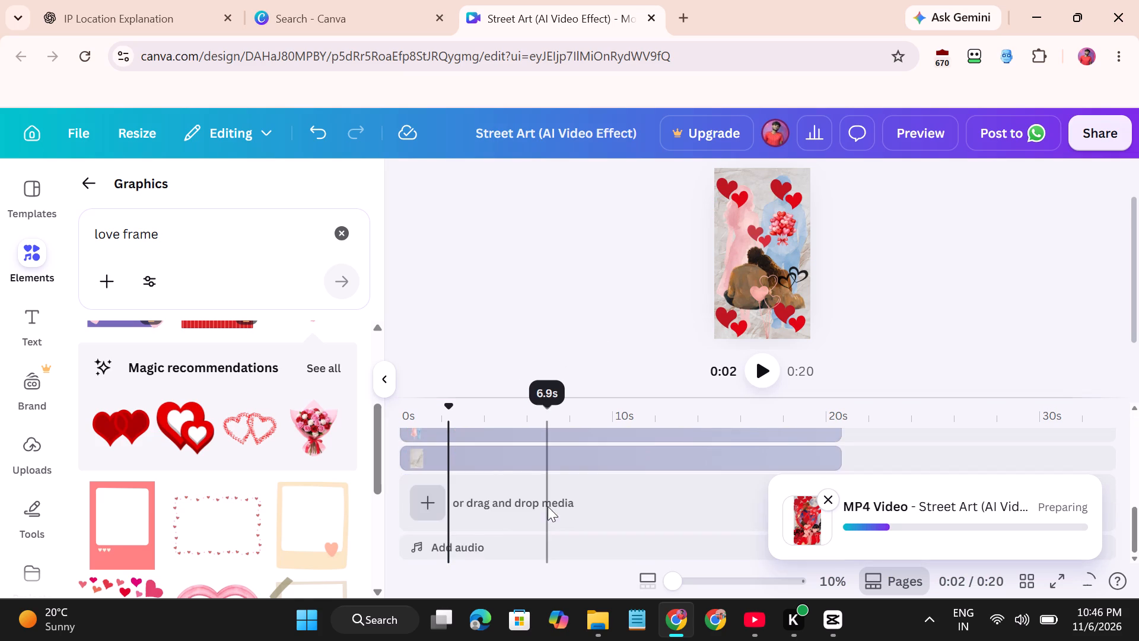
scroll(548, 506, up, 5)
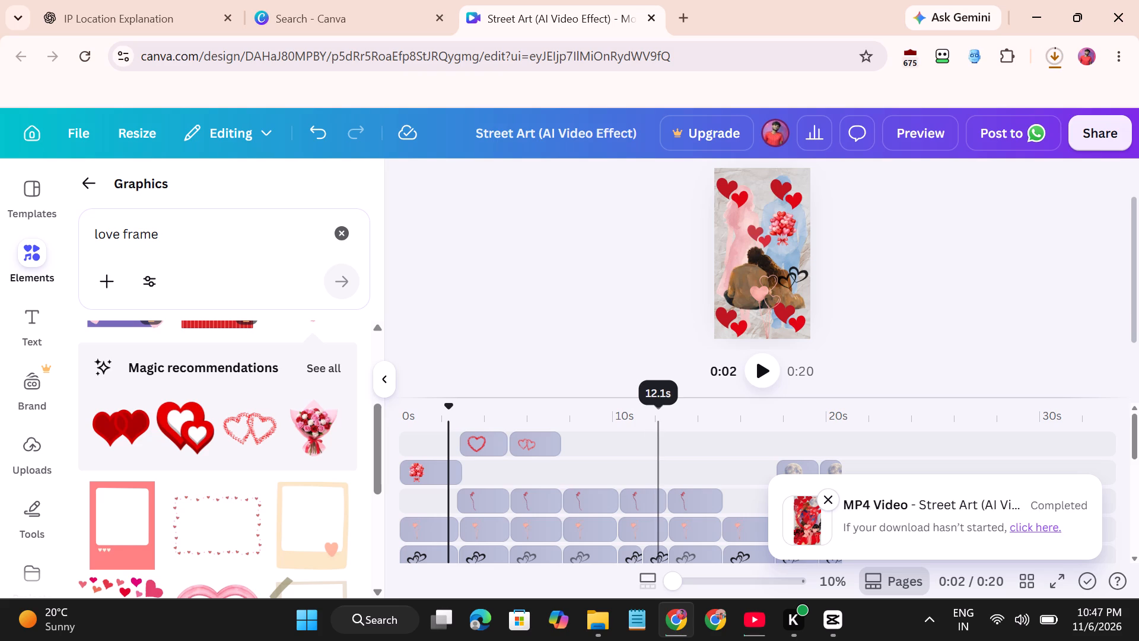
Spot-check the couple scenes along the timeline at about 0:13, 0:07, 0:01, 0:13 again and 0:16.
click(682, 427)
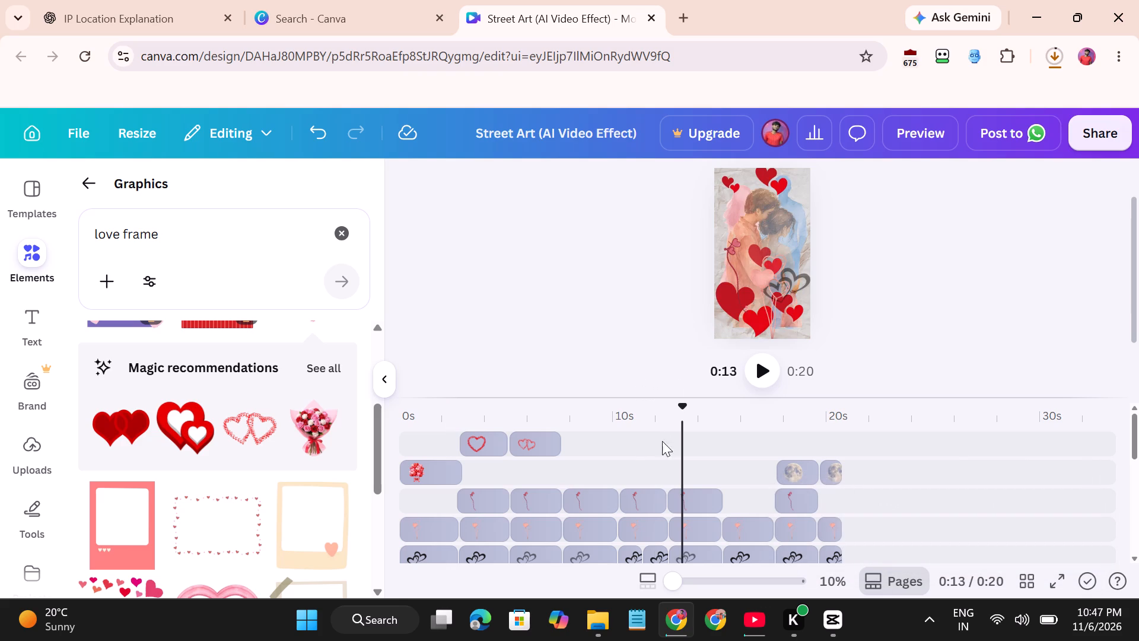
click(620, 449)
click(565, 444)
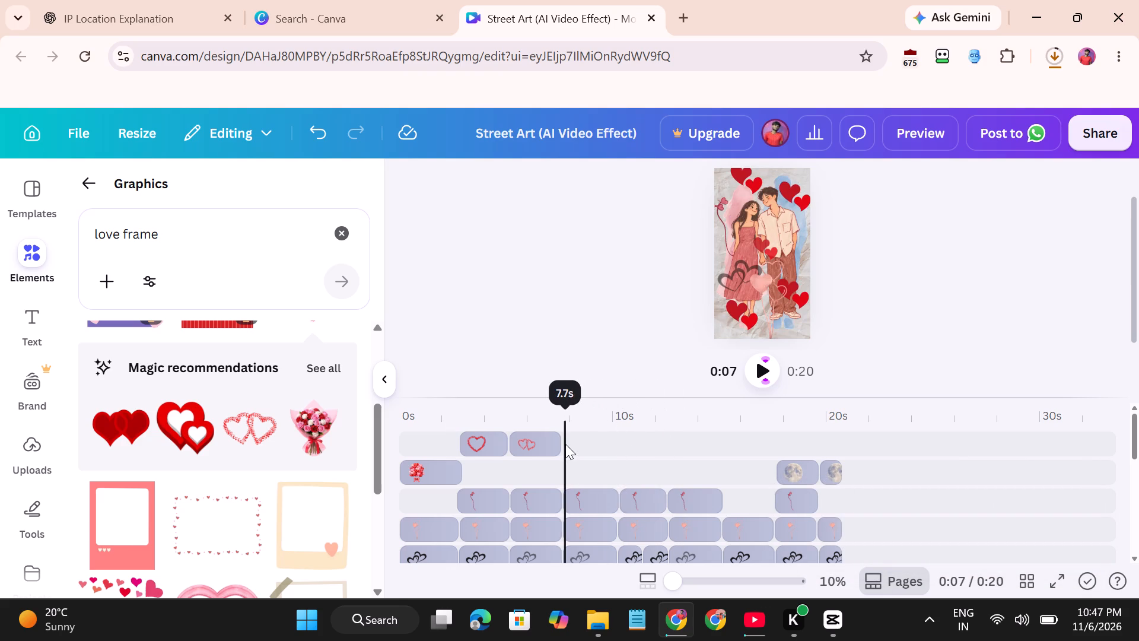
click(432, 429)
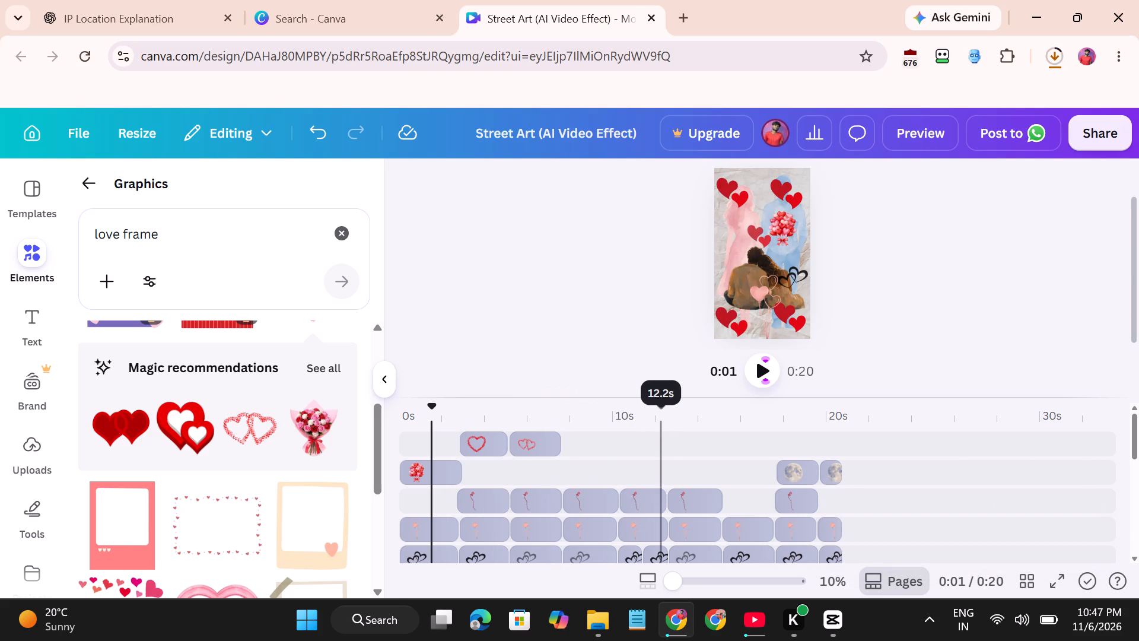
click(680, 415)
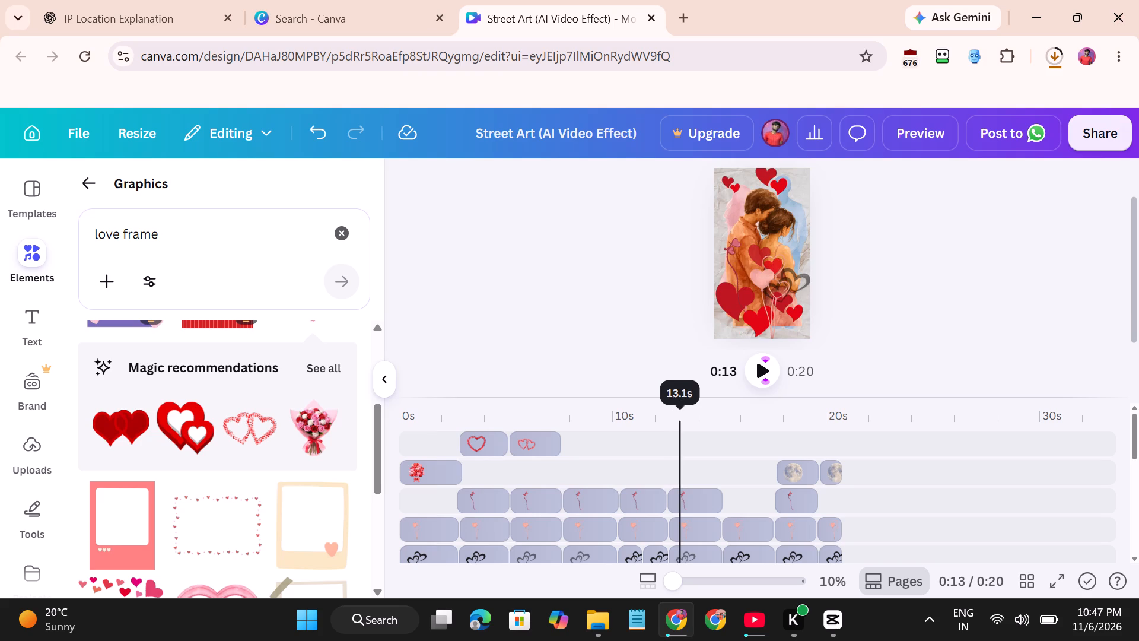
click(758, 433)
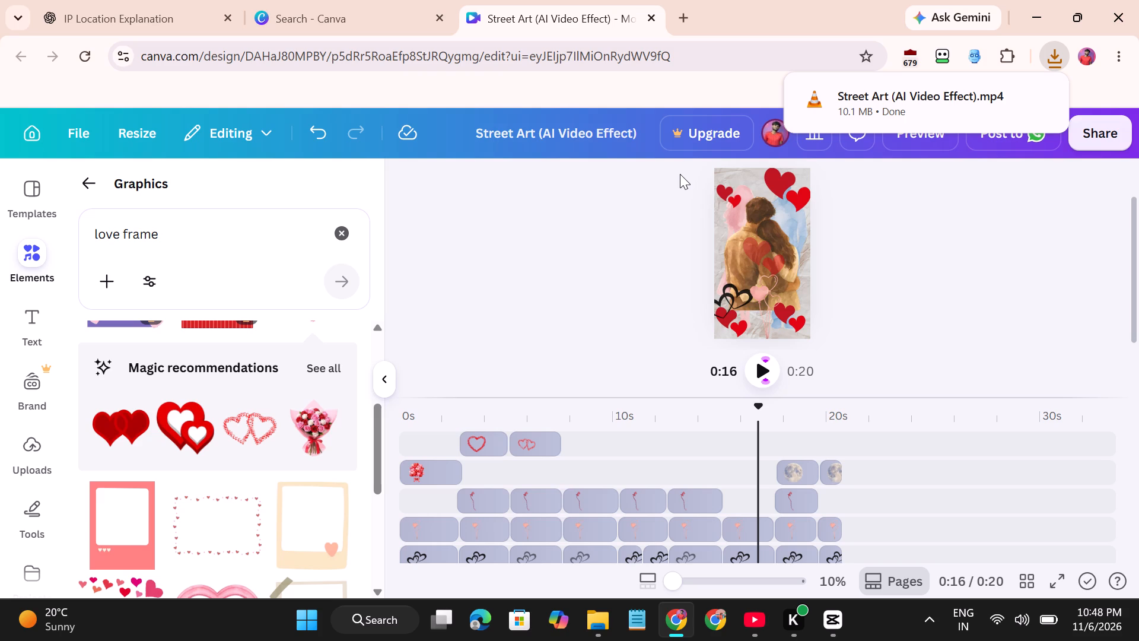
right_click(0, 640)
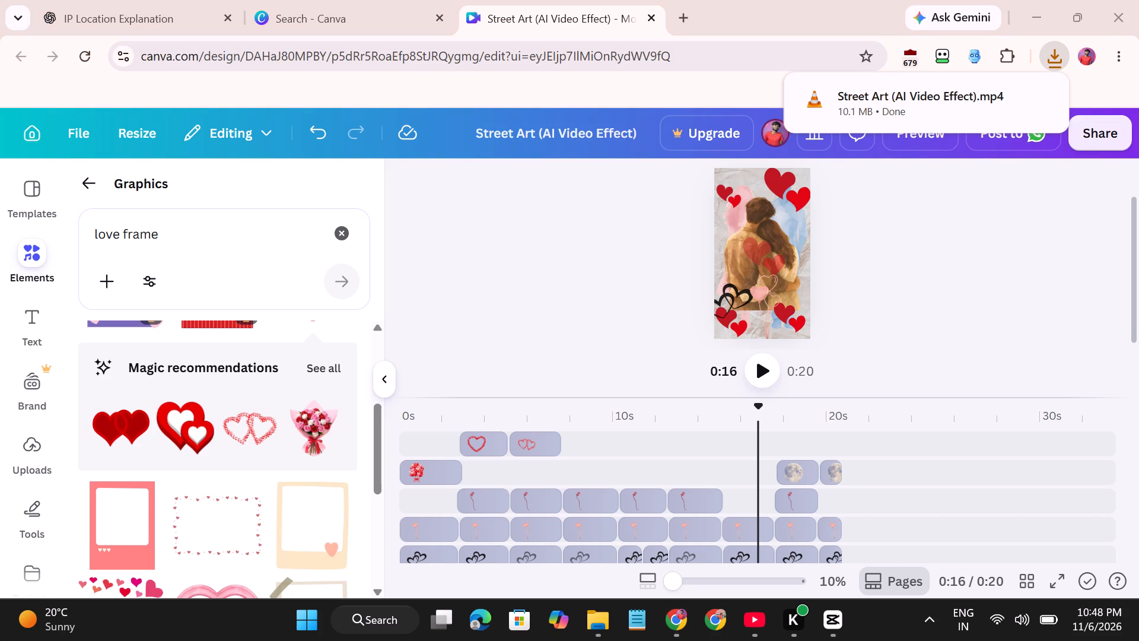
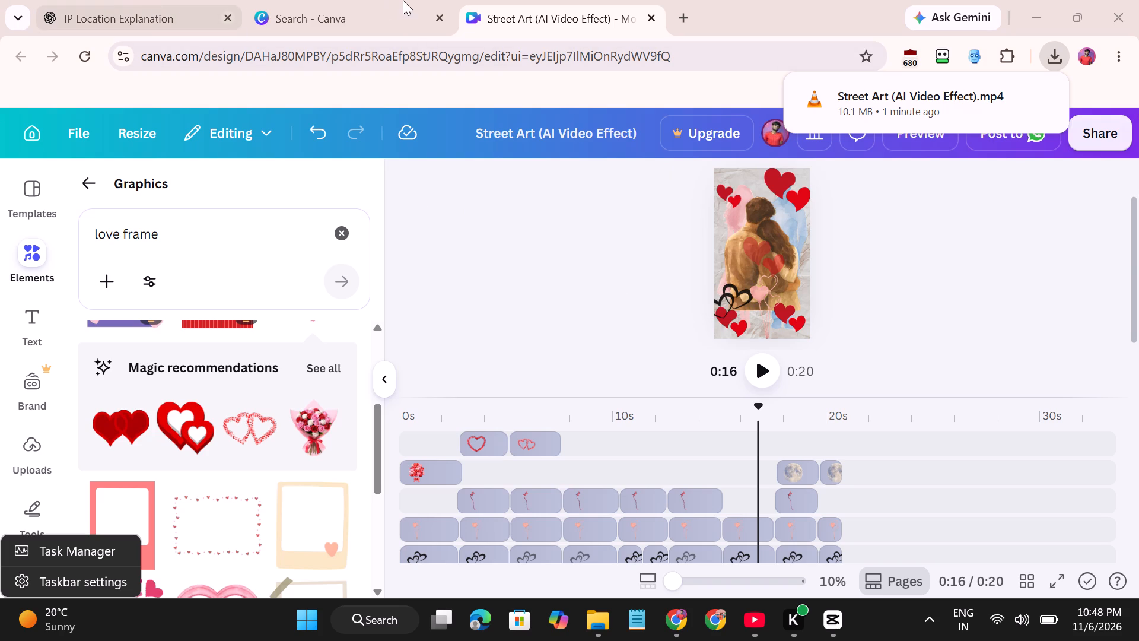
Return to the Canva template page and close the finished Street Art video design.
click(385, 2)
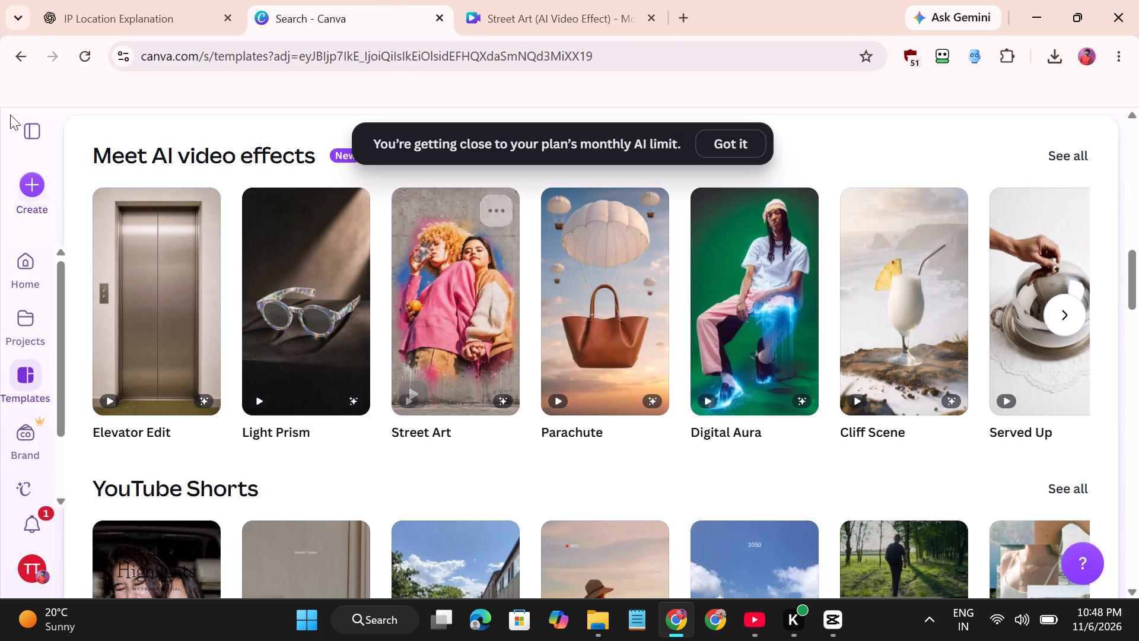
scroll(232, 331, up, 4)
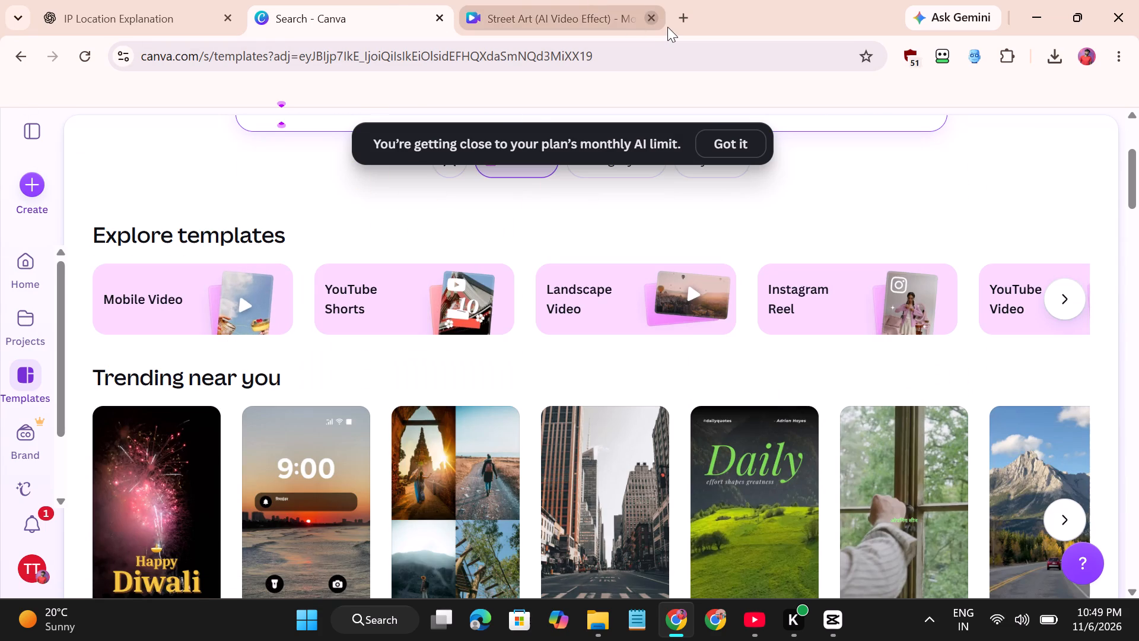
click(657, 18)
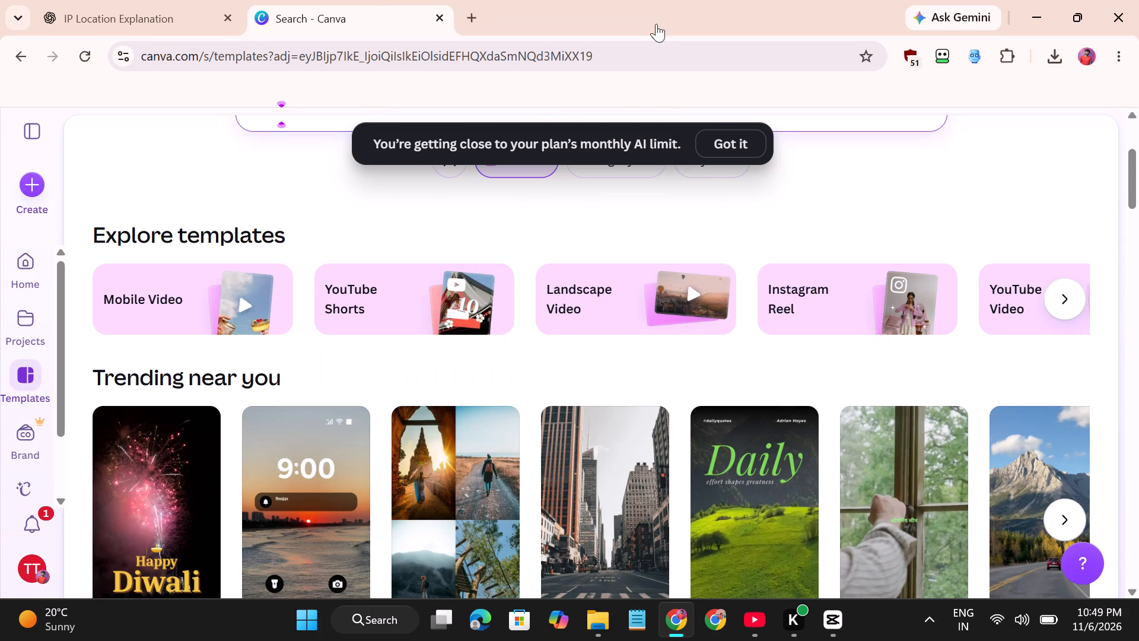
click(717, 147)
Browse the video template collections from the top of the page down to Landscape Videos and look through that row.
scroll(429, 260, up, 3)
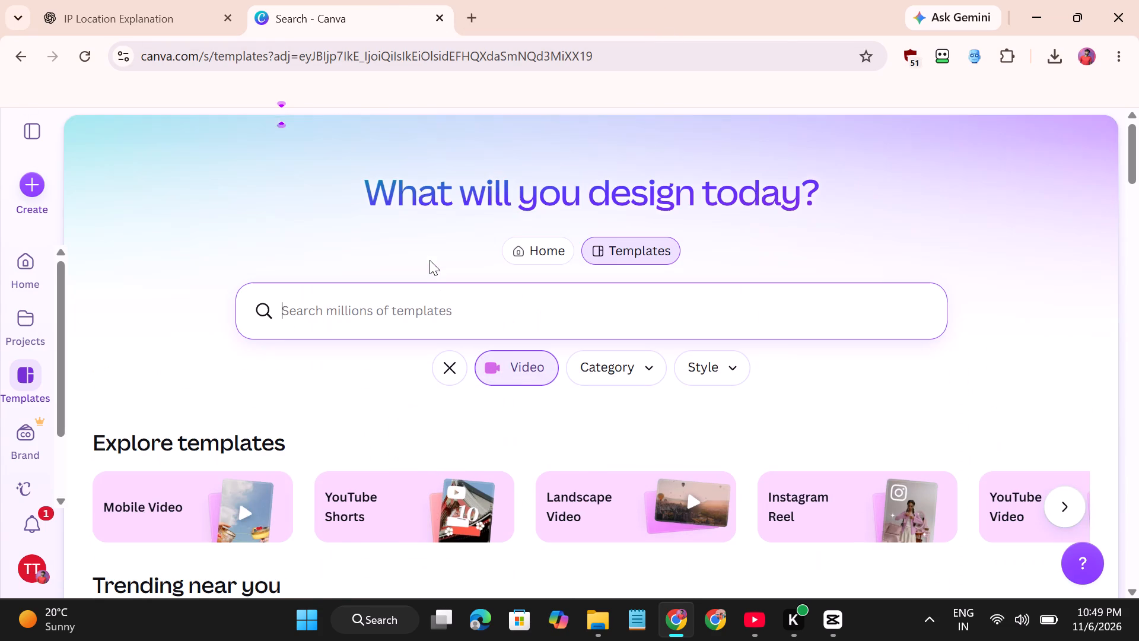
scroll(429, 260, up, 1)
scroll(432, 317, down, 3)
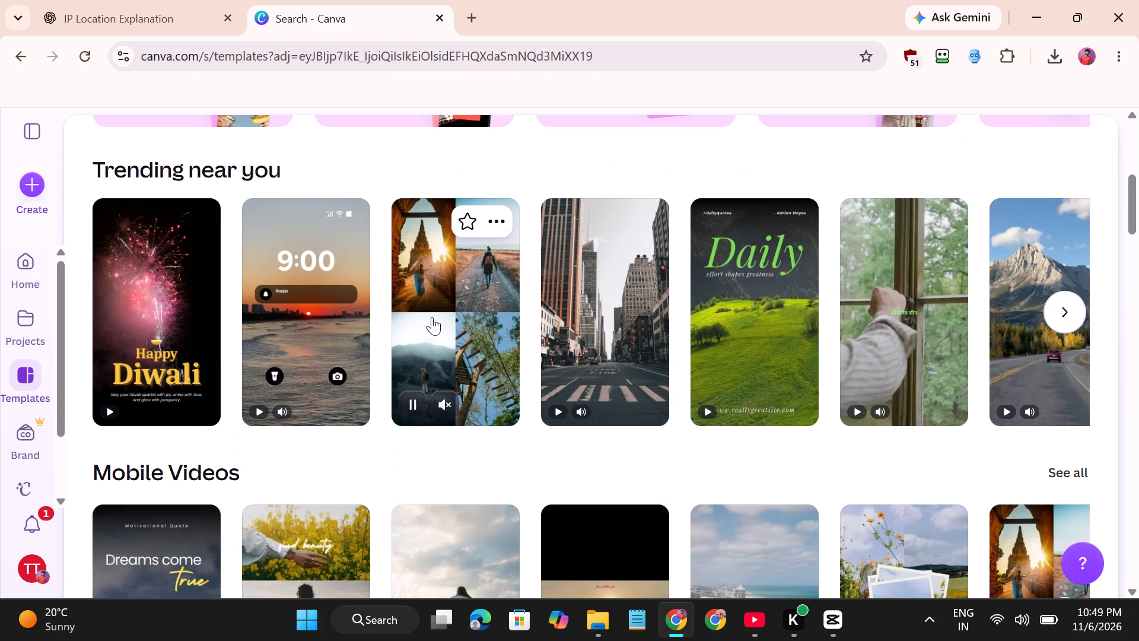
scroll(432, 317, down, 1)
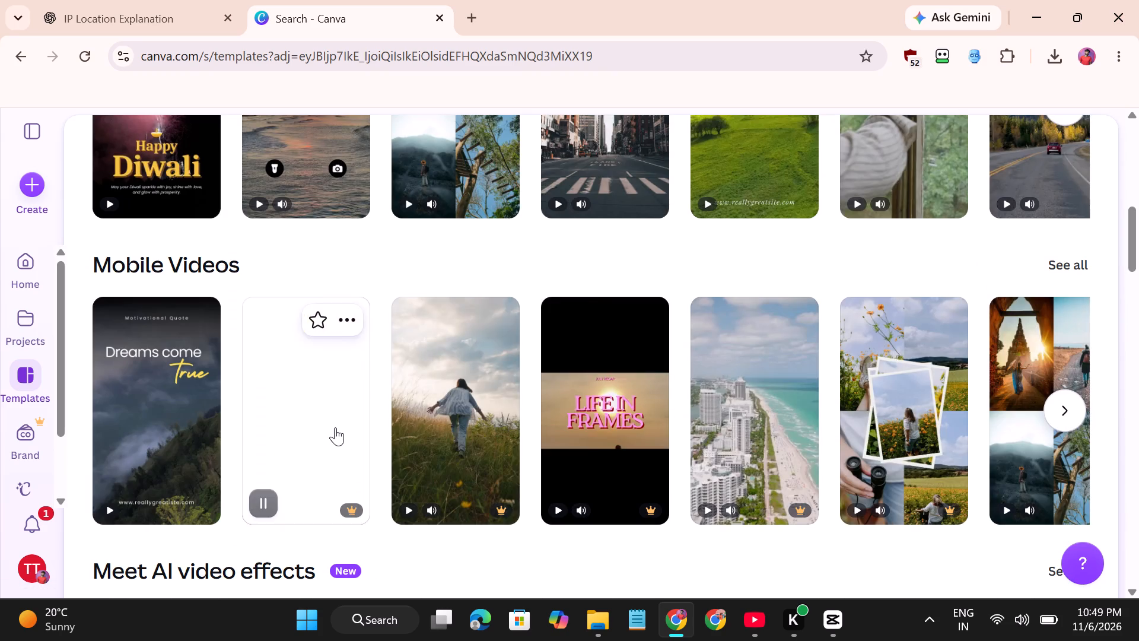
scroll(335, 427, down, 2)
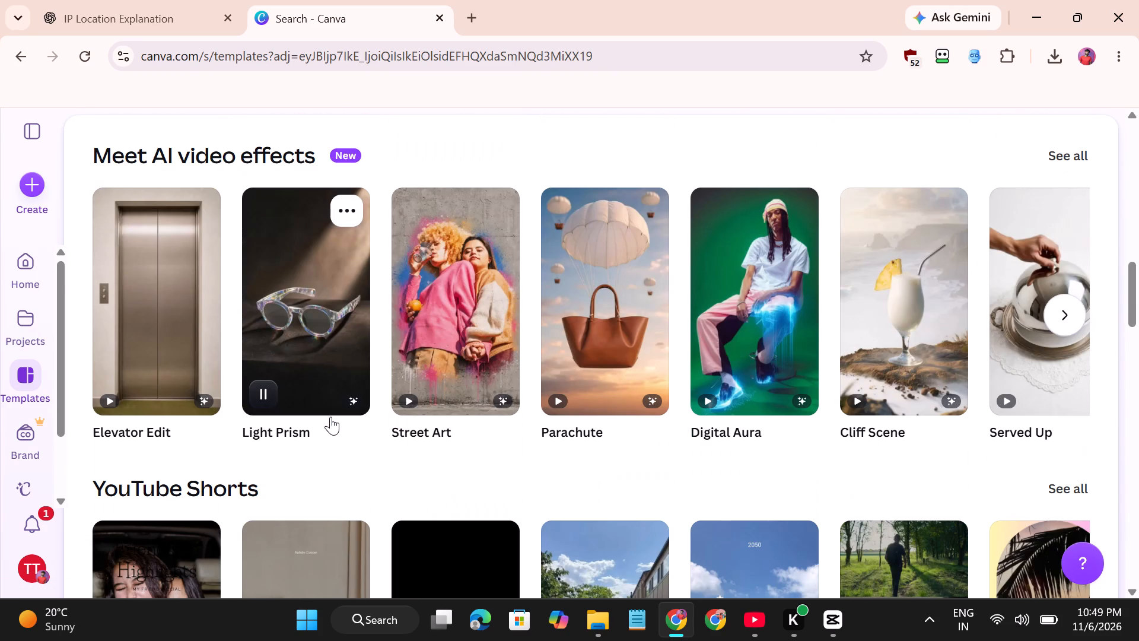
scroll(329, 410, down, 1)
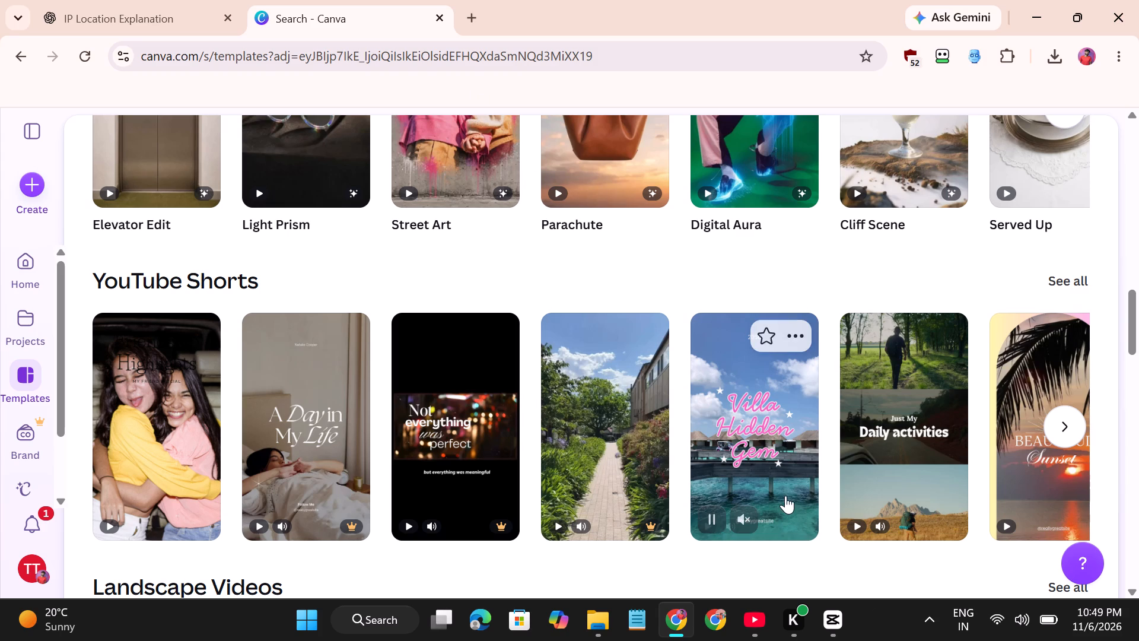
scroll(780, 323, down, 1)
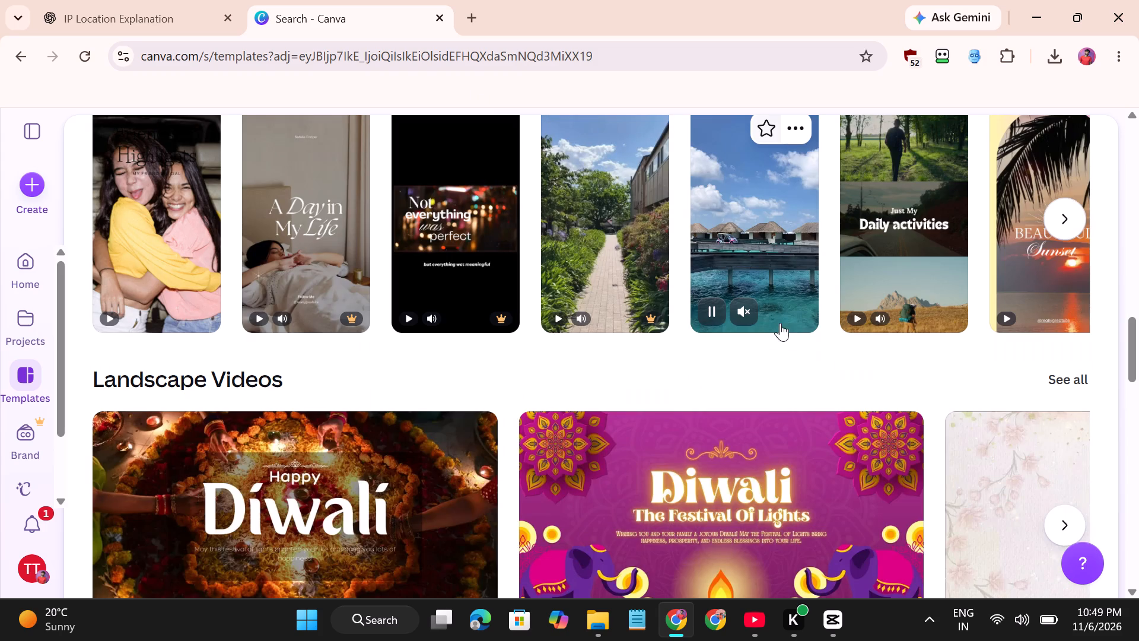
scroll(780, 323, down, 1)
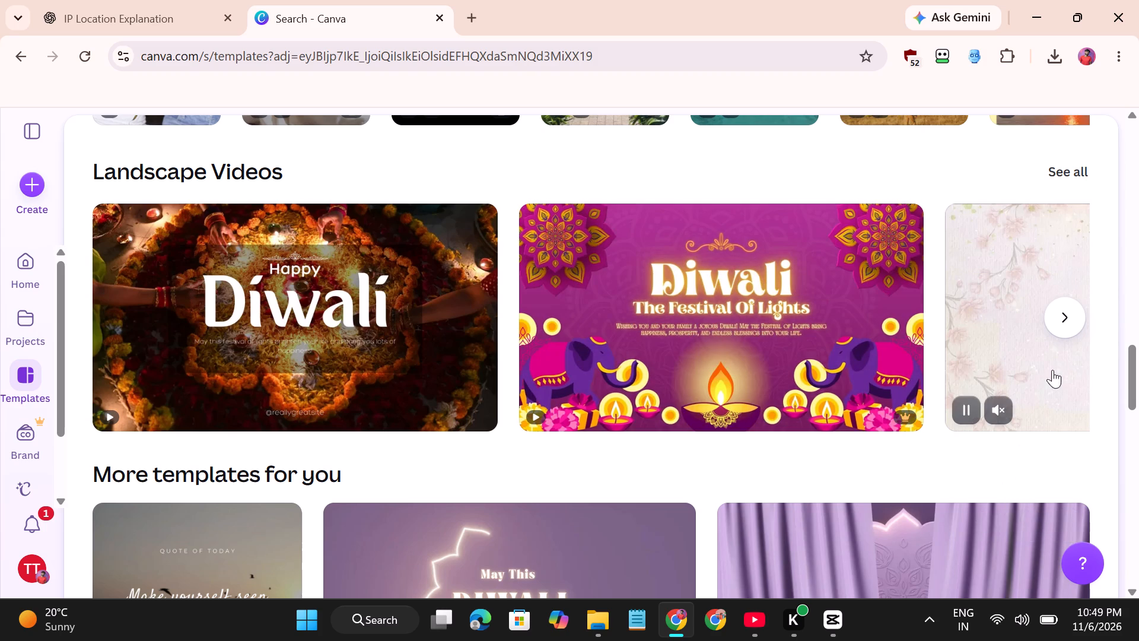
click(1075, 323)
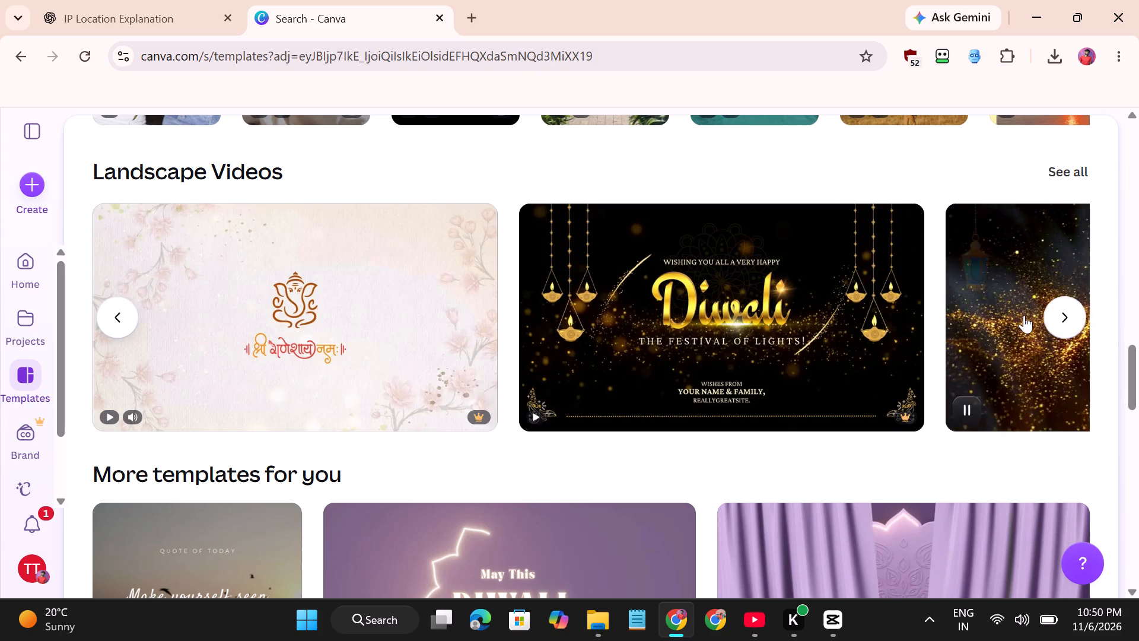
click(1067, 312)
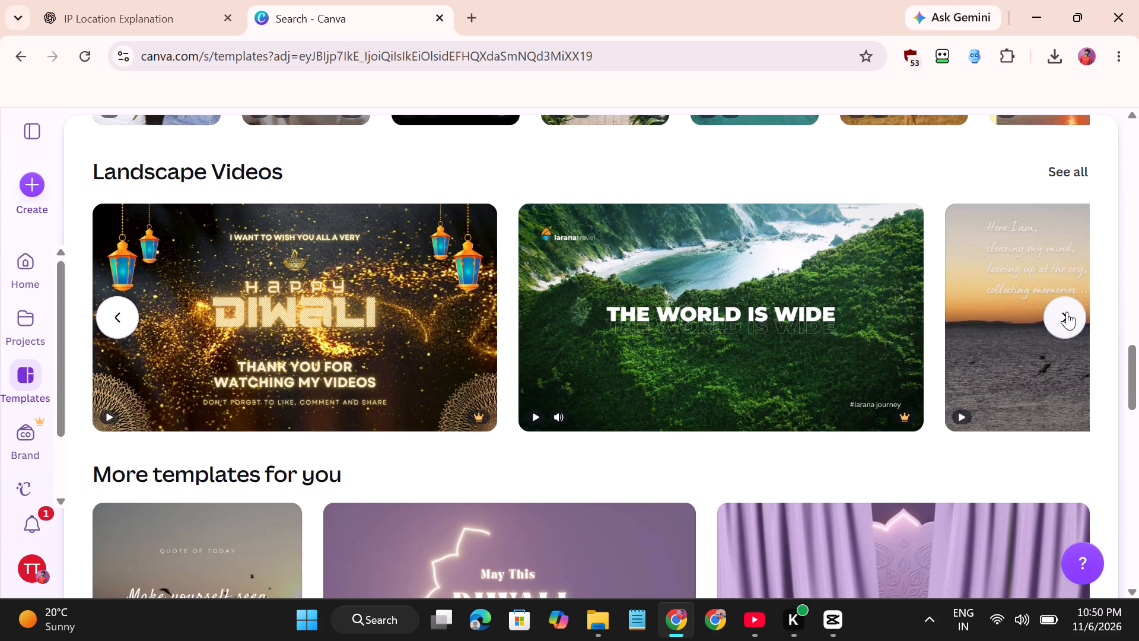
click(1067, 312)
click(1067, 312)
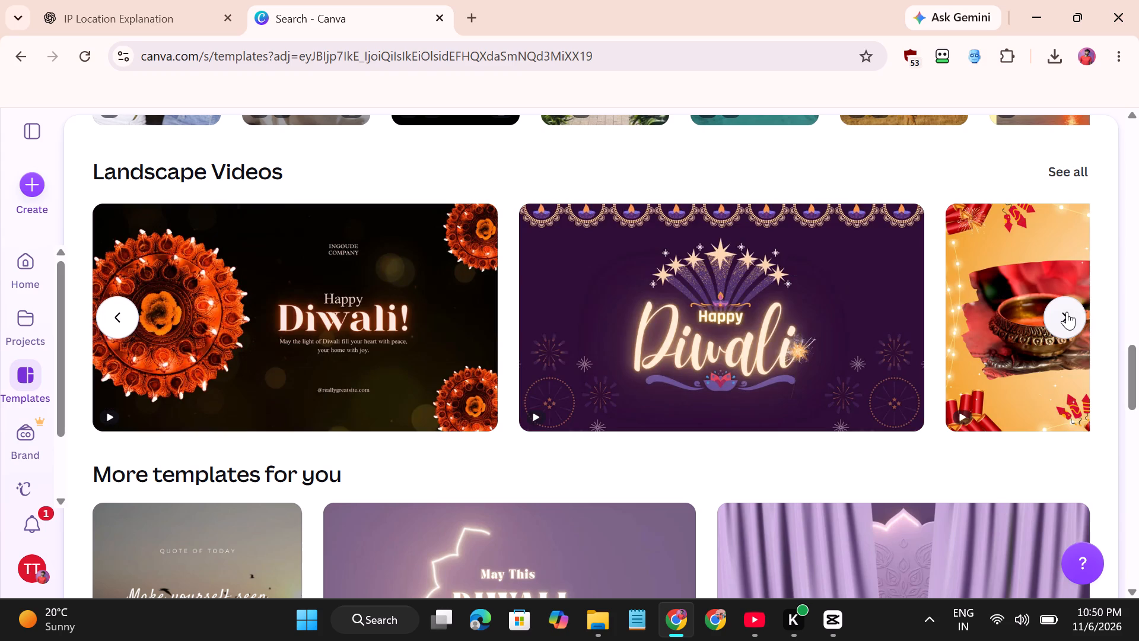
click(1067, 312)
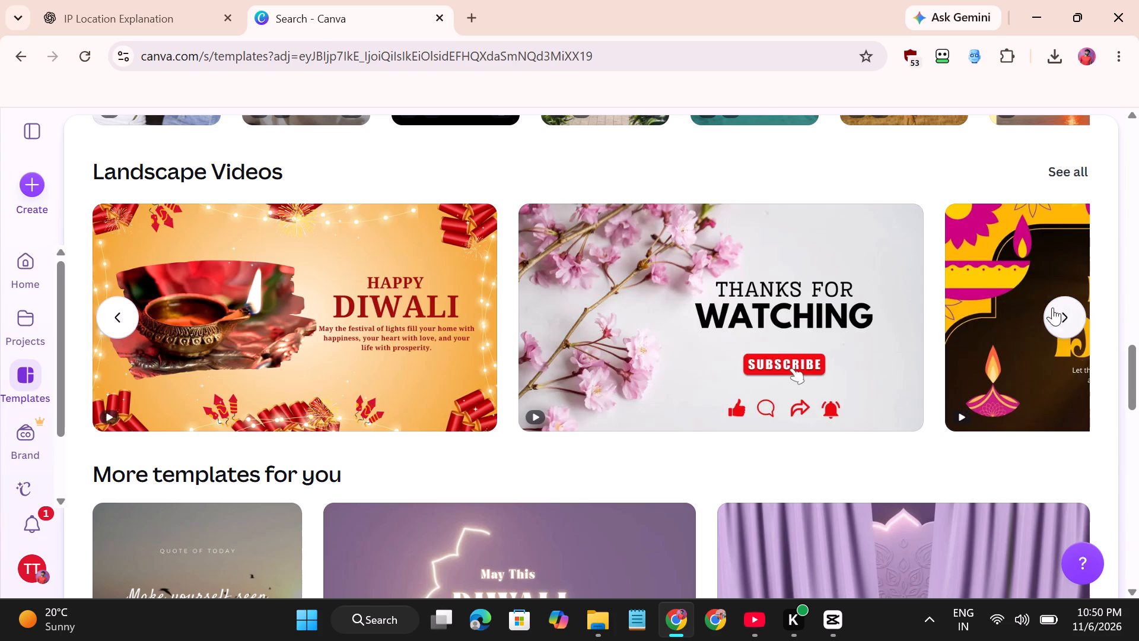
Start a new design from the Calm Playlist template among the suggestions similar to the White Floral Thanks For Watching video.
click(715, 296)
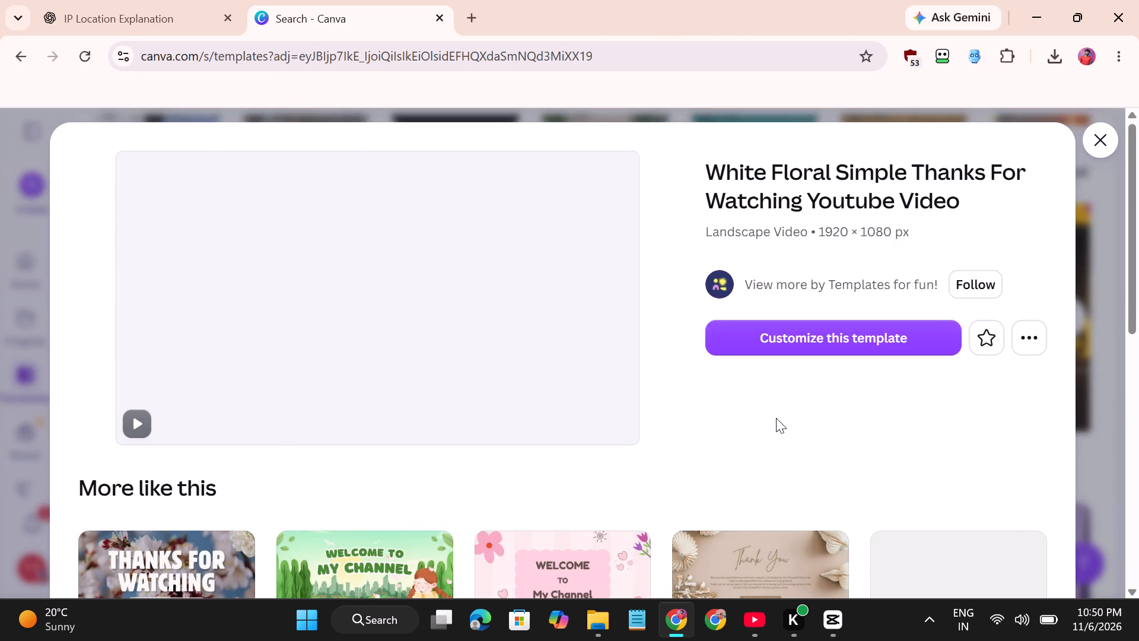
scroll(776, 418, down, 1)
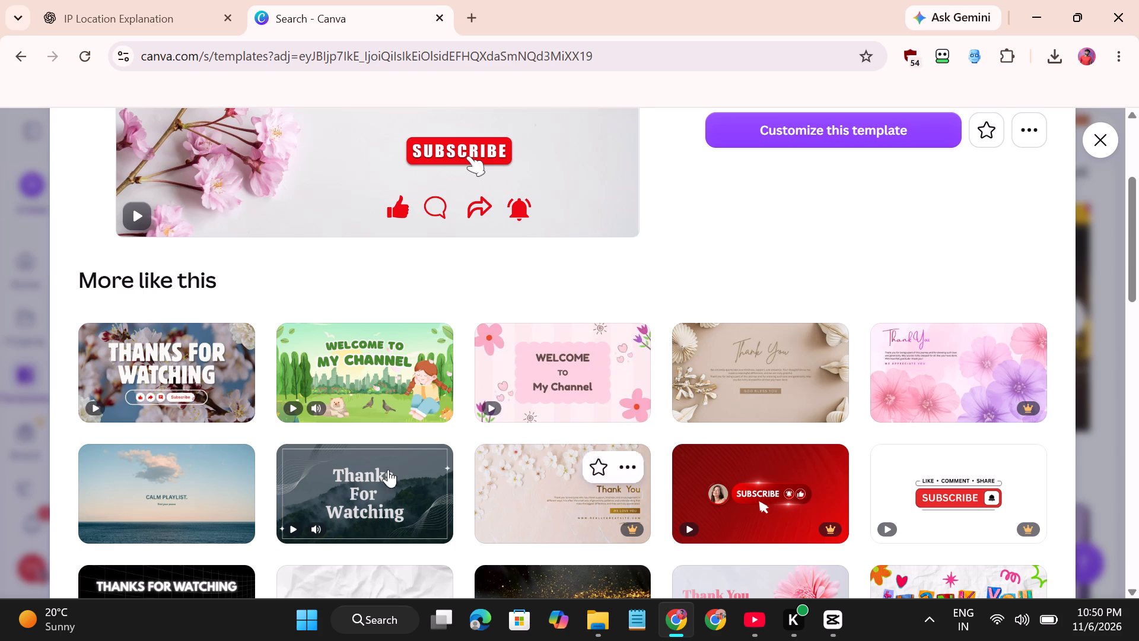
scroll(362, 469, down, 1)
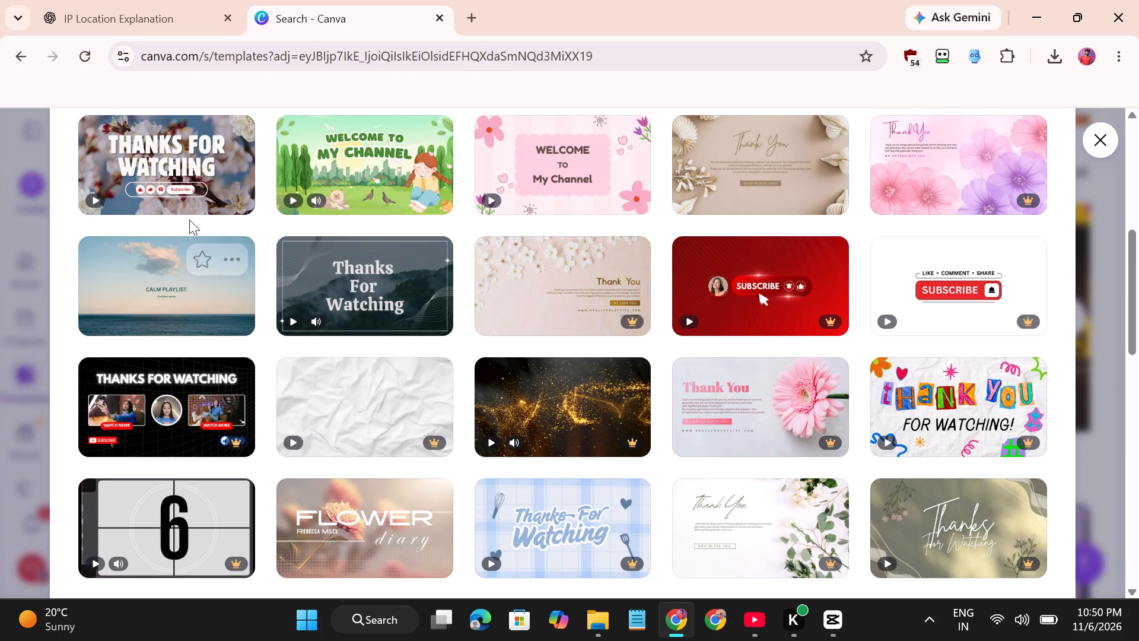
click(195, 302)
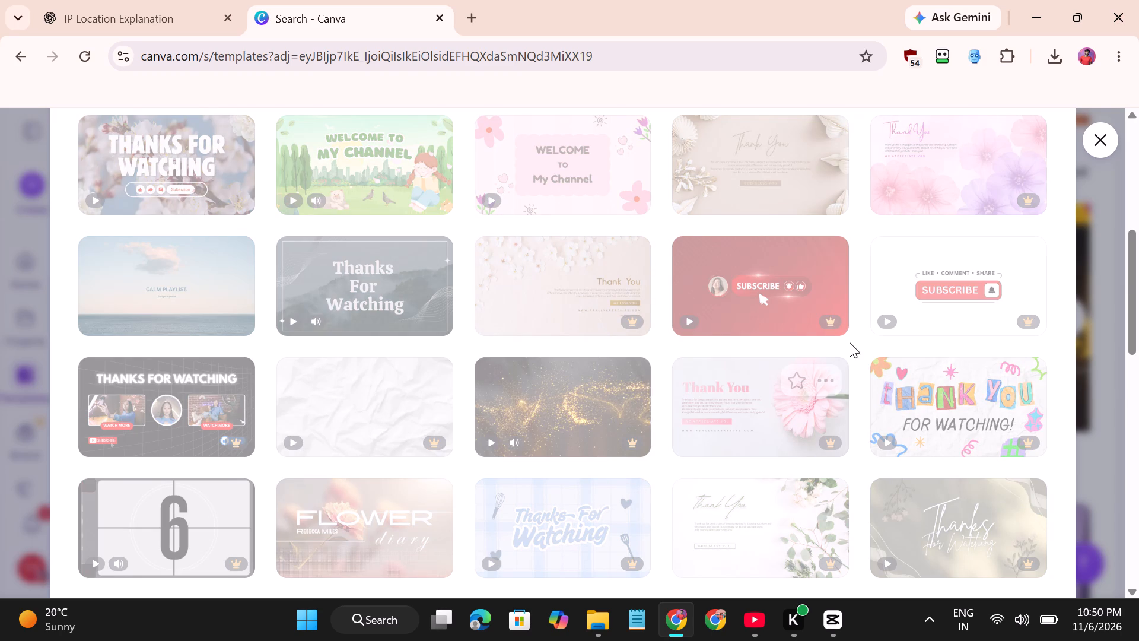
scroll(782, 338, up, 1)
click(791, 337)
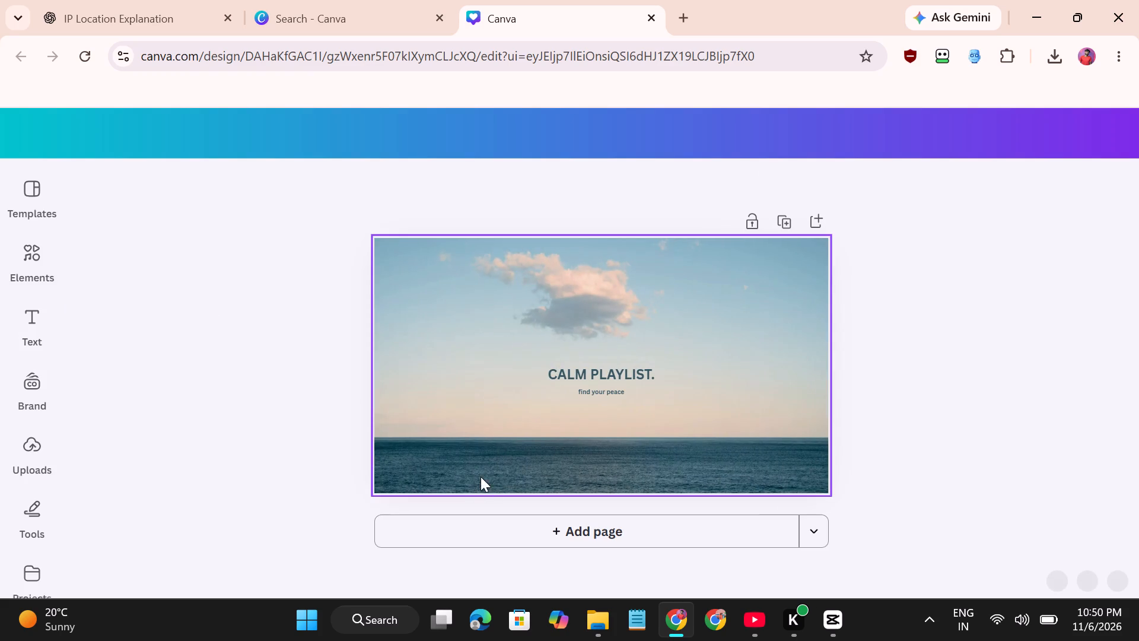
Move the CALM PLAYLIST. heading to the top edge of the page, centred horizontally.
click(594, 377)
double_click(594, 377)
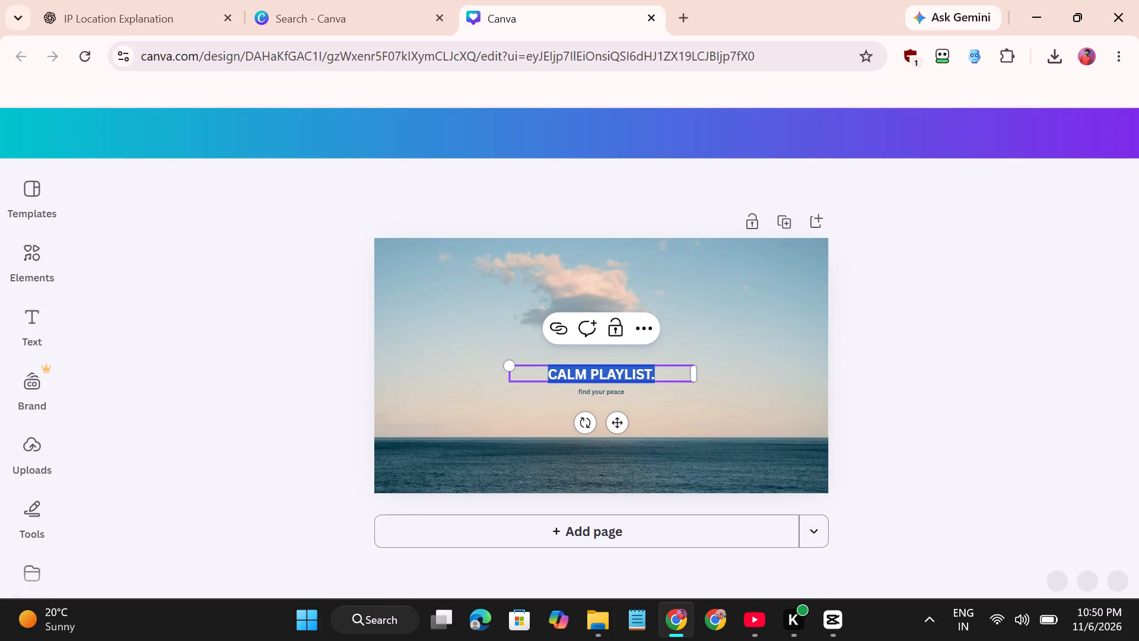
drag(616, 431, 618, 424)
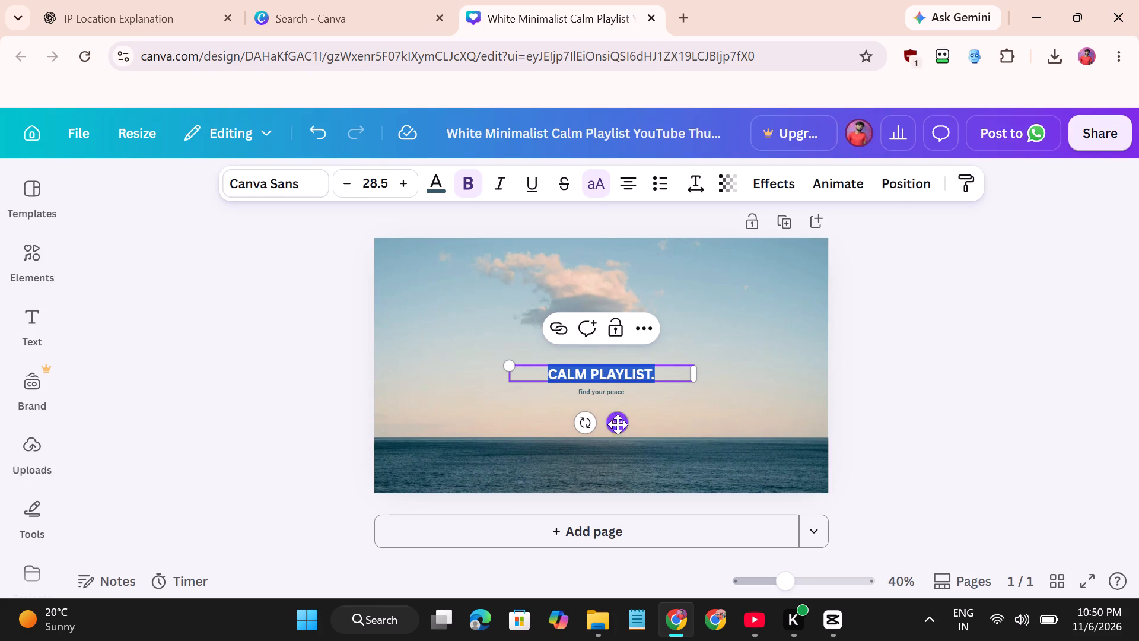
drag(618, 424, 625, 307)
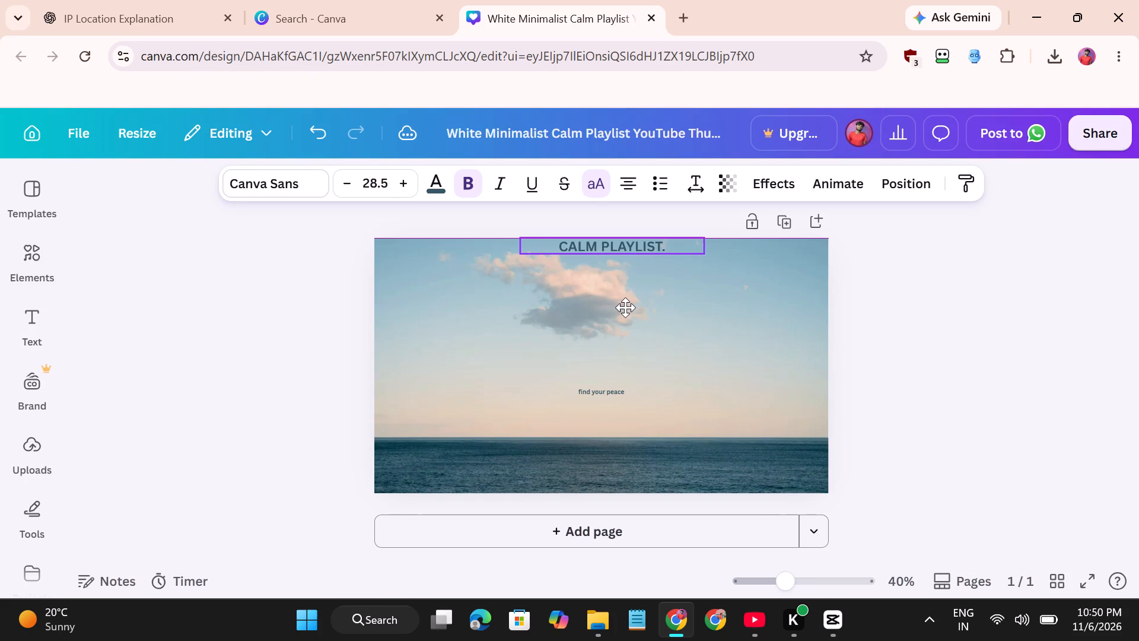
drag(625, 307, 619, 307)
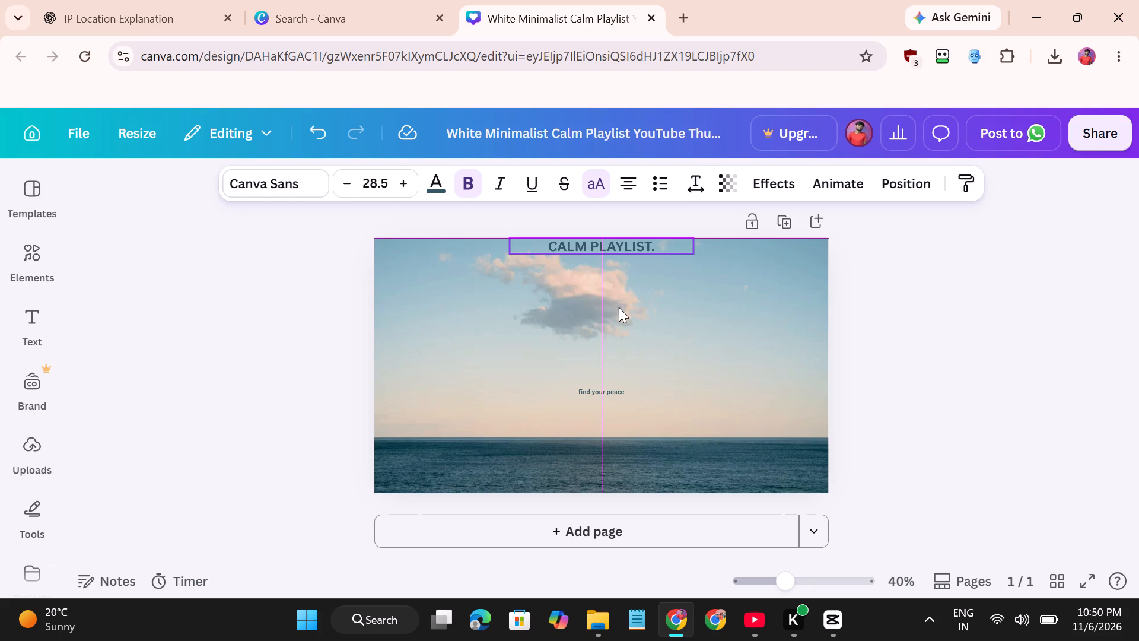
Move the "find your peace" subtitle directly beneath the heading, centred horizontally.
click(597, 390)
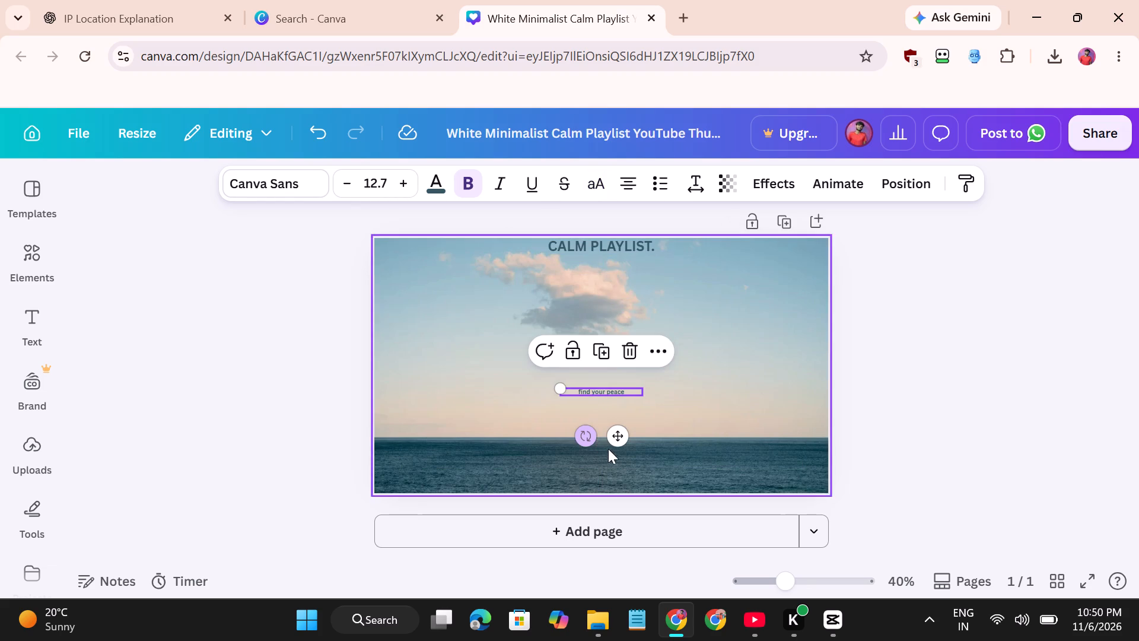
drag(616, 442, 627, 329)
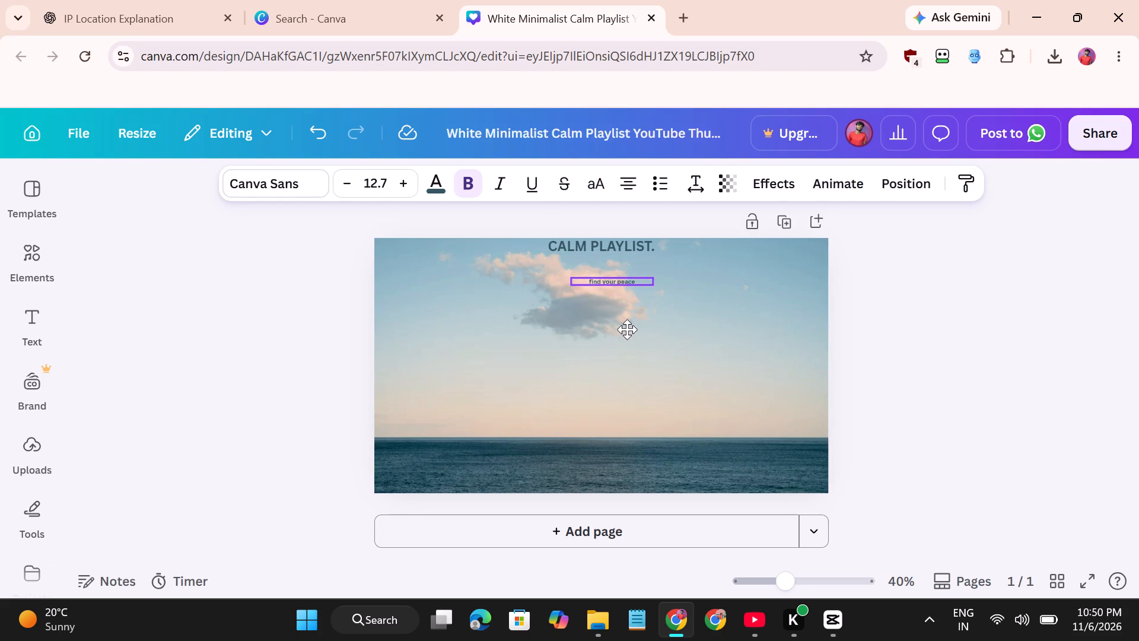
drag(627, 329, 616, 313)
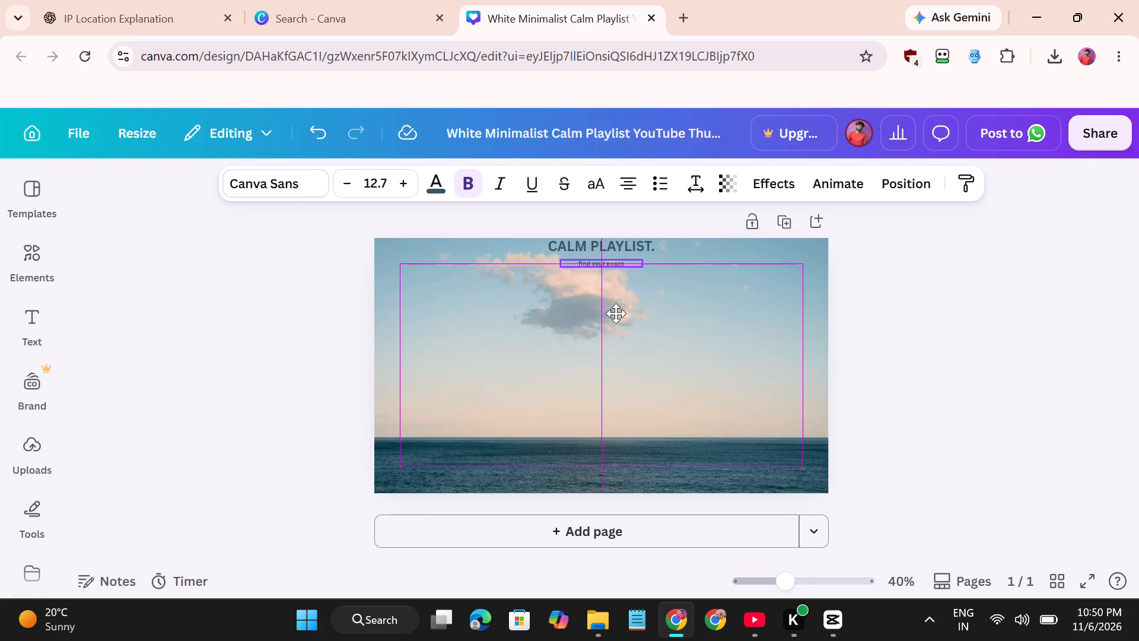
drag(616, 313, 616, 312)
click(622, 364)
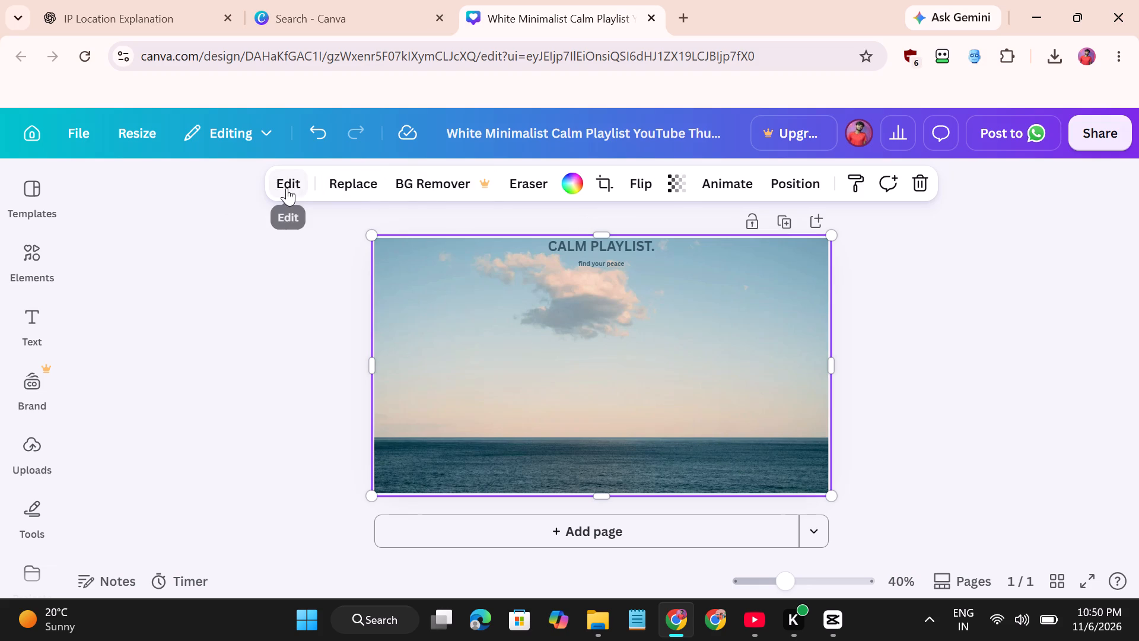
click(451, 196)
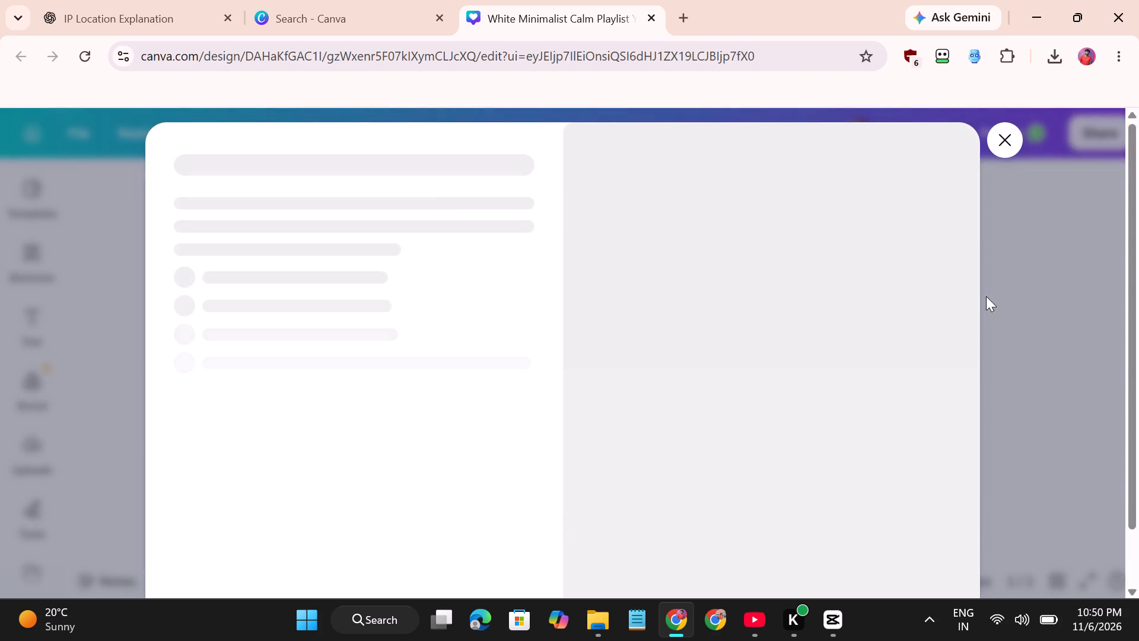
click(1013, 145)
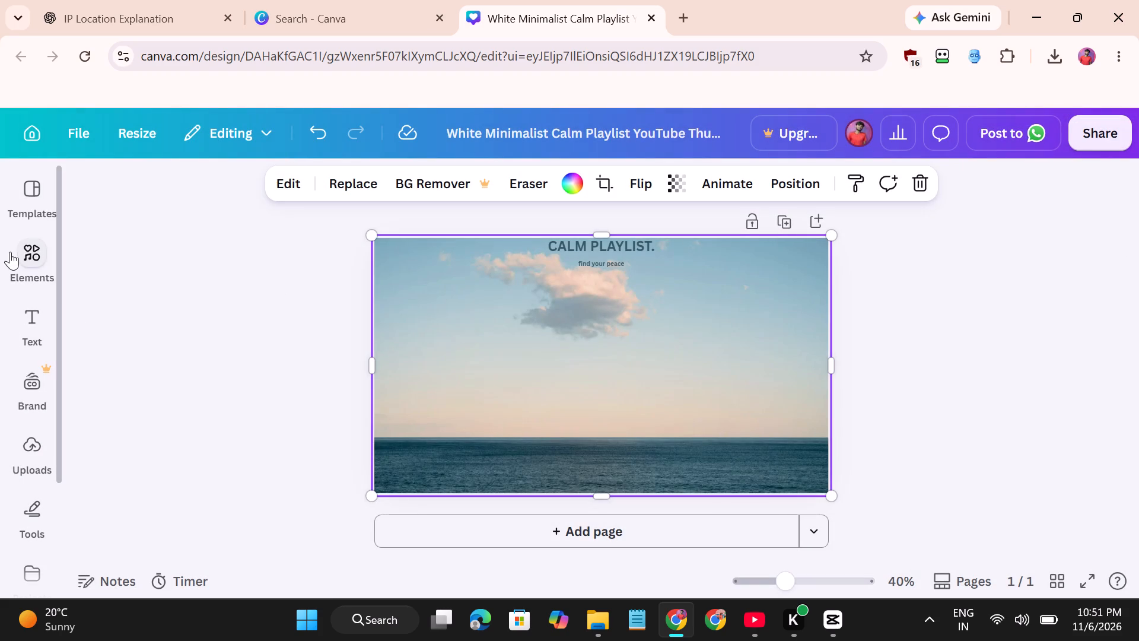
Add the recently used moon graphic to the page and shrink it into a small moon in the sky's upper-right corner.
click(25, 246)
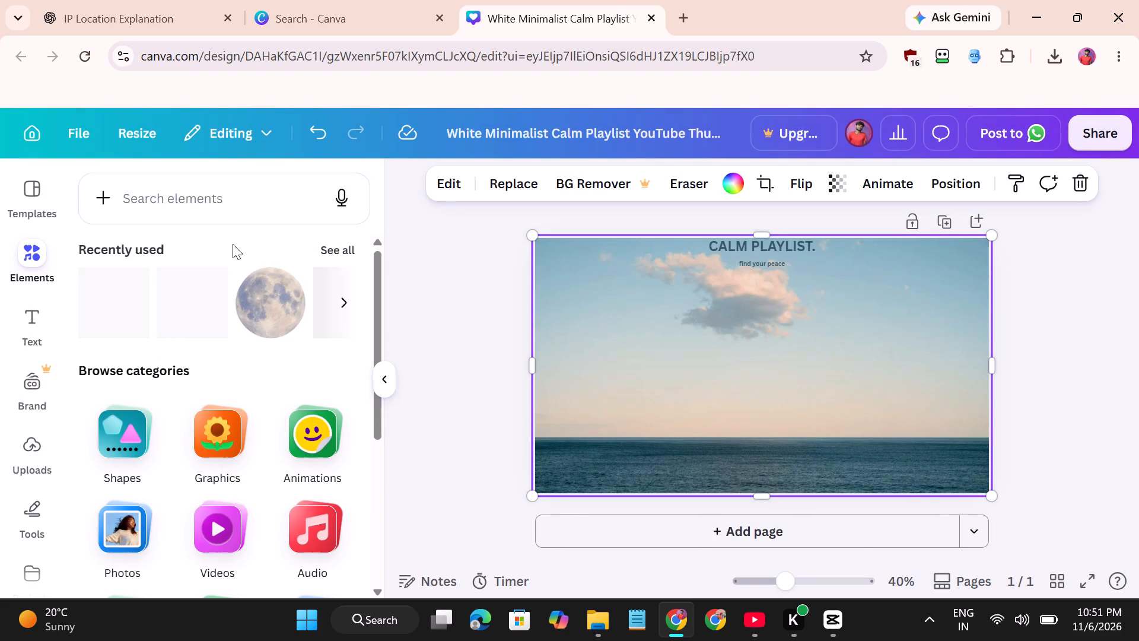
drag(250, 299, 692, 380)
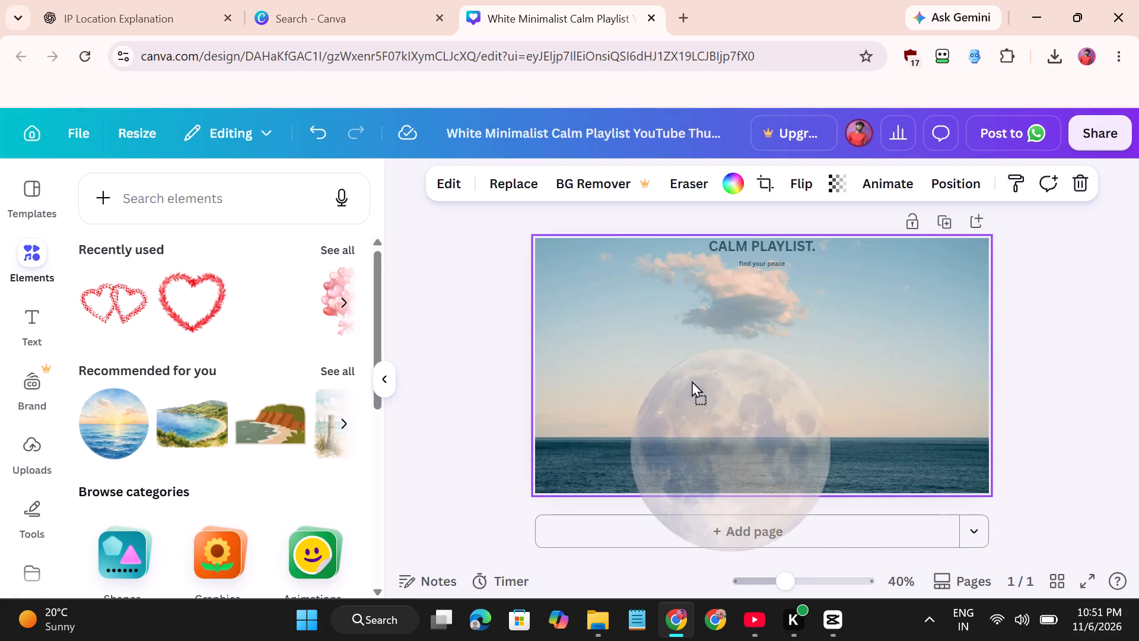
drag(692, 380, 798, 278)
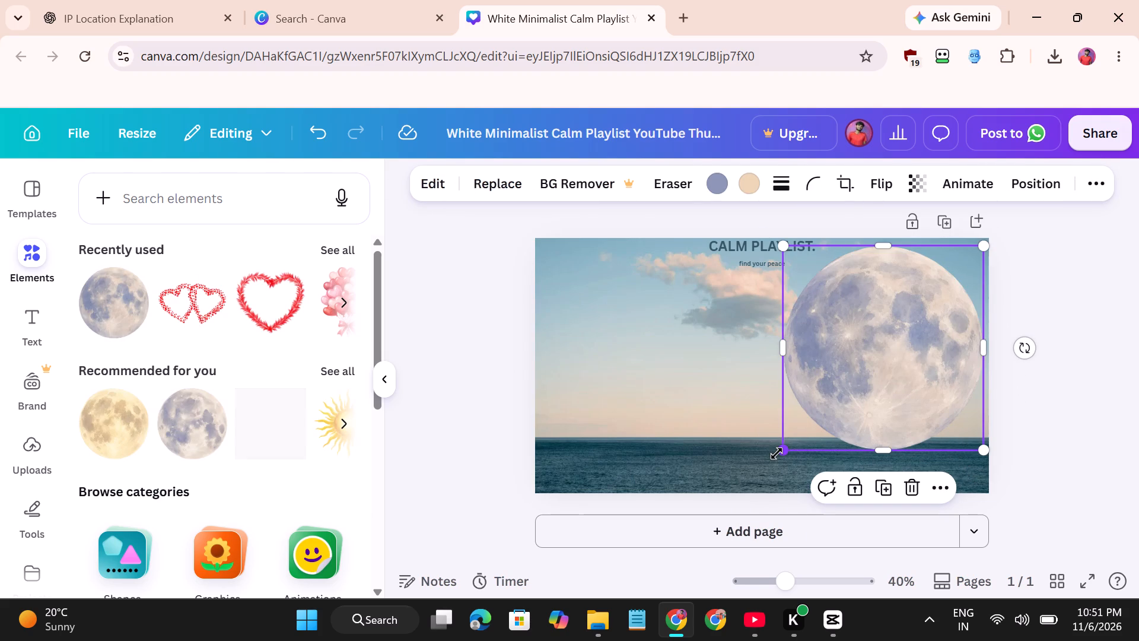
drag(777, 453, 870, 313)
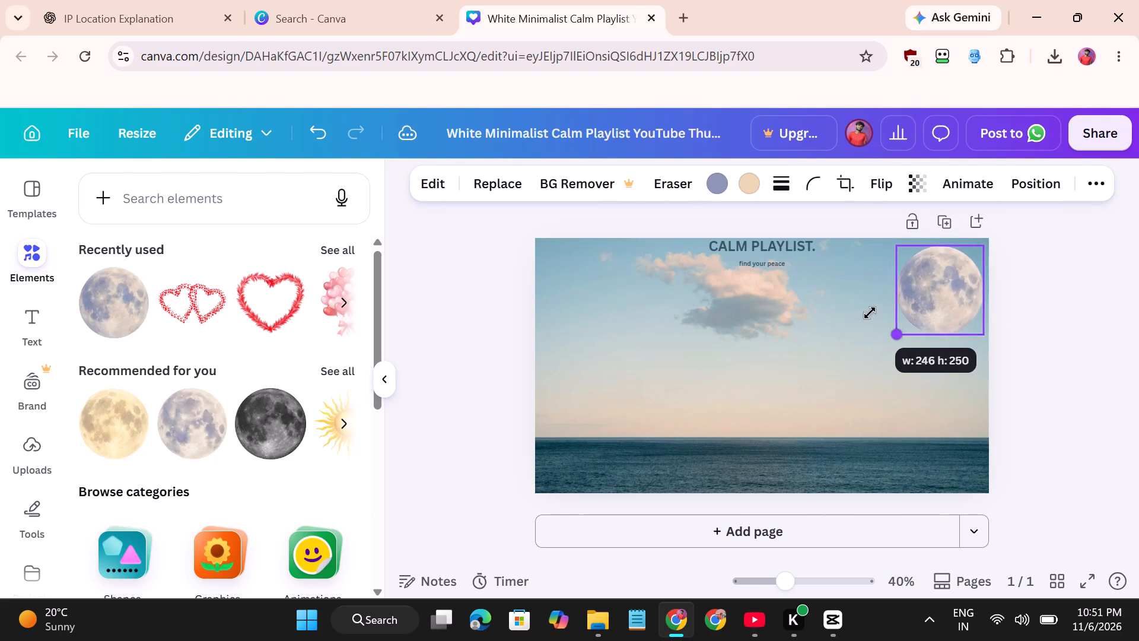
drag(870, 313, 912, 283)
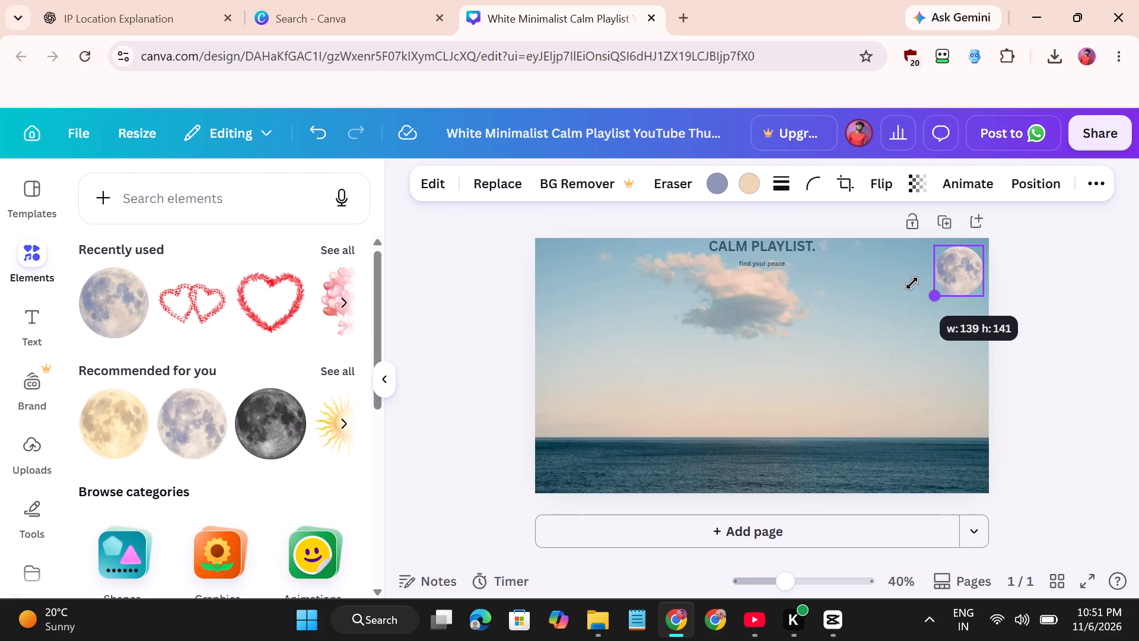
drag(912, 283, 921, 277)
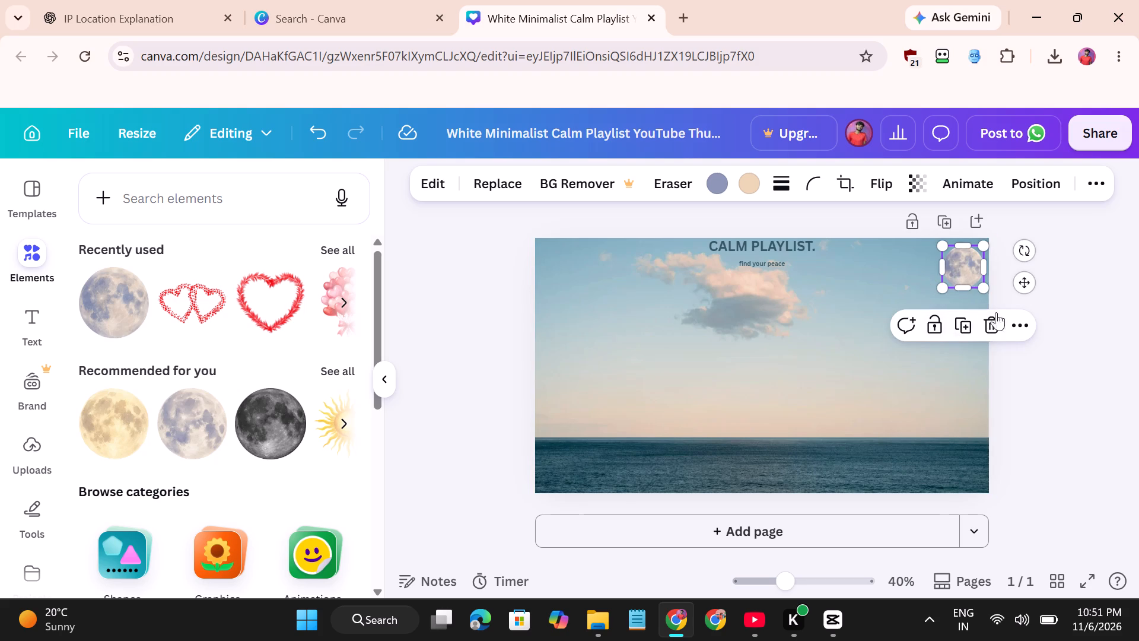
Nudge the small blue-grey moon slightly inward from the sky's upper-right corner.
drag(1026, 287, 1017, 280)
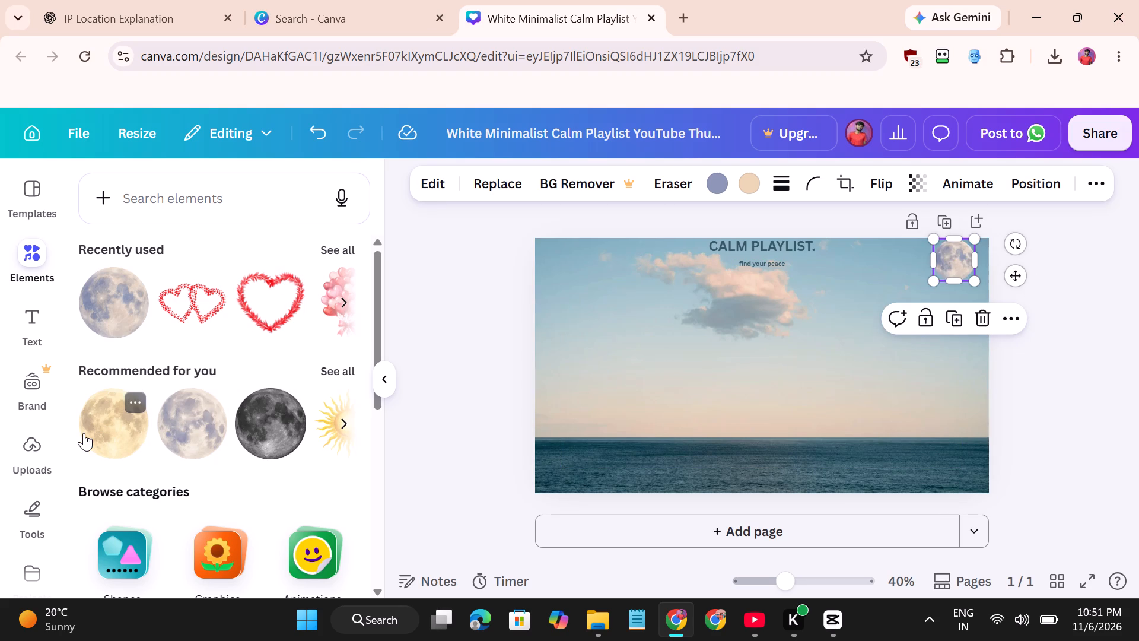
Add the pale yellow recommended moon, shrink it to a small disc and place it below the blue-grey moon.
drag(105, 439, 196, 431)
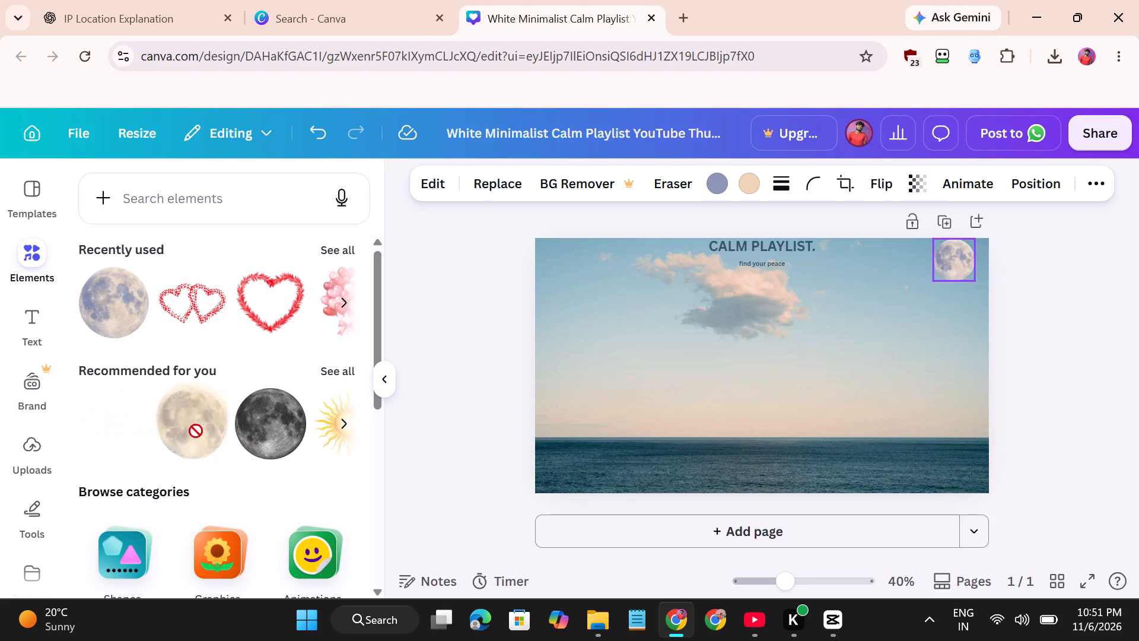
drag(196, 431, 677, 310)
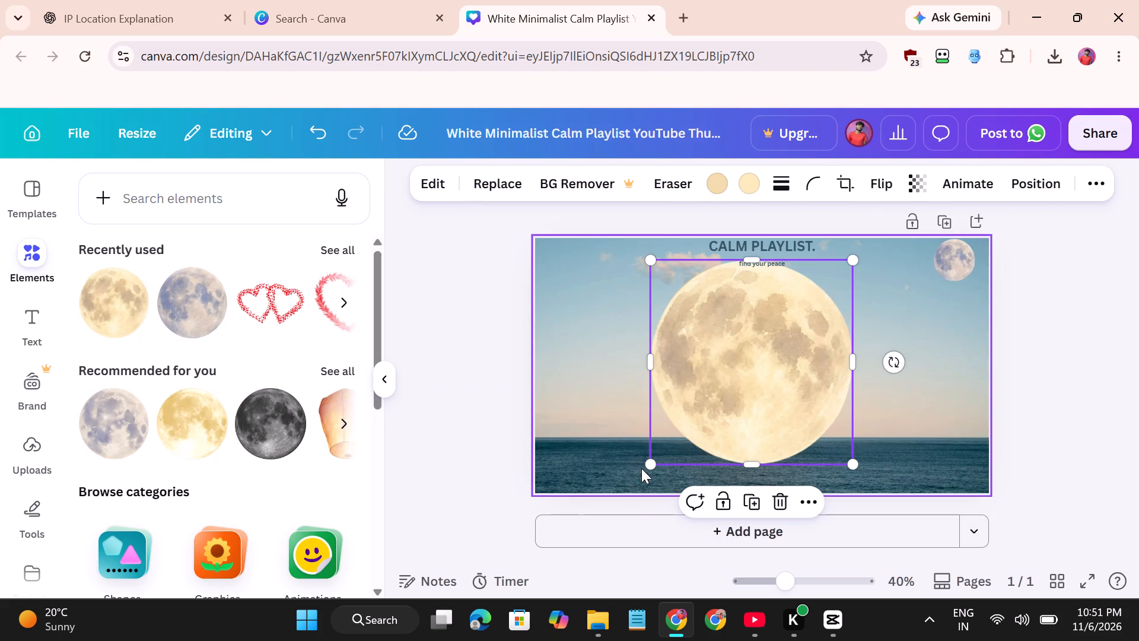
drag(650, 462, 730, 406)
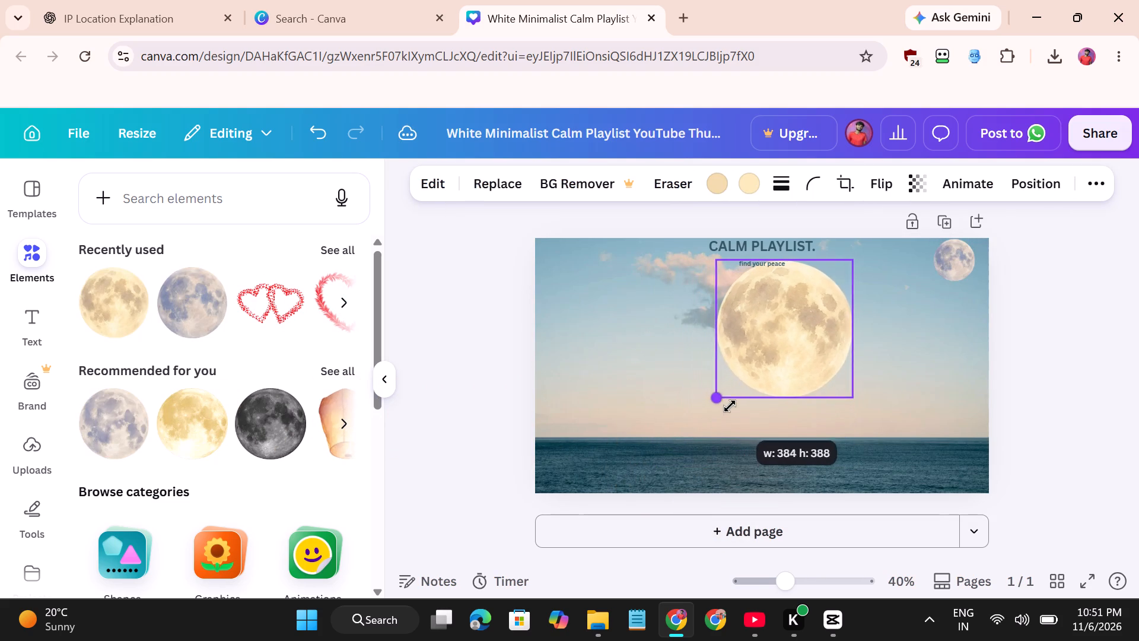
drag(730, 406, 847, 328)
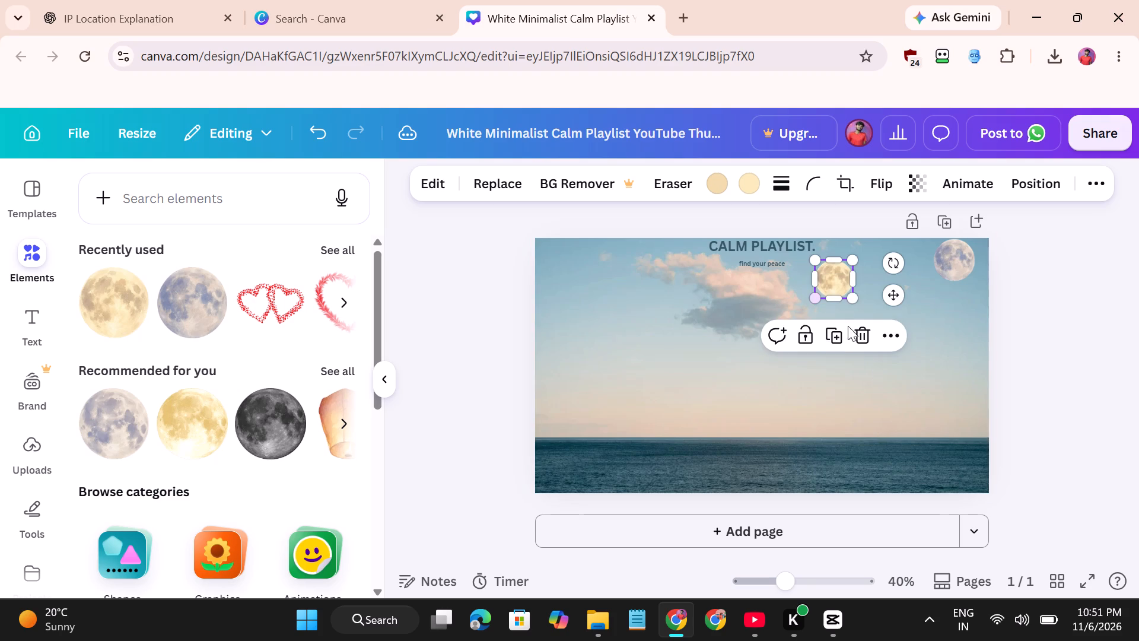
drag(891, 302, 922, 303)
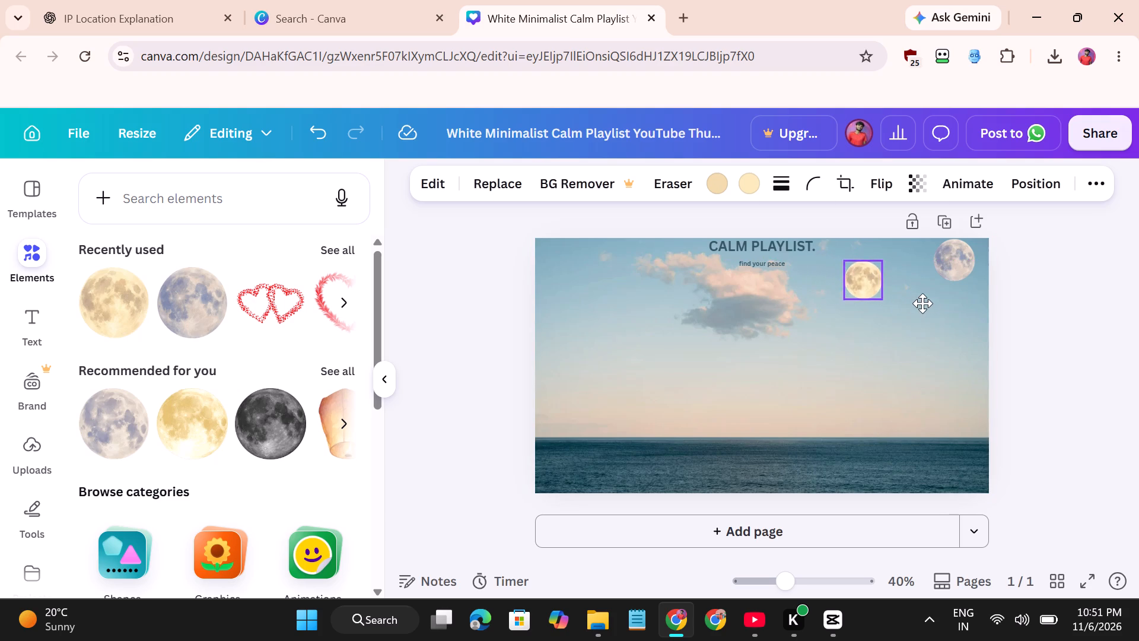
drag(922, 303, 995, 342)
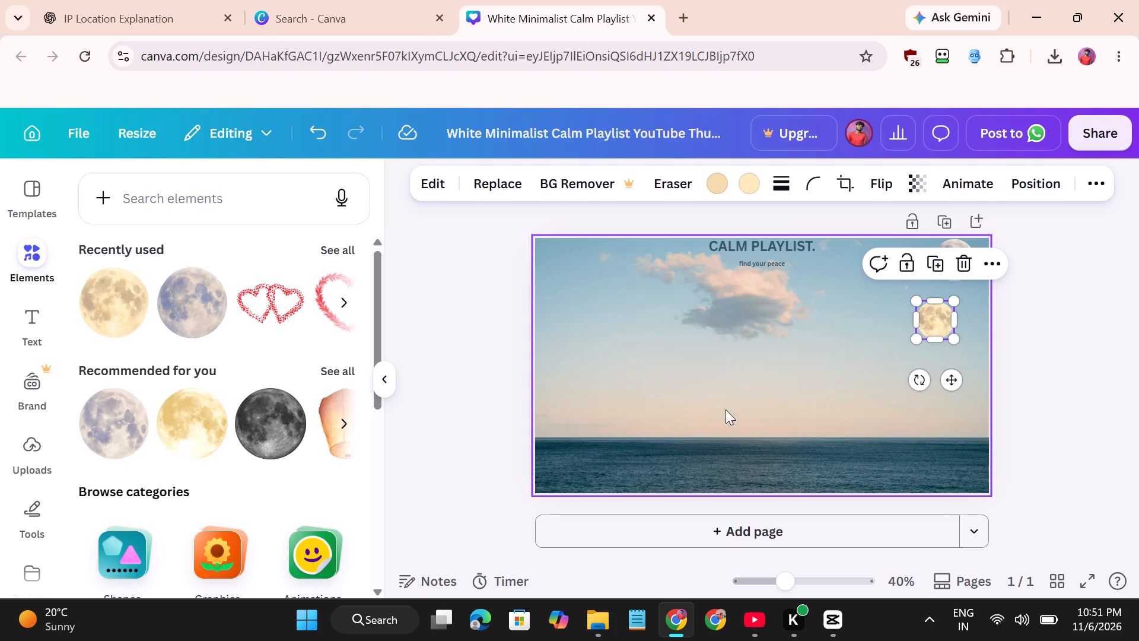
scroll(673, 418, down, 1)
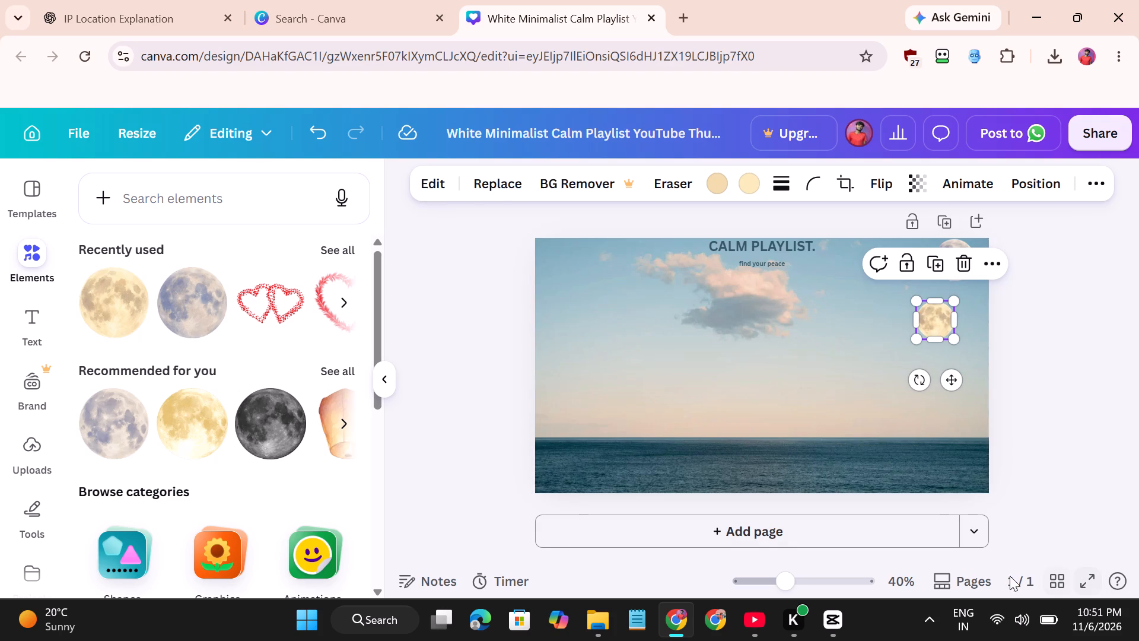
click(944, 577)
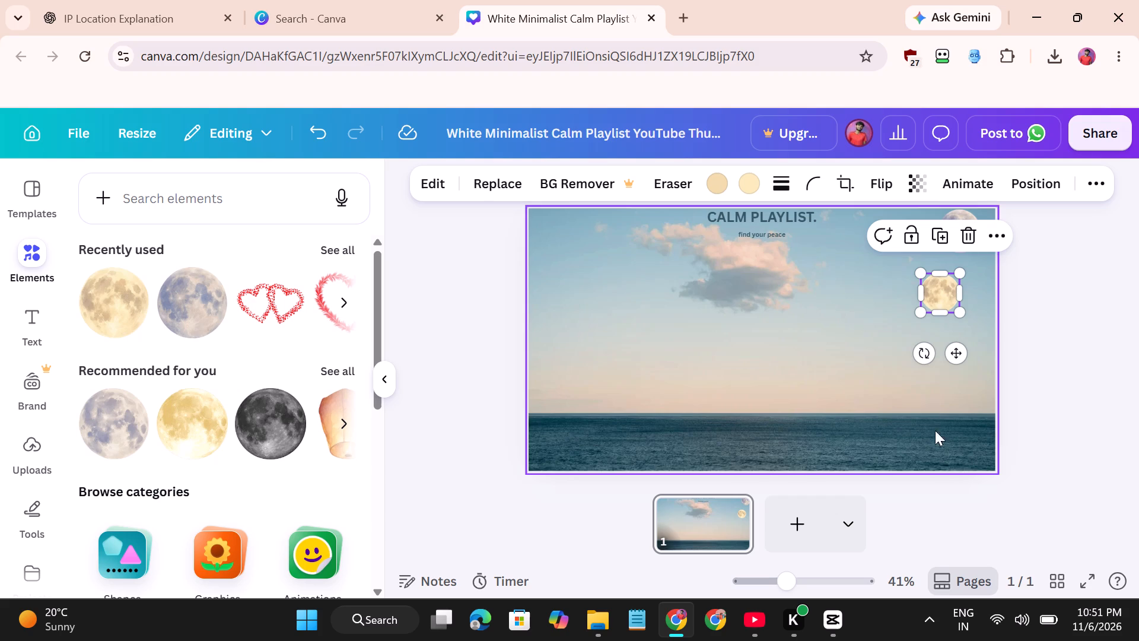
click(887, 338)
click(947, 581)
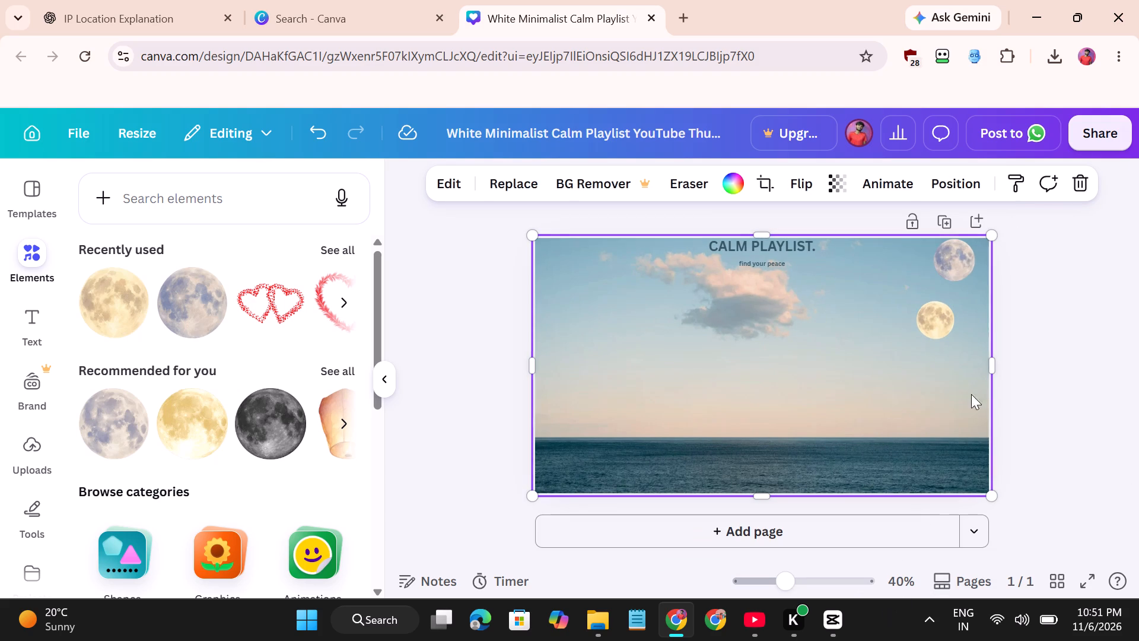
Move the yellow moon to the lower left of the blue-grey moon and enlarge it slightly.
drag(943, 323, 903, 293)
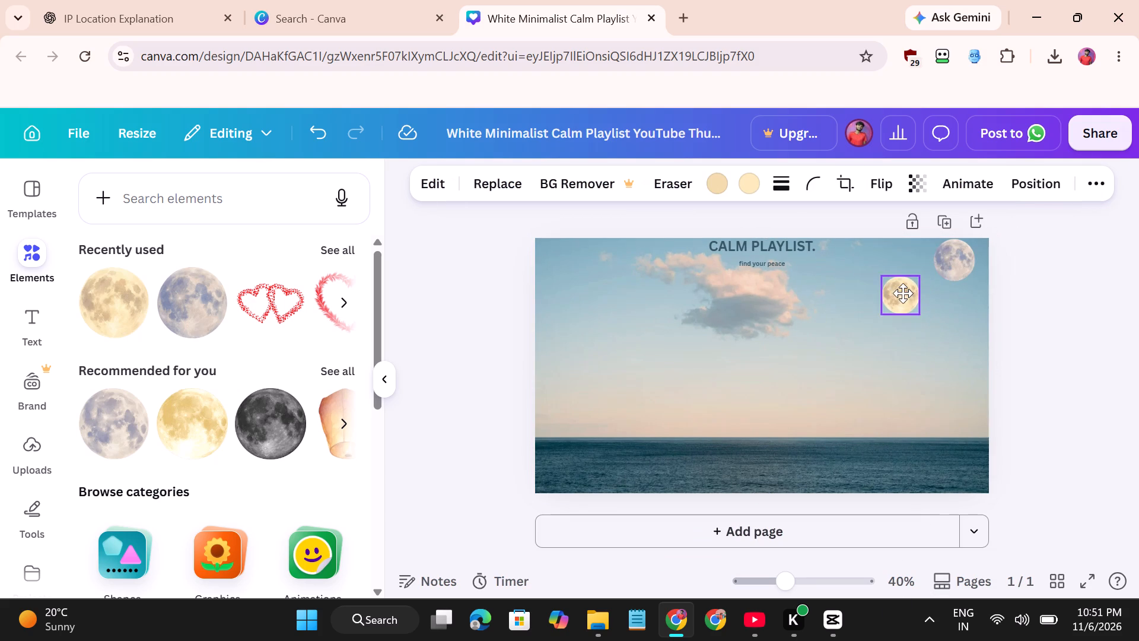
drag(903, 293, 892, 283)
drag(900, 299, 903, 304)
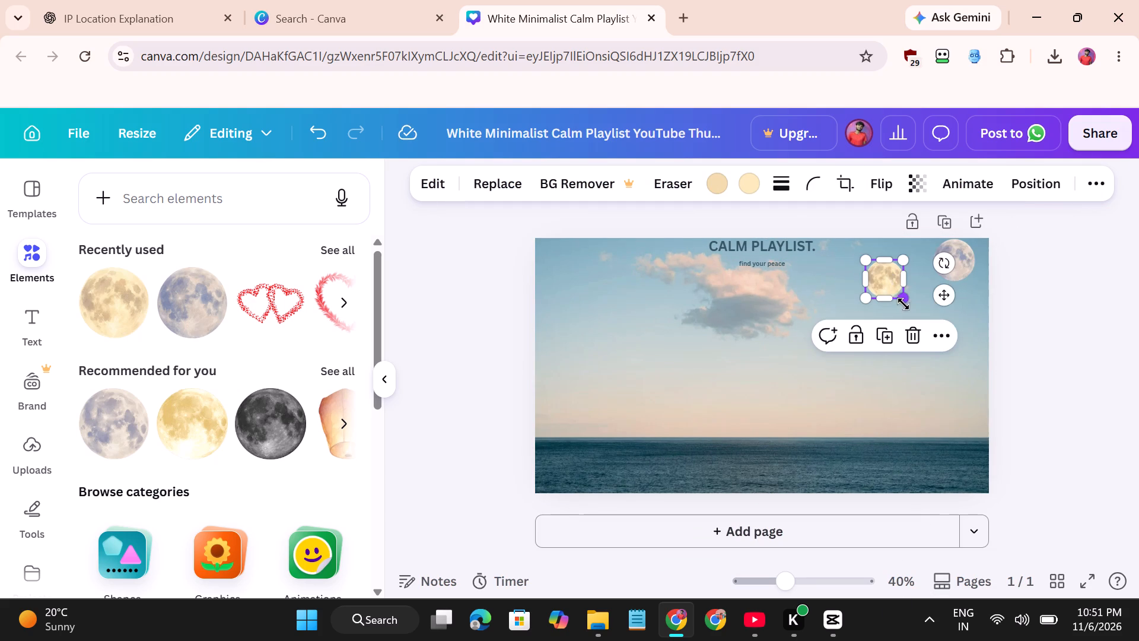
drag(903, 304, 912, 321)
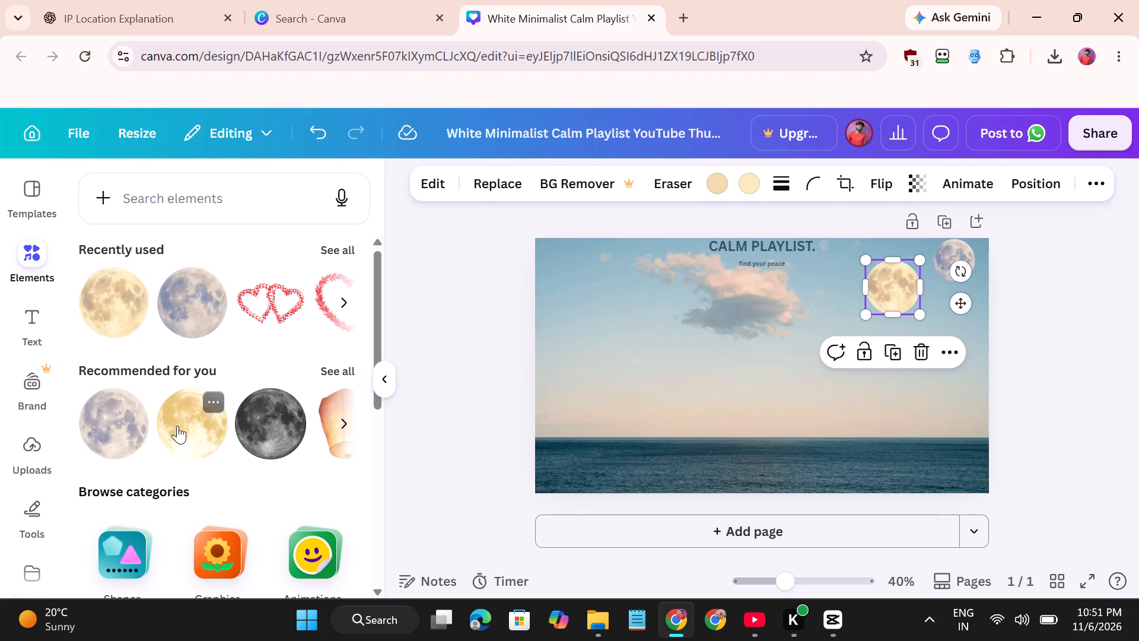
Add the dark grey recommended moon and shrink it into a small moon in the sky's upper-left corner.
drag(261, 443, 328, 437)
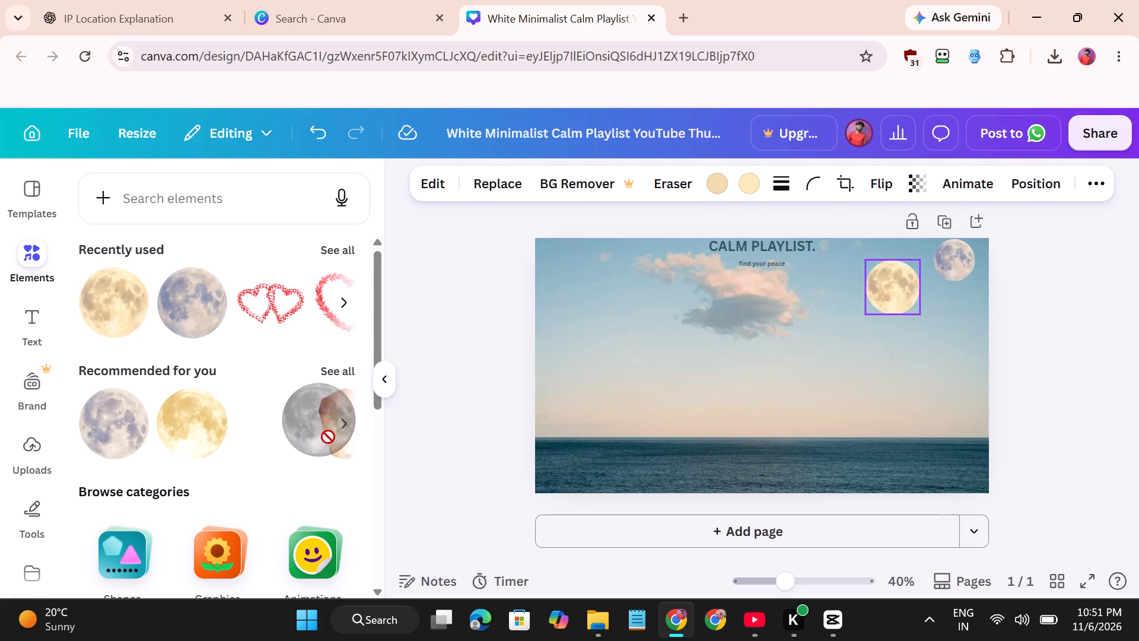
drag(328, 437, 631, 356)
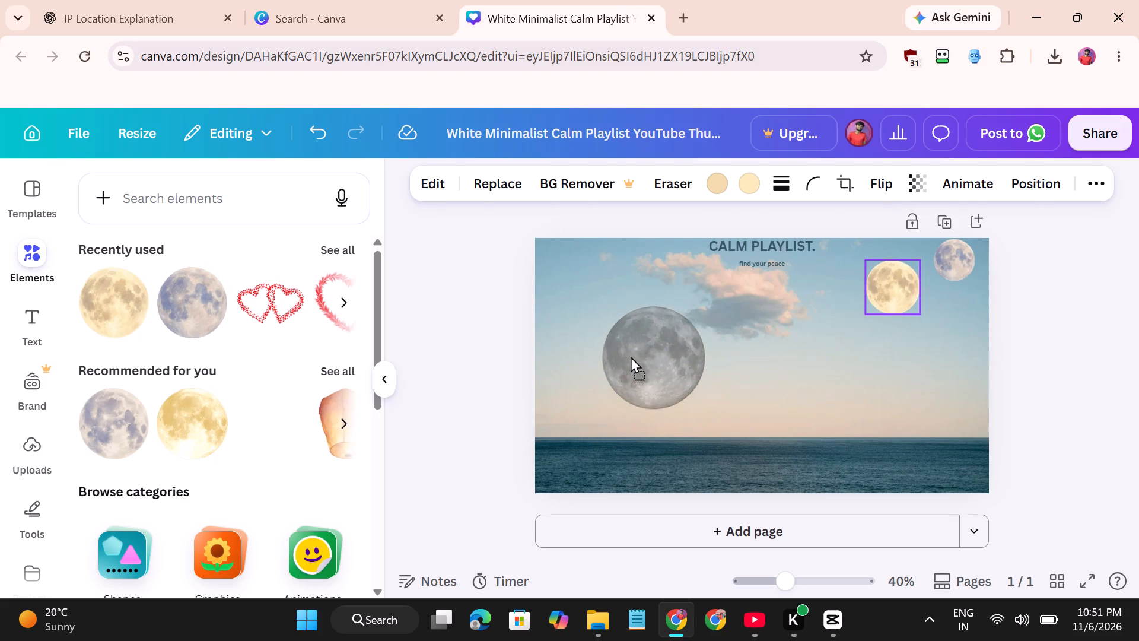
drag(631, 356, 610, 329)
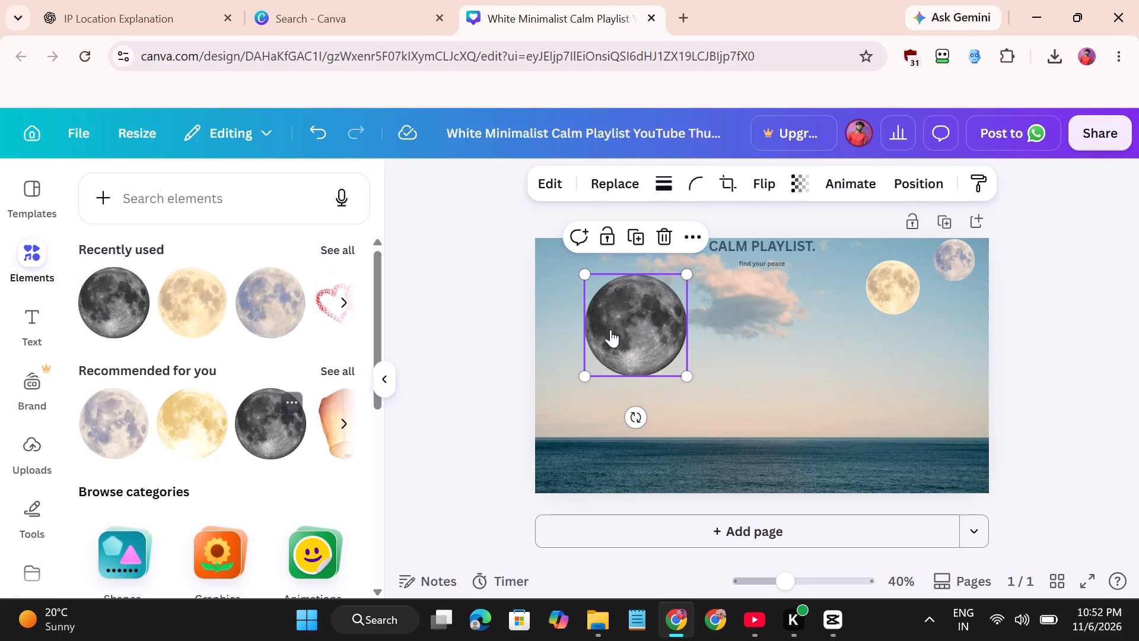
drag(692, 373, 692, 371)
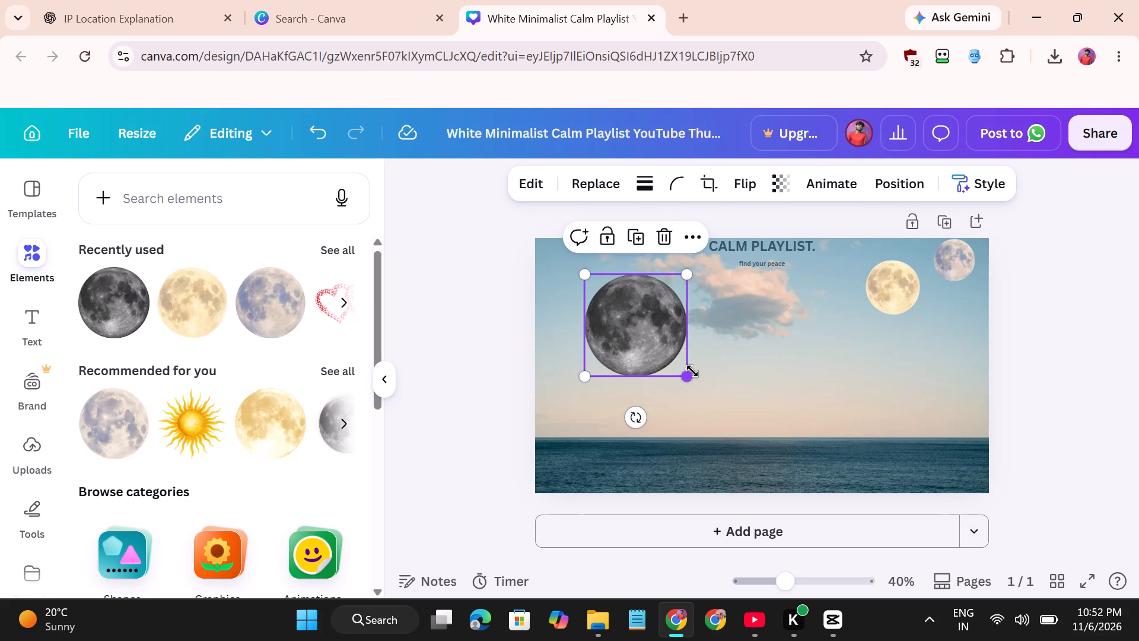
drag(692, 371, 619, 332)
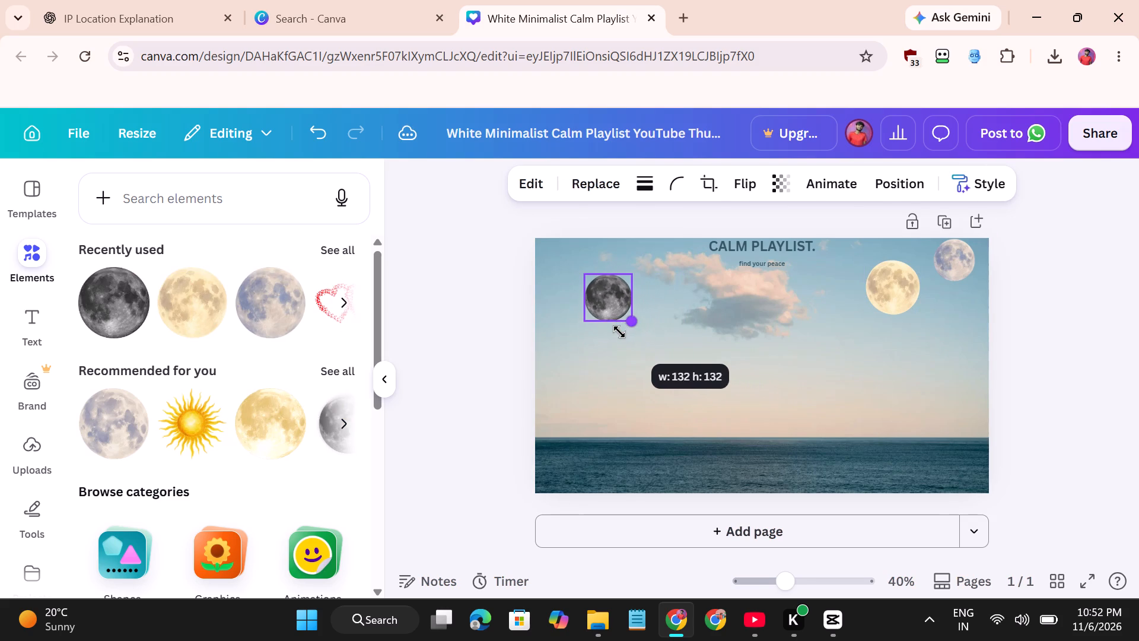
drag(619, 332, 610, 331)
drag(620, 361, 603, 325)
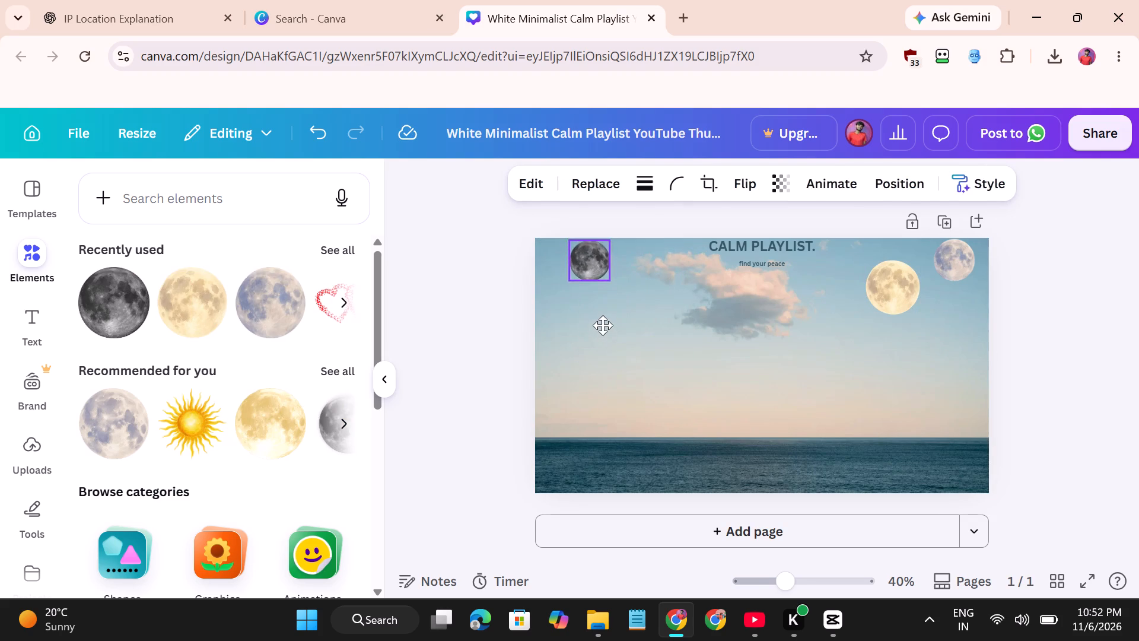
drag(603, 325, 564, 341)
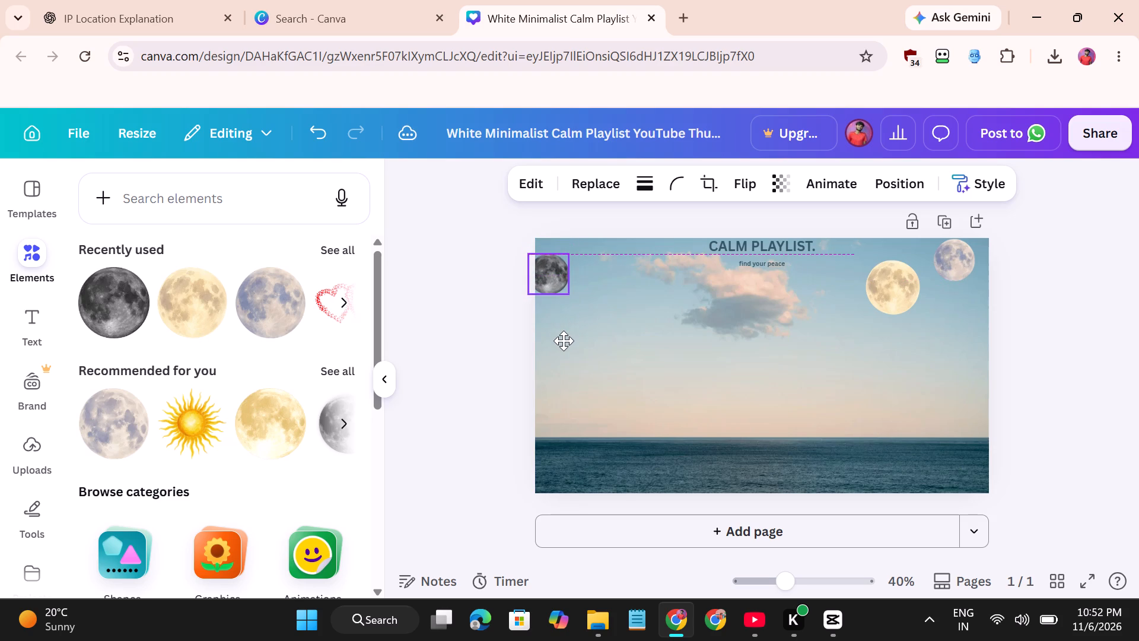
drag(564, 341, 580, 330)
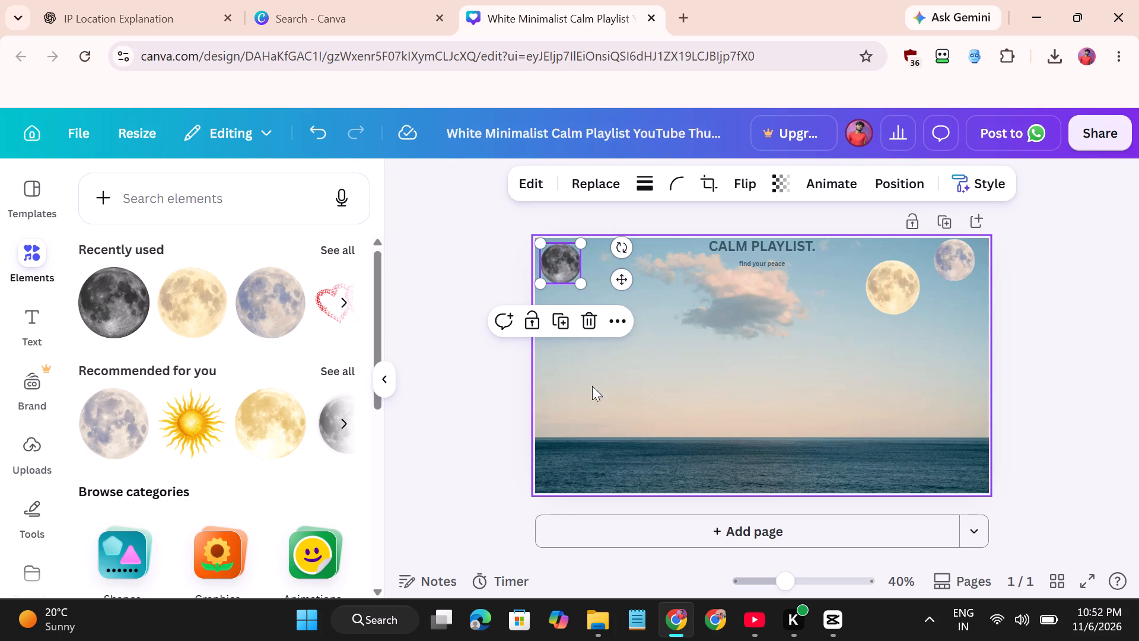
Add the recommended golden sun graphic, shrink it and place it just below the right end of the CALM PLAYLIST. heading.
drag(171, 430, 540, 431)
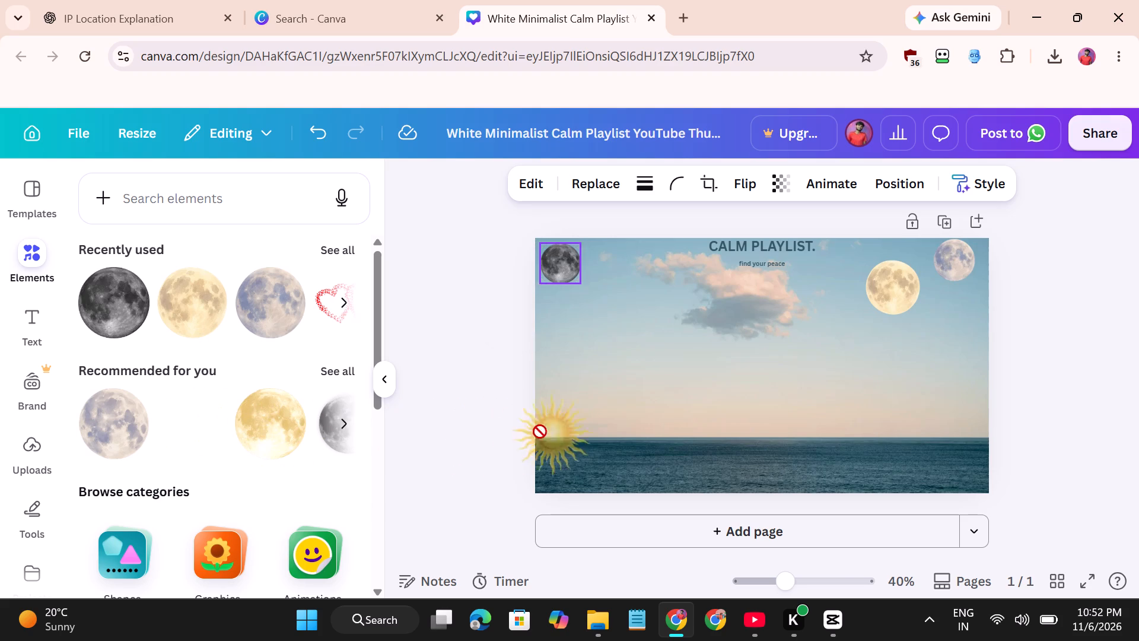
drag(540, 431, 702, 313)
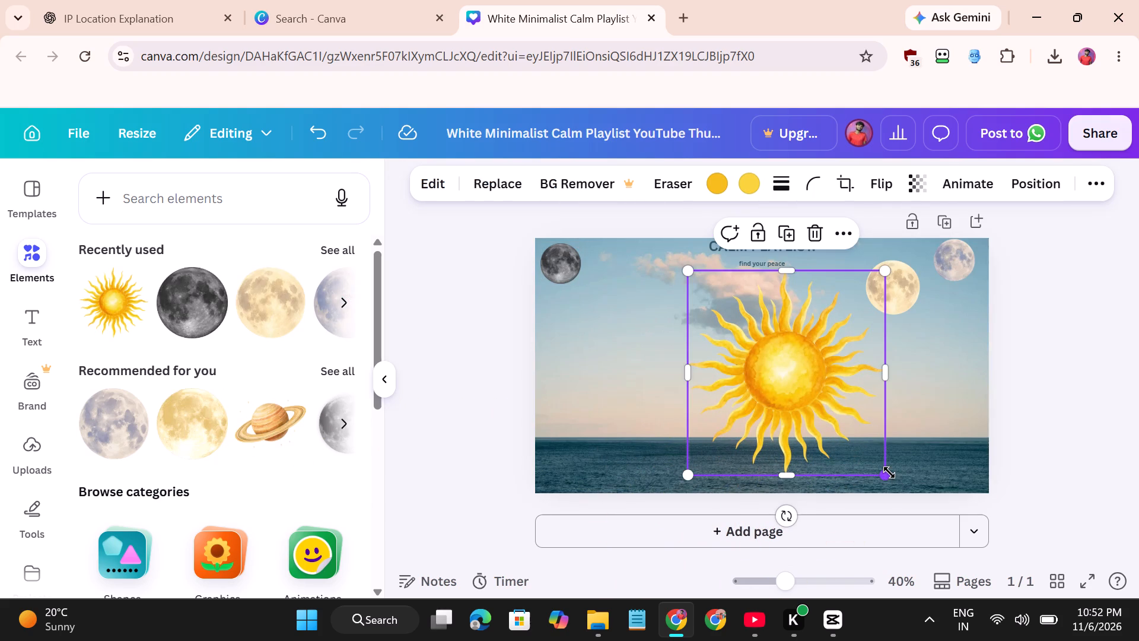
drag(889, 472, 804, 409)
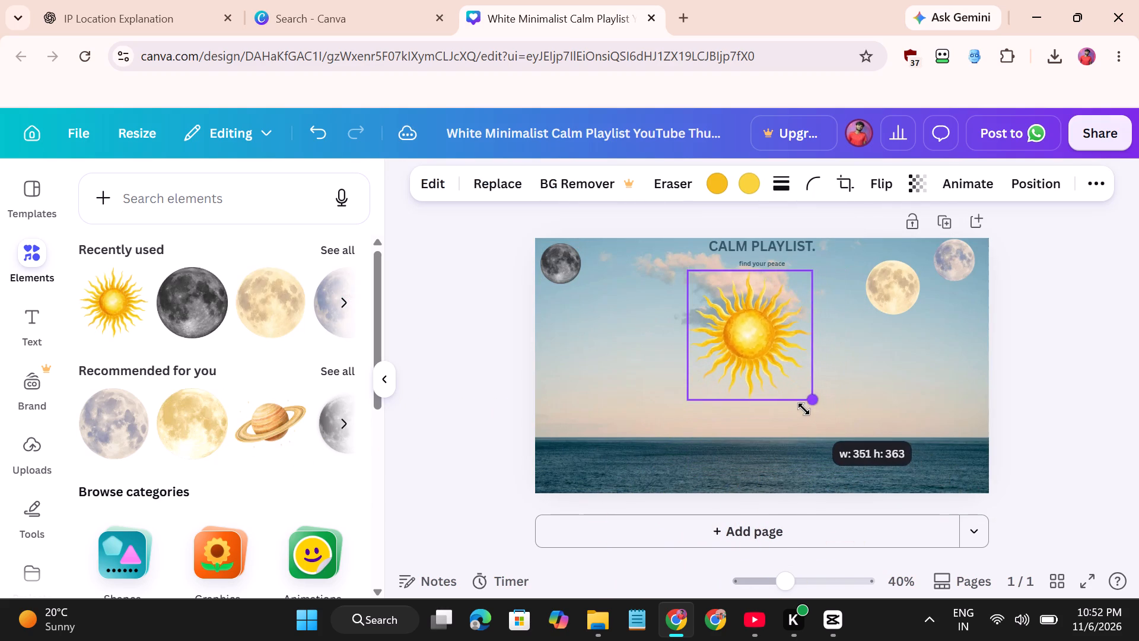
drag(804, 409, 726, 398)
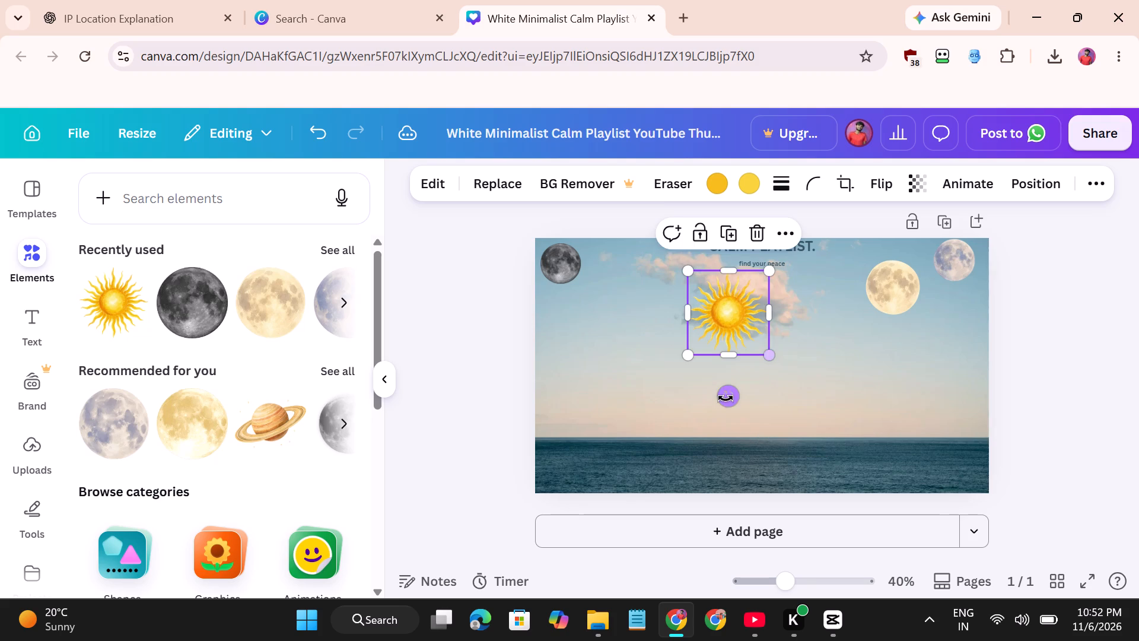
drag(737, 309, 702, 262)
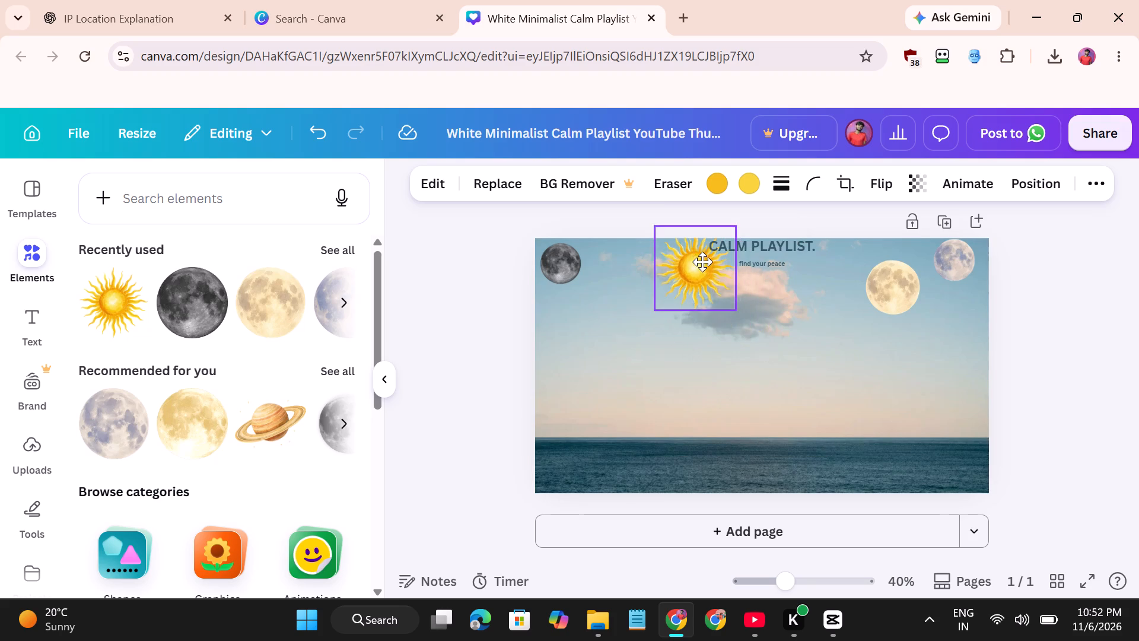
drag(702, 262, 823, 259)
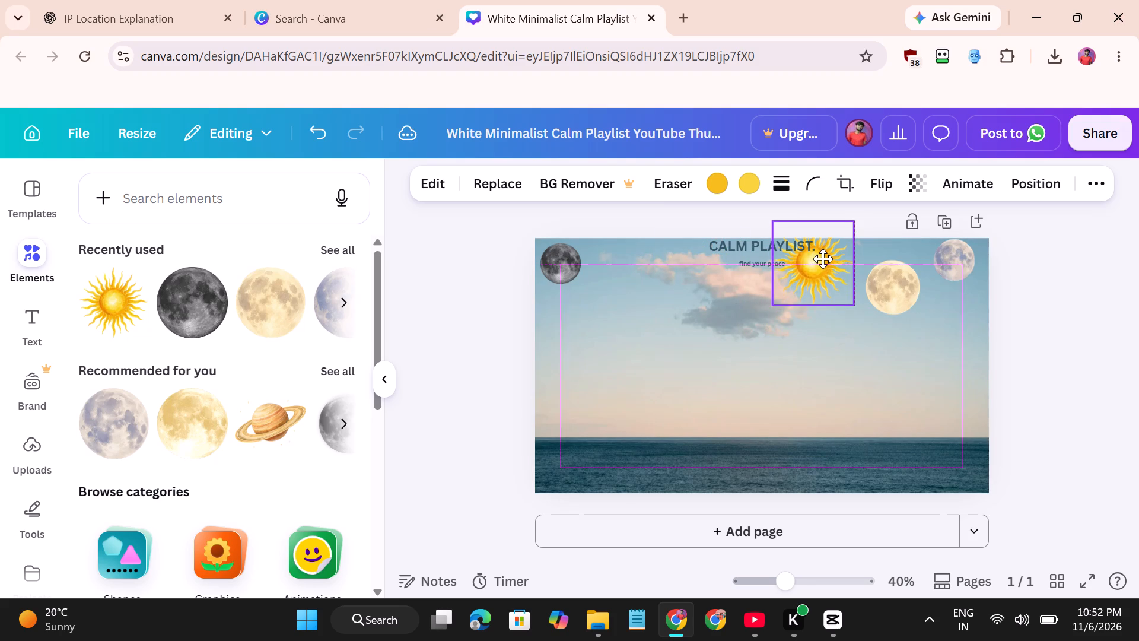
drag(823, 259, 814, 266)
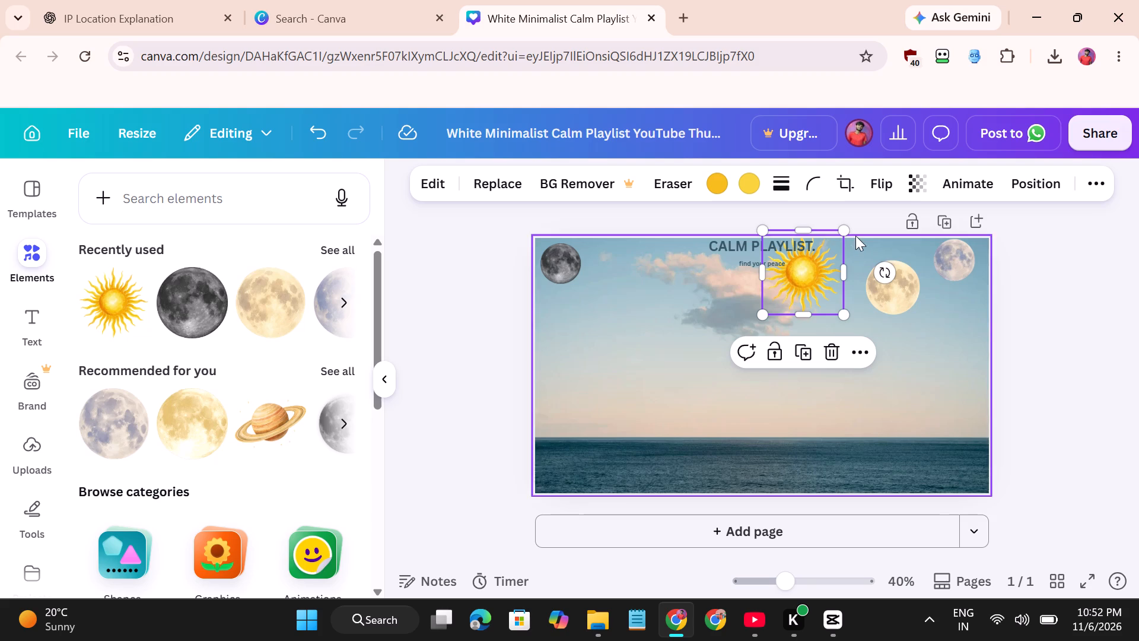
drag(847, 226, 810, 243)
drag(809, 303, 804, 297)
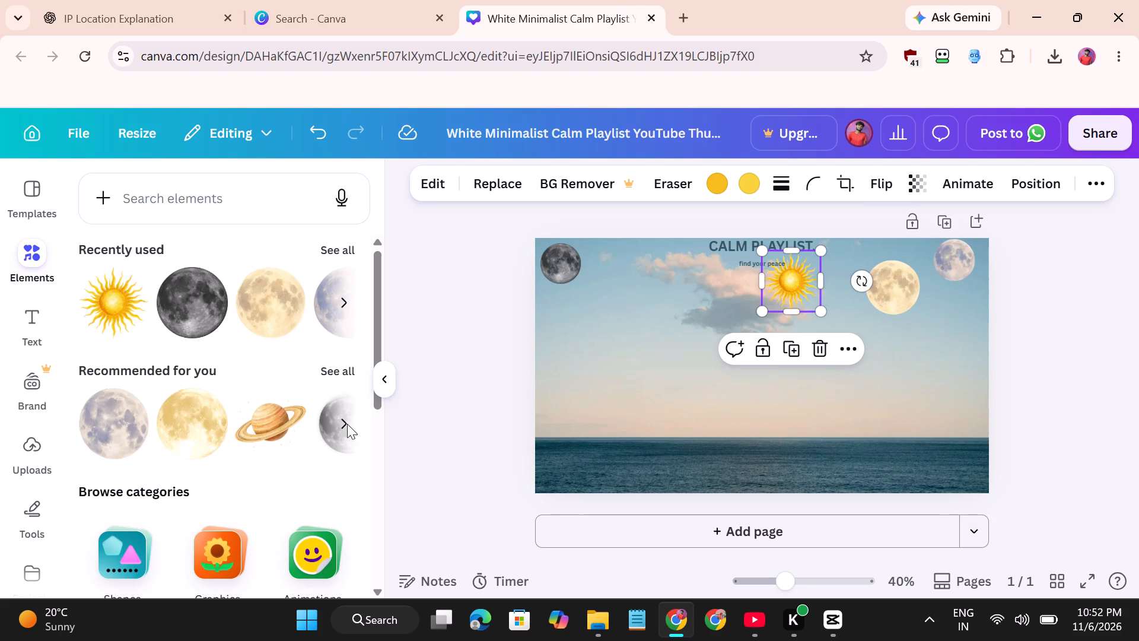
Add the recommended ringed planet graphic to the design and shrink it to a small planet.
drag(270, 429, 346, 412)
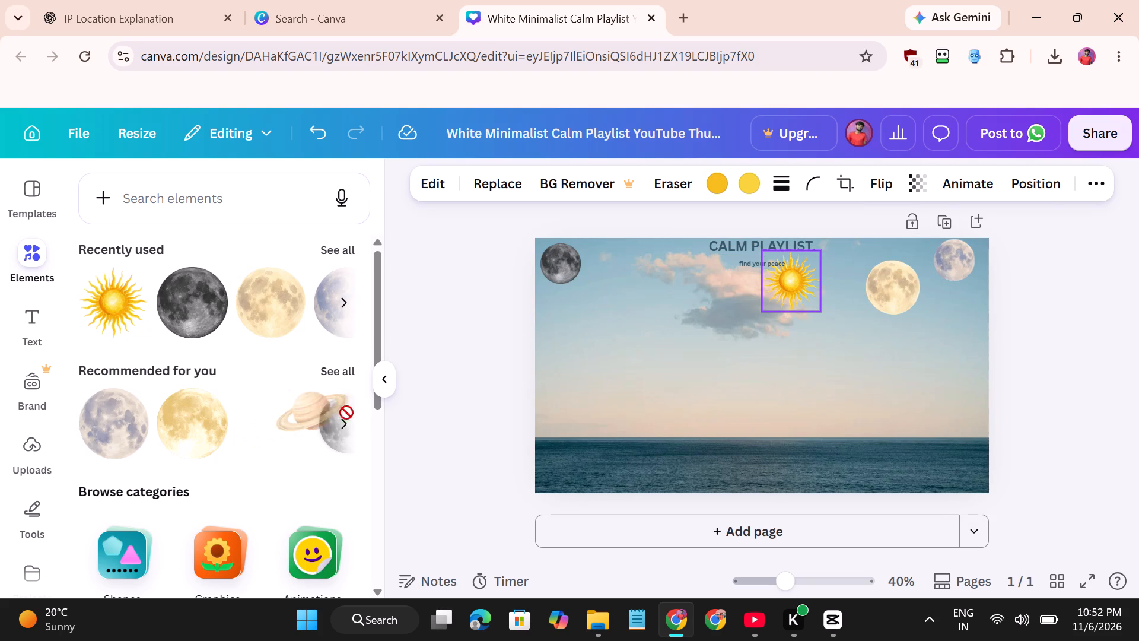
drag(346, 412, 593, 405)
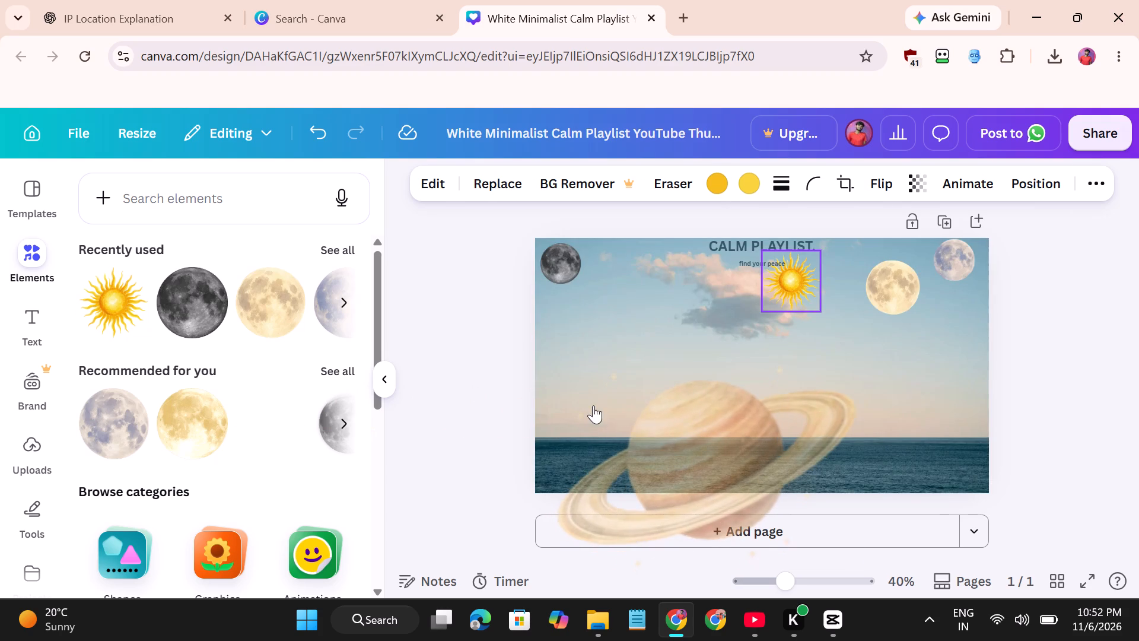
drag(664, 462, 669, 331)
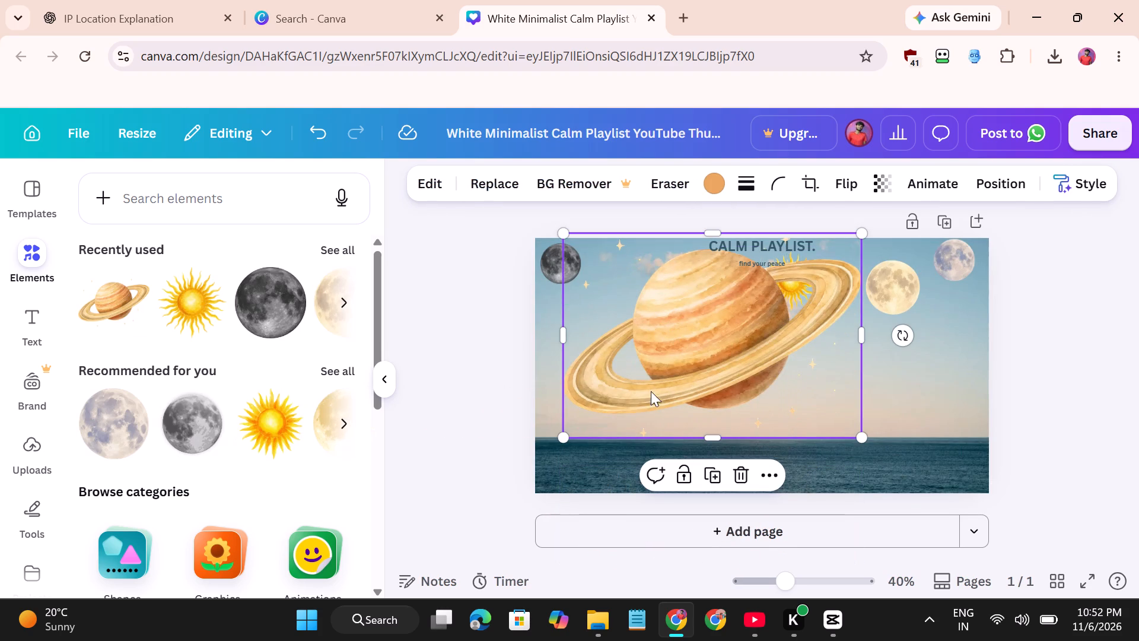
drag(559, 440, 589, 429)
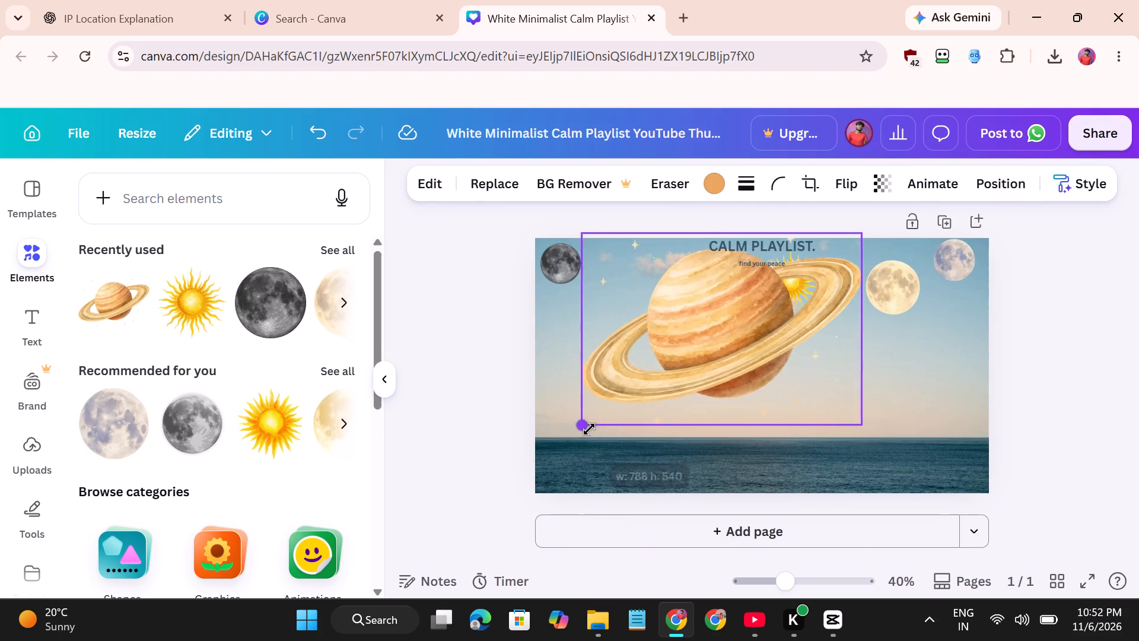
drag(589, 429, 820, 384)
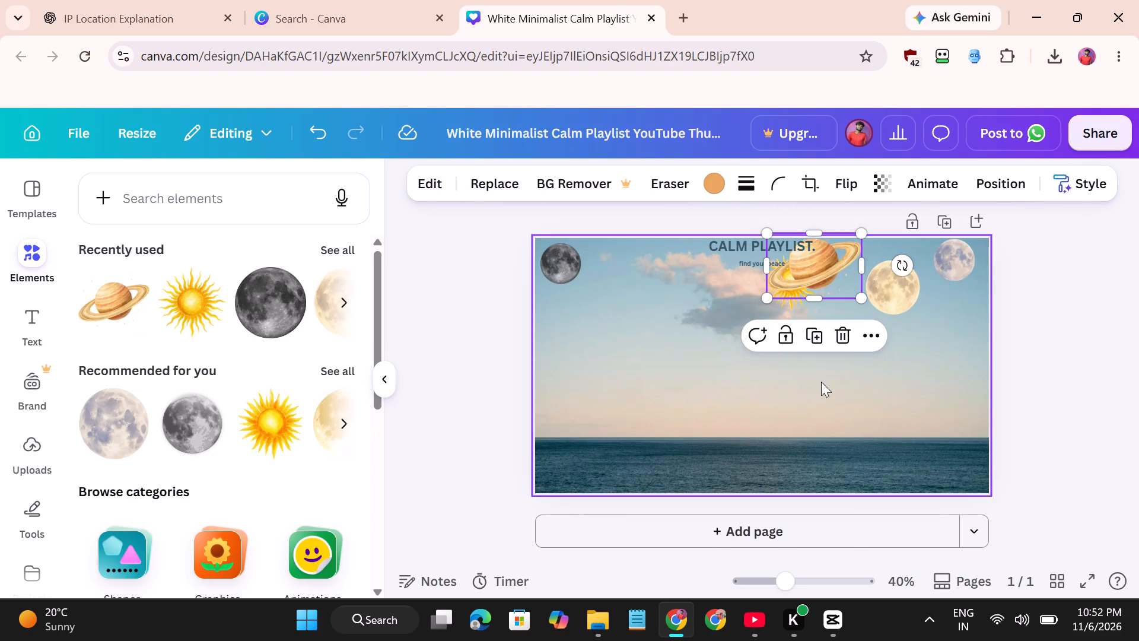
Move the ringed planet to the sky's left side, just below the dark grey moon, and enlarge it slightly.
drag(852, 246, 849, 253)
drag(842, 263, 828, 278)
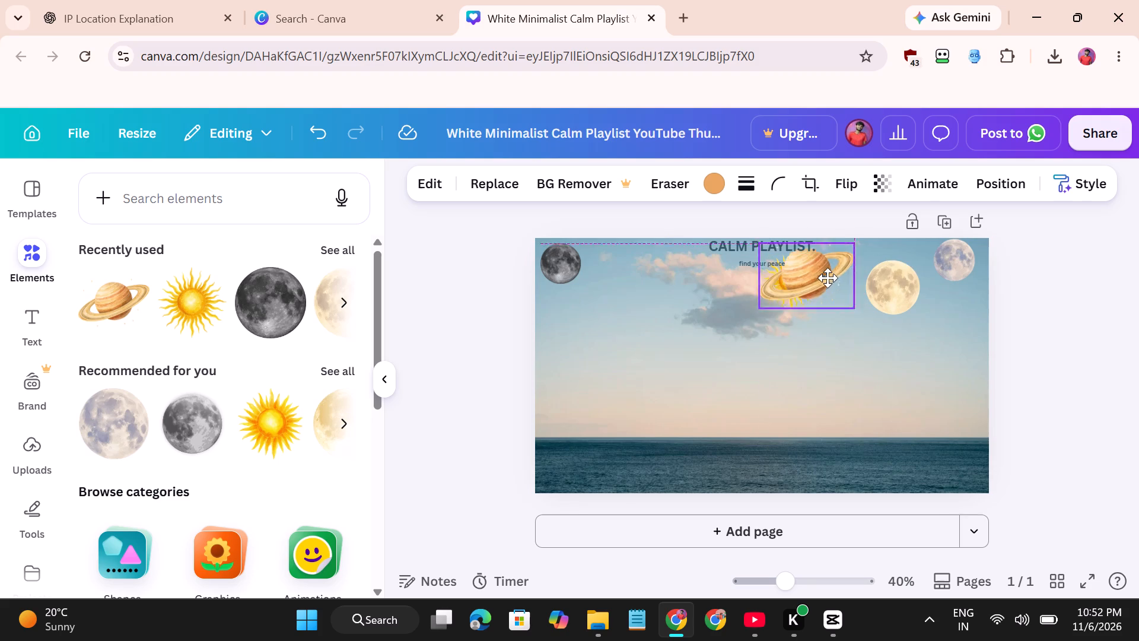
drag(828, 278, 654, 258)
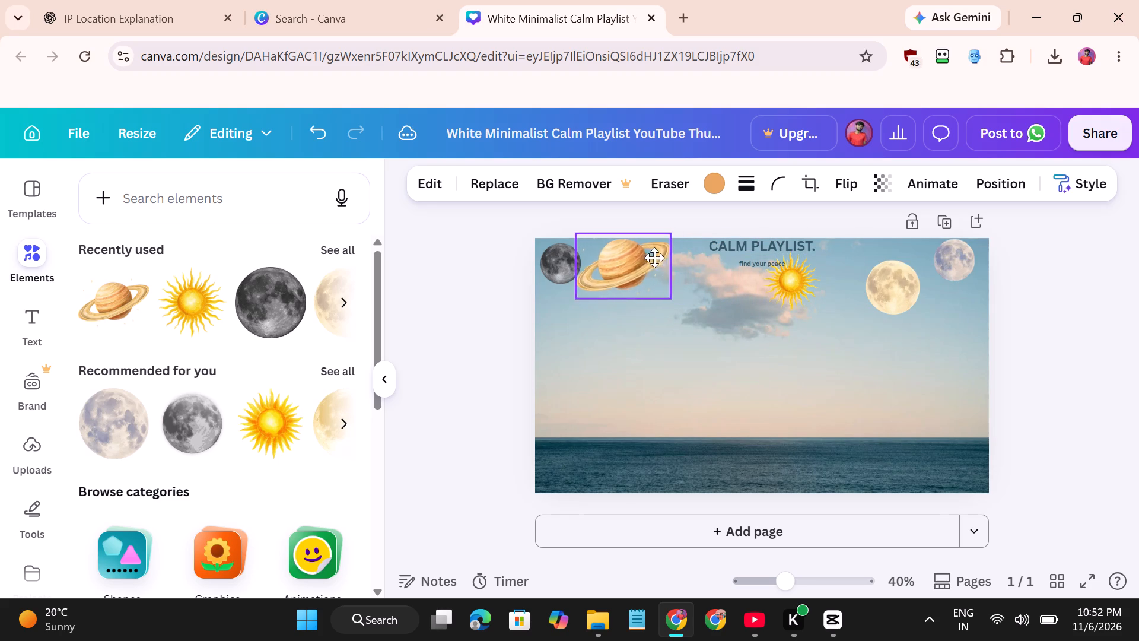
drag(654, 258, 617, 300)
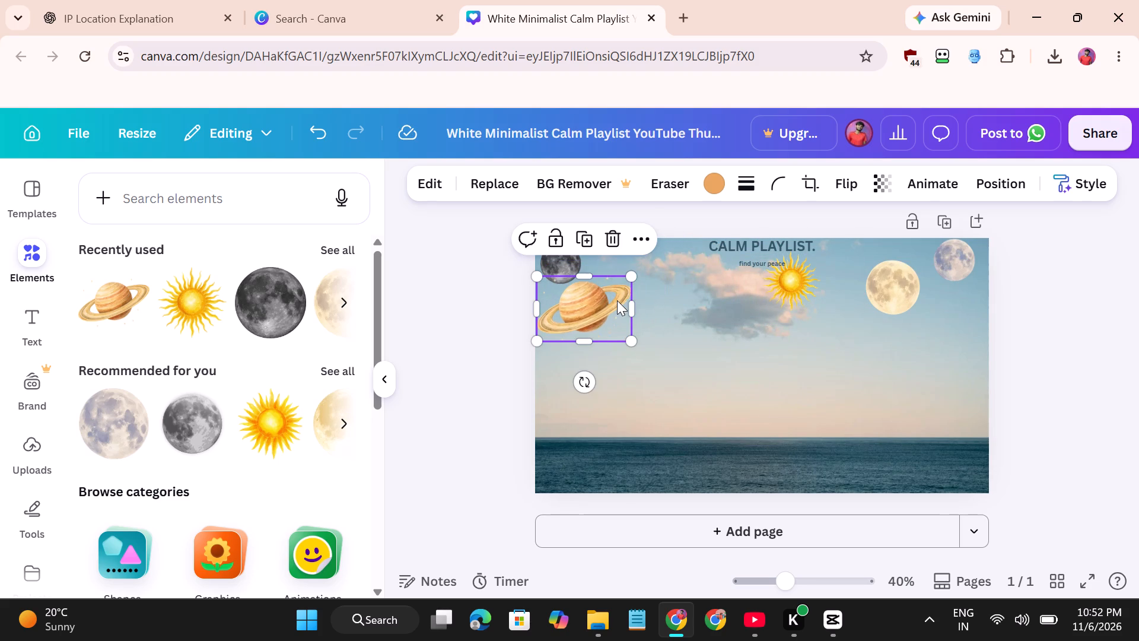
drag(632, 278, 651, 264)
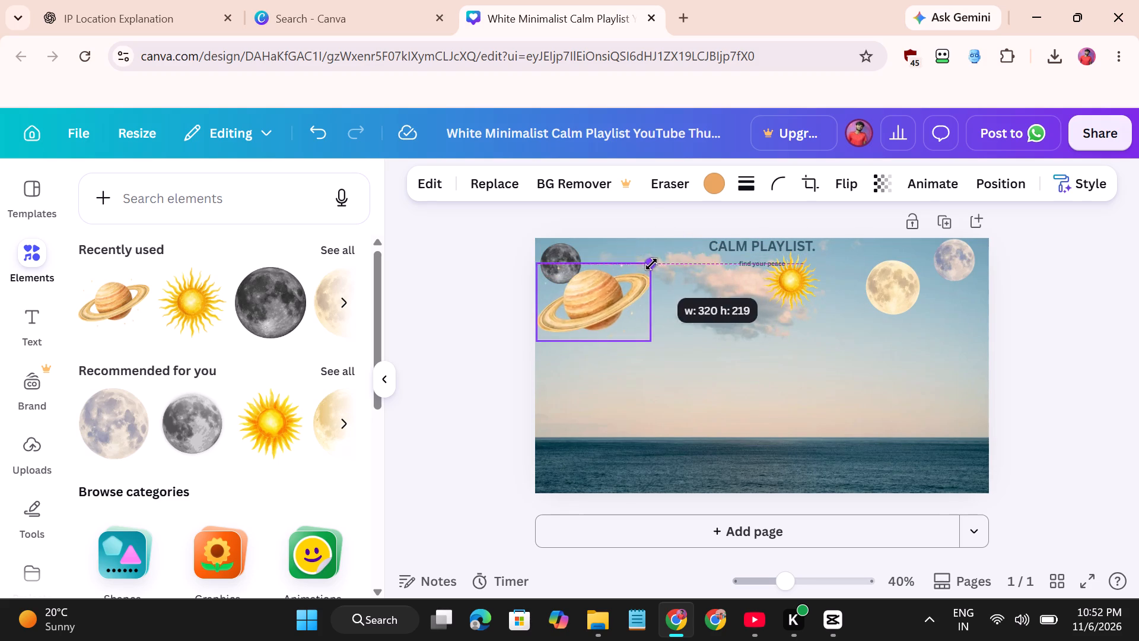
drag(651, 264, 667, 258)
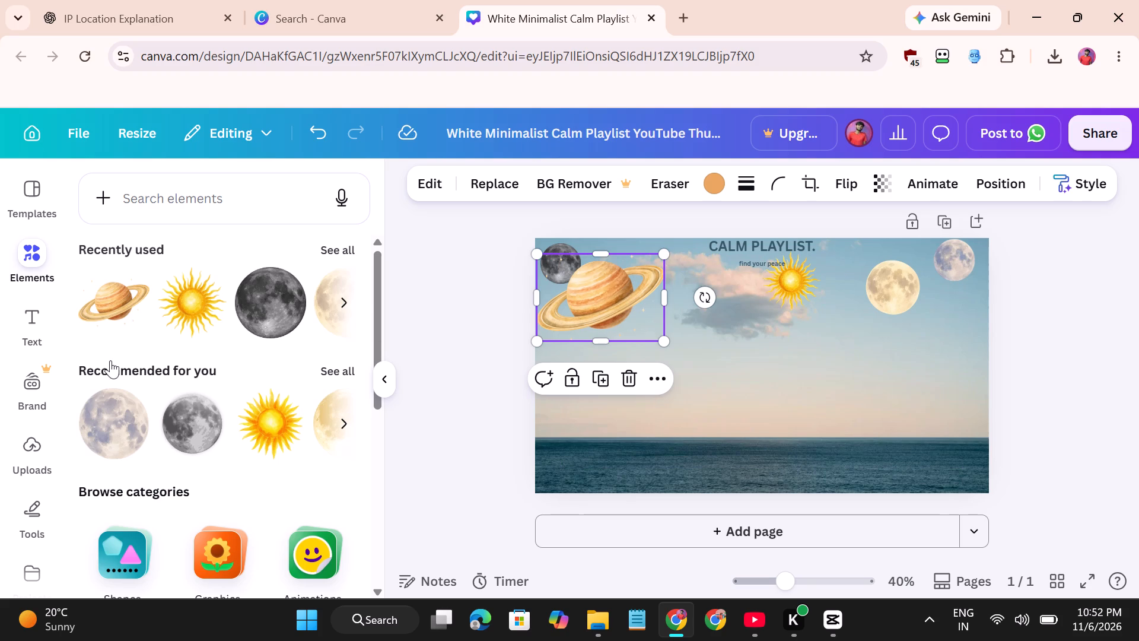
Add the recommended golden moon with purple clouds to the design and shrink it to a small graphic.
click(348, 420)
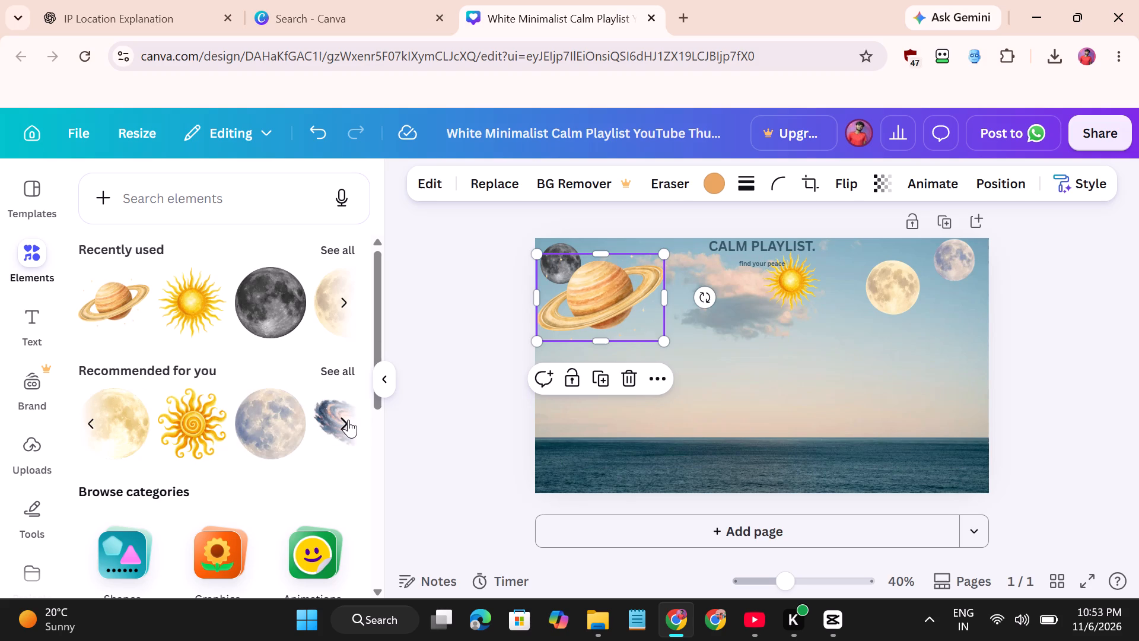
click(348, 420)
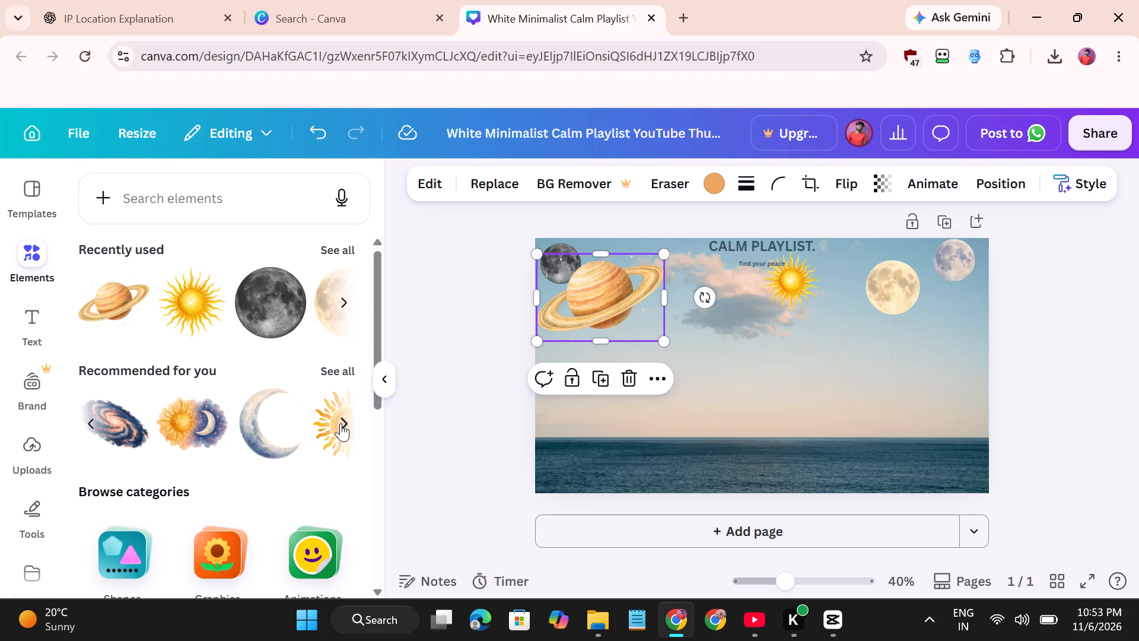
click(341, 424)
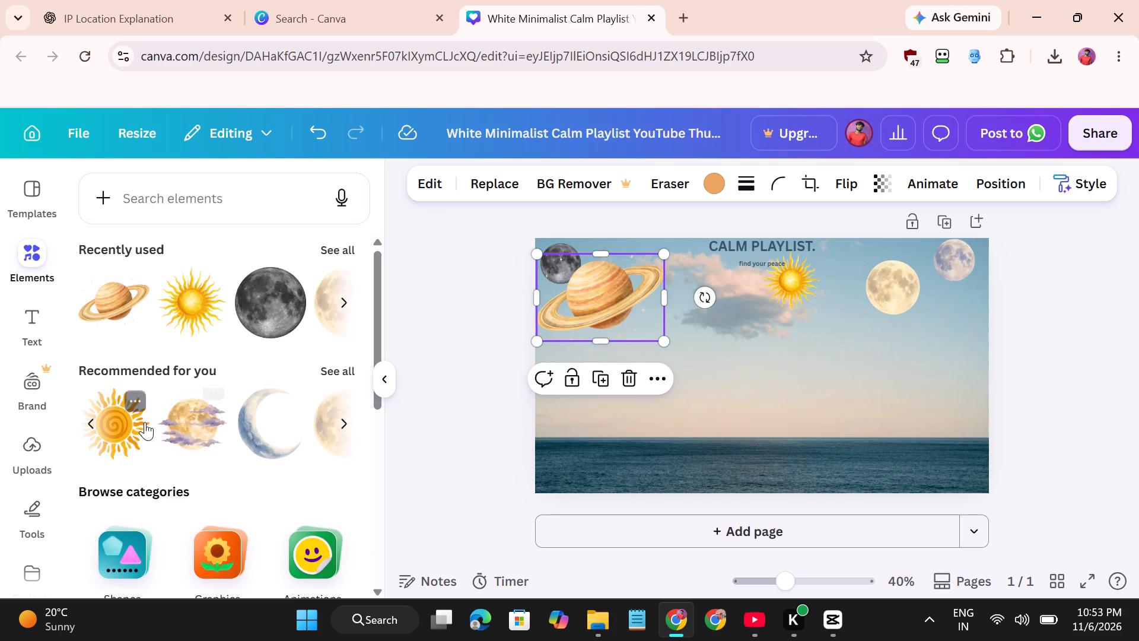
drag(168, 422, 295, 428)
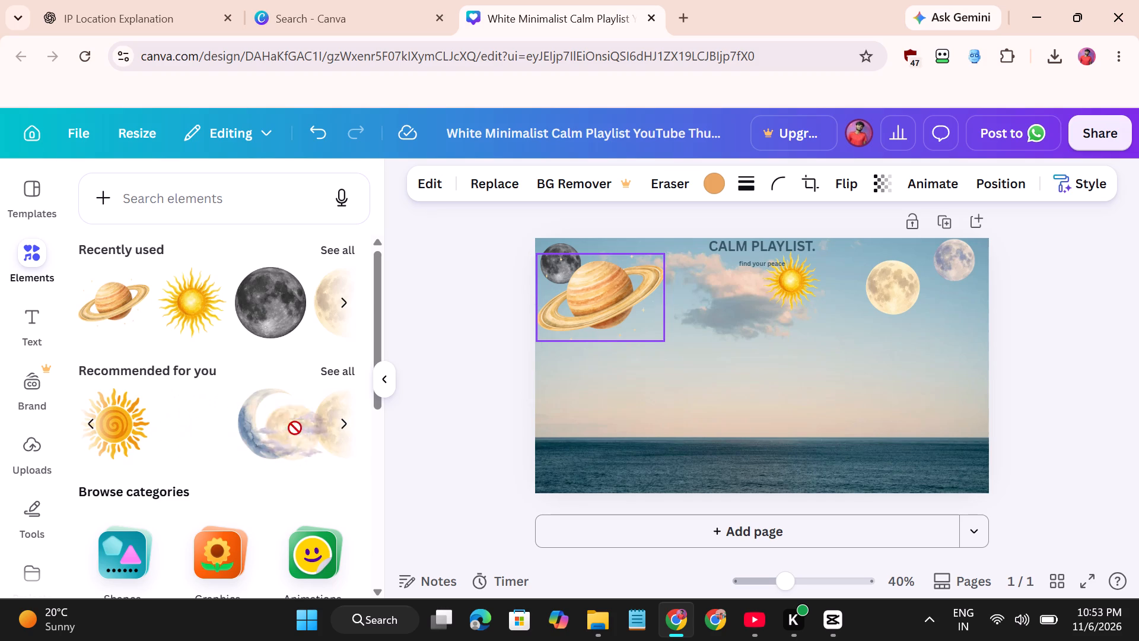
drag(295, 428, 689, 389)
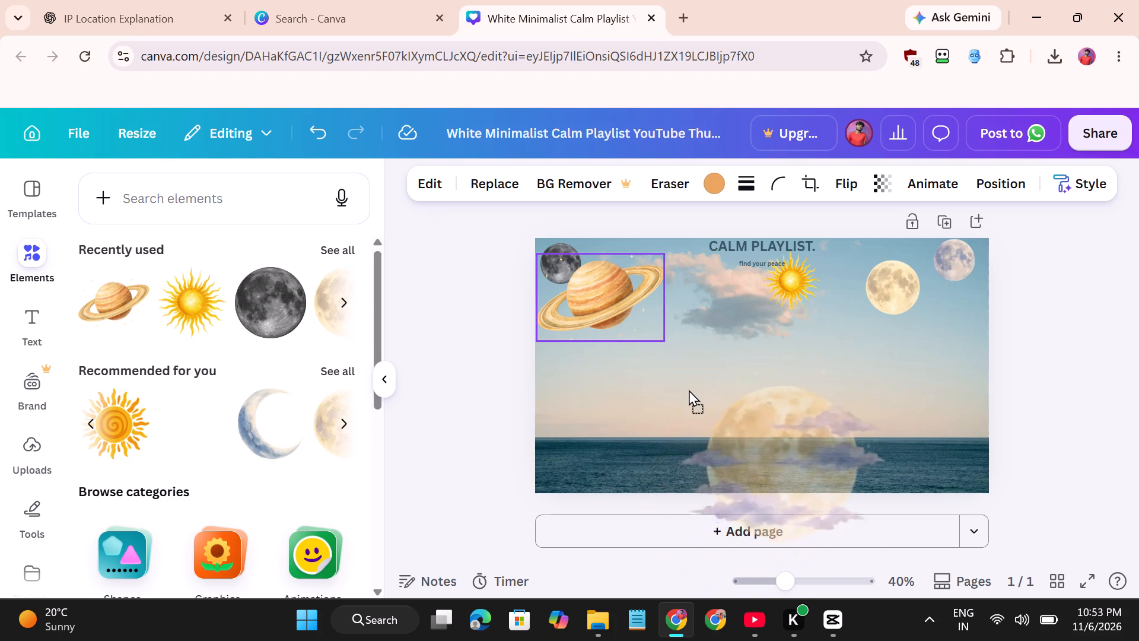
drag(689, 389, 710, 342)
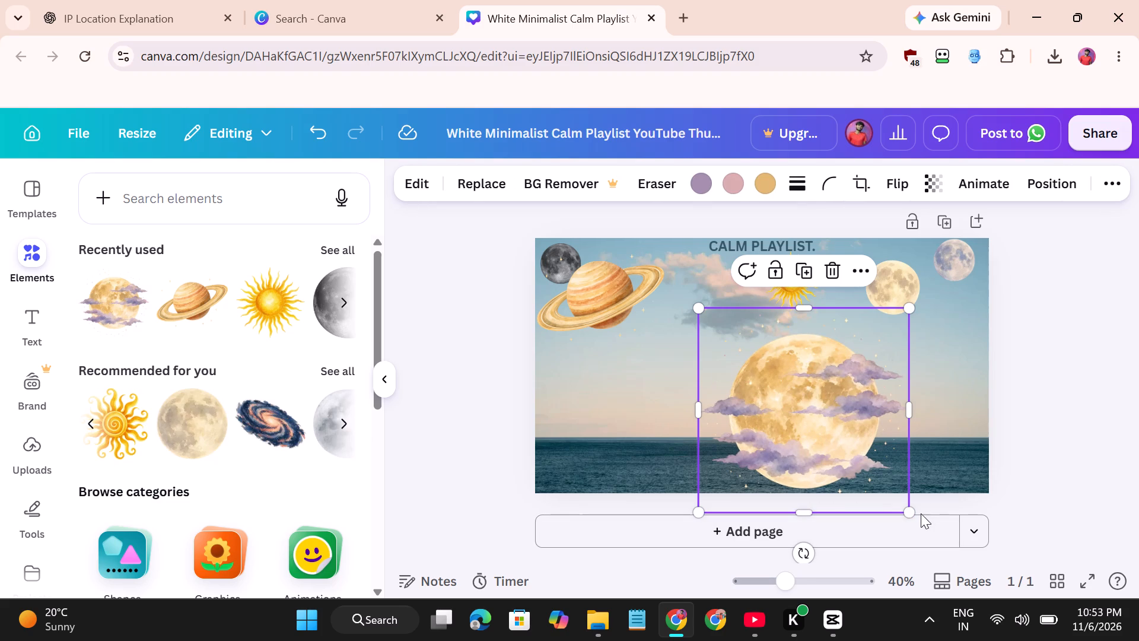
drag(911, 513, 866, 417)
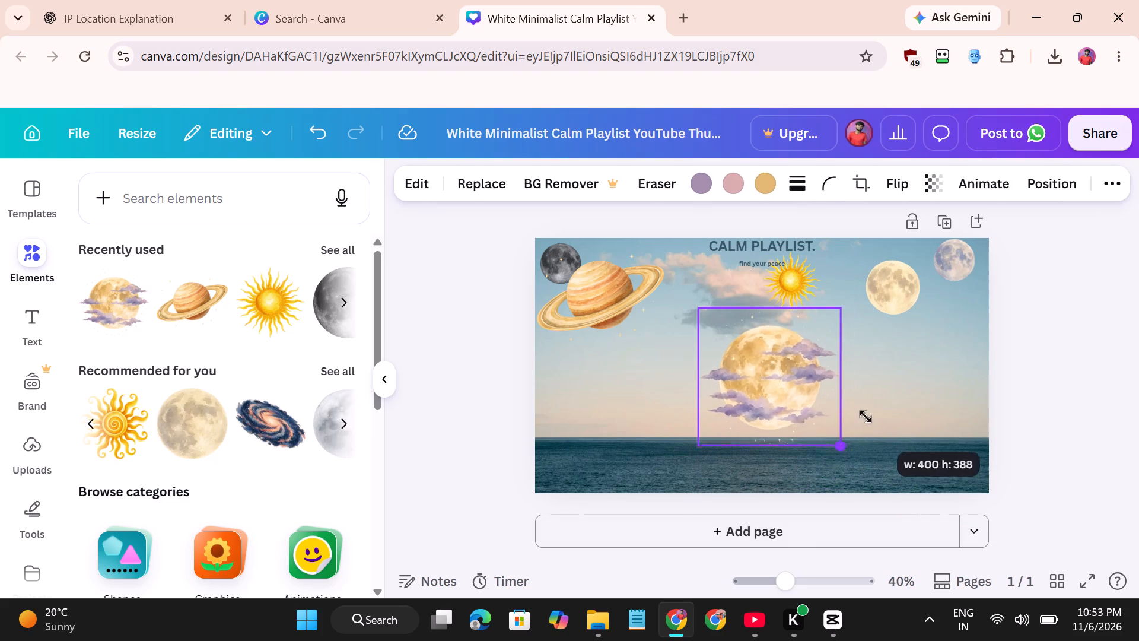
drag(866, 417, 736, 389)
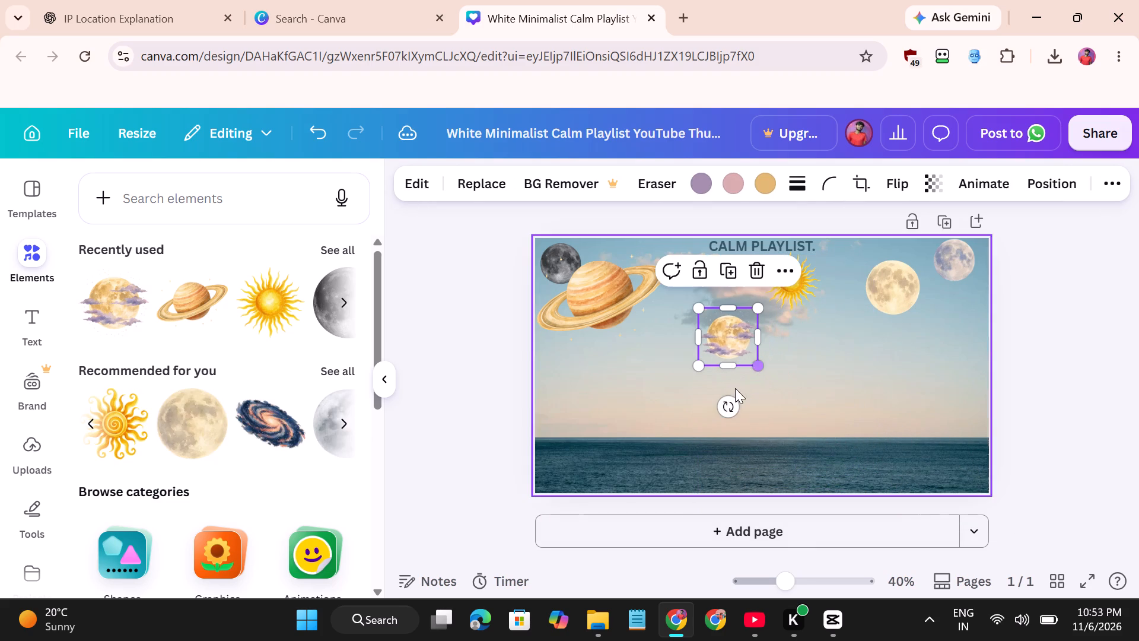
Place the cloudy moon between the ringed planet and the sun, and resize it to about 198 by 192.
drag(740, 335, 727, 331)
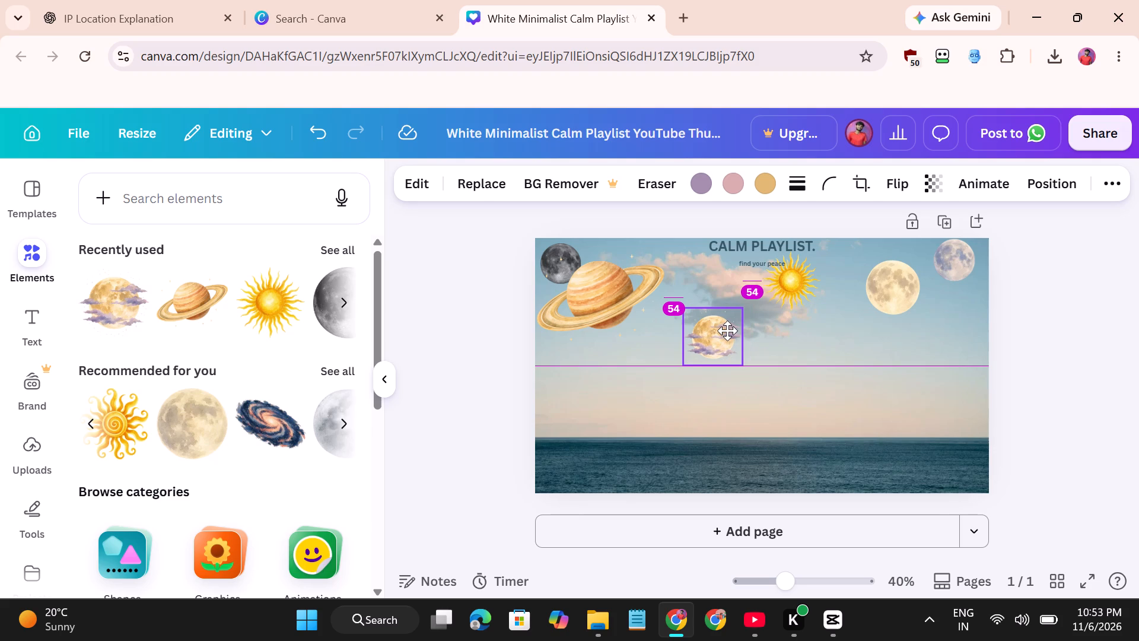
drag(727, 331, 726, 331)
drag(726, 331, 712, 331)
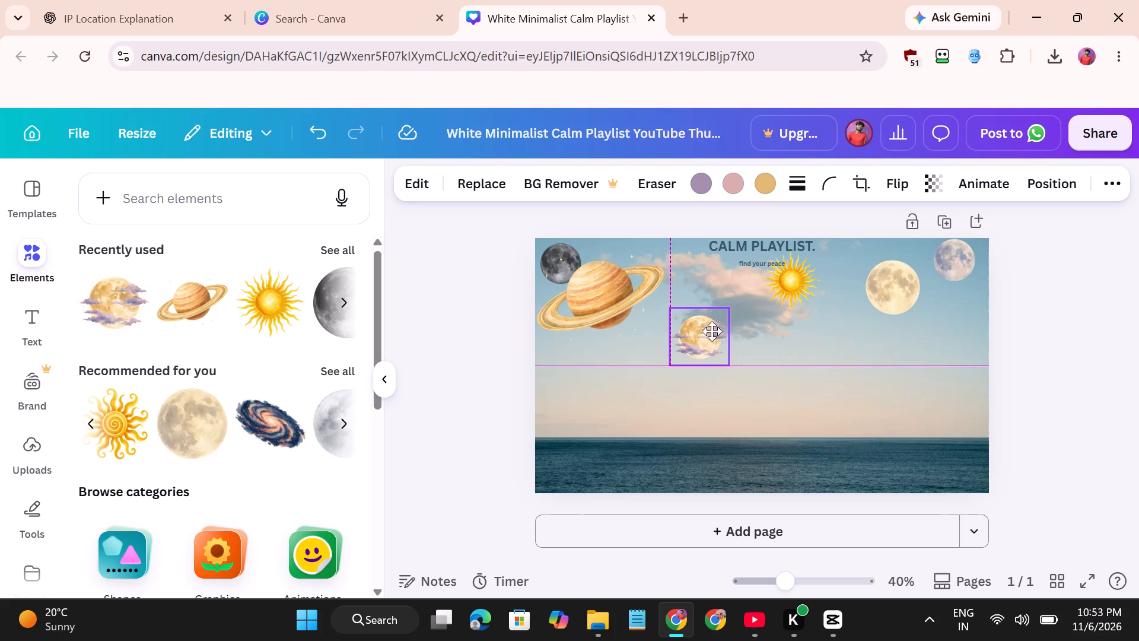
drag(712, 331, 707, 278)
drag(720, 306, 734, 325)
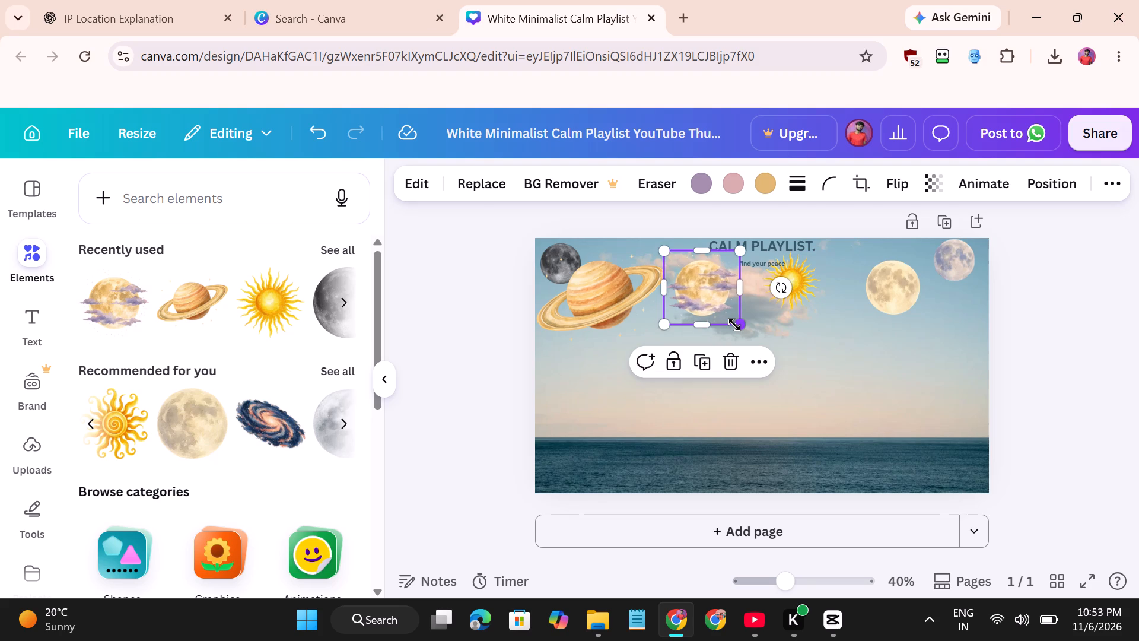
drag(669, 250, 667, 250)
drag(667, 250, 676, 258)
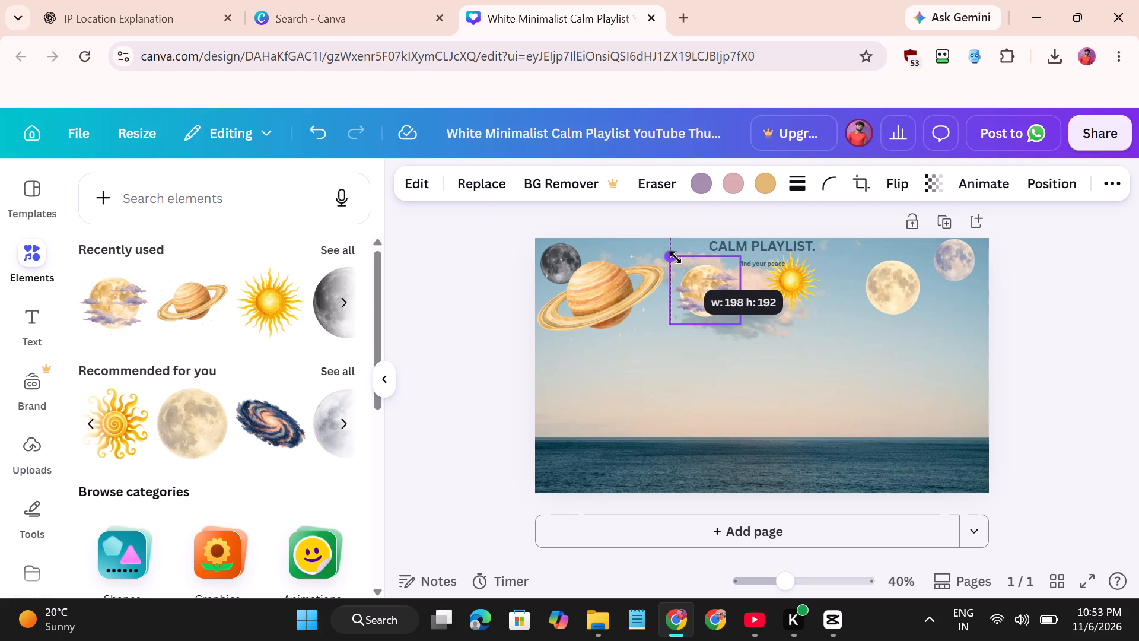
drag(676, 258, 676, 258)
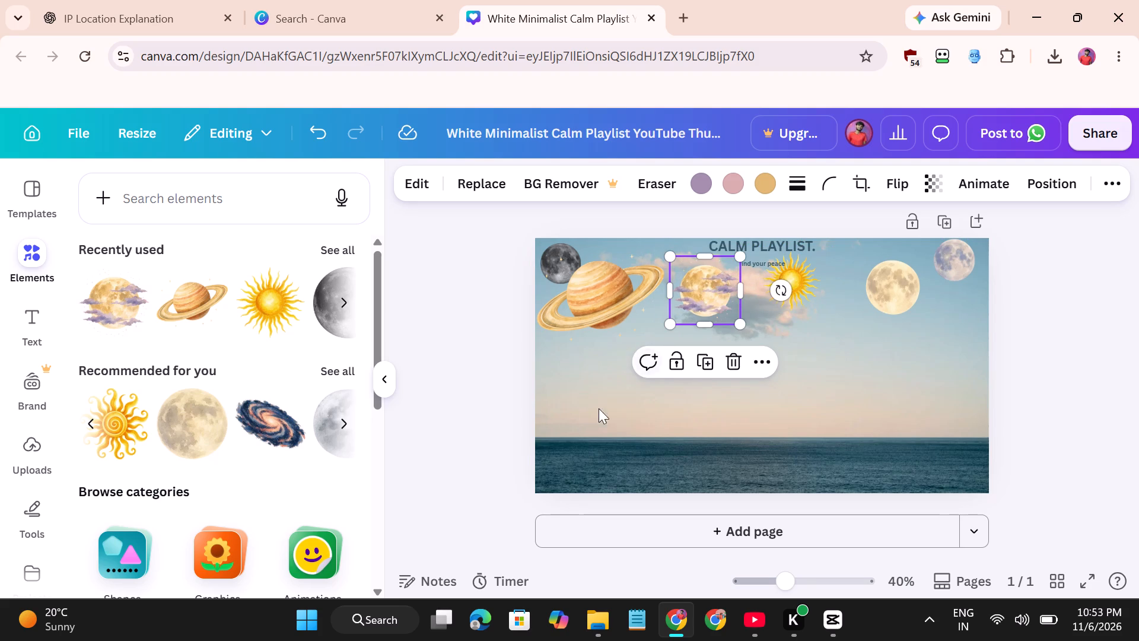
Add a second dark grey moon from the recently used graphics and place it just right of the CALM PLAYLIST. heading.
click(345, 423)
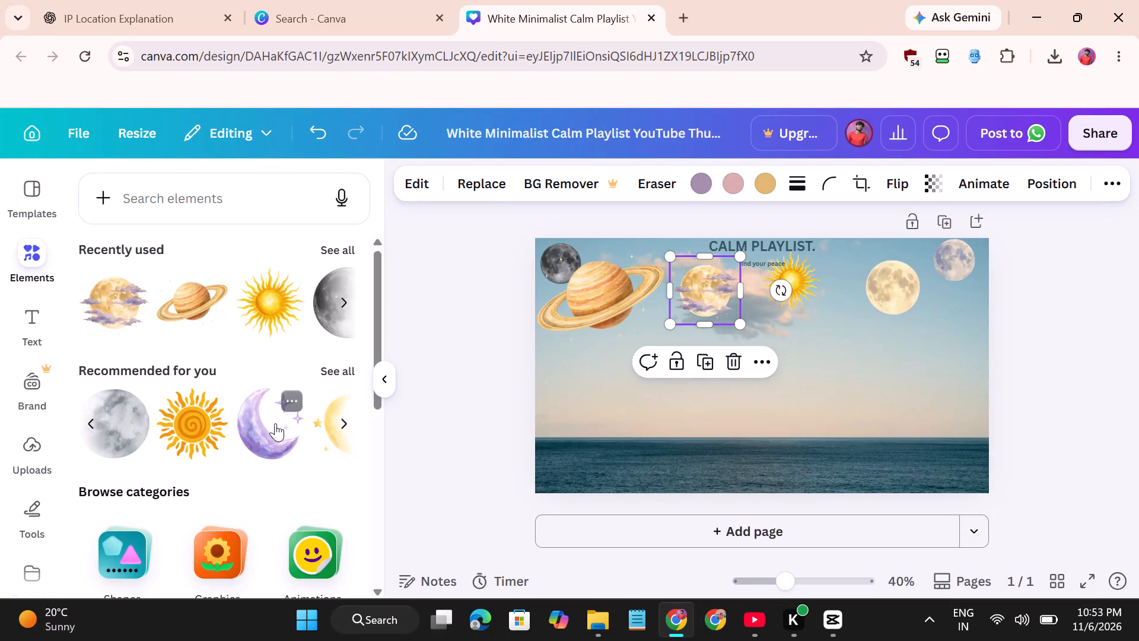
scroll(271, 423, down, 1)
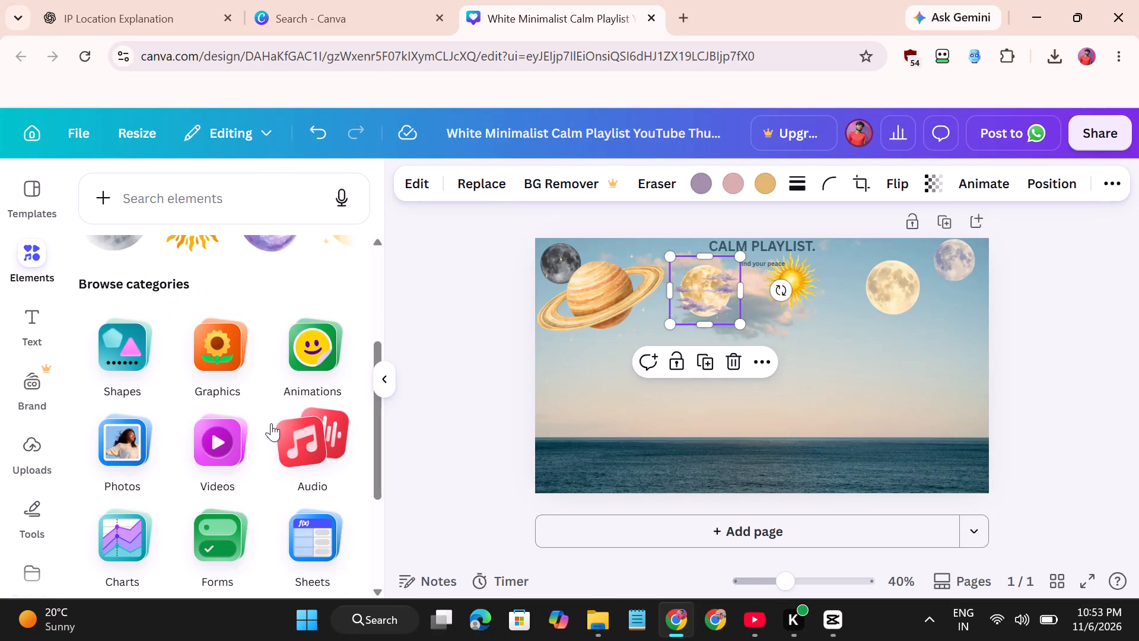
scroll(271, 423, up, 1)
drag(329, 323, 325, 319)
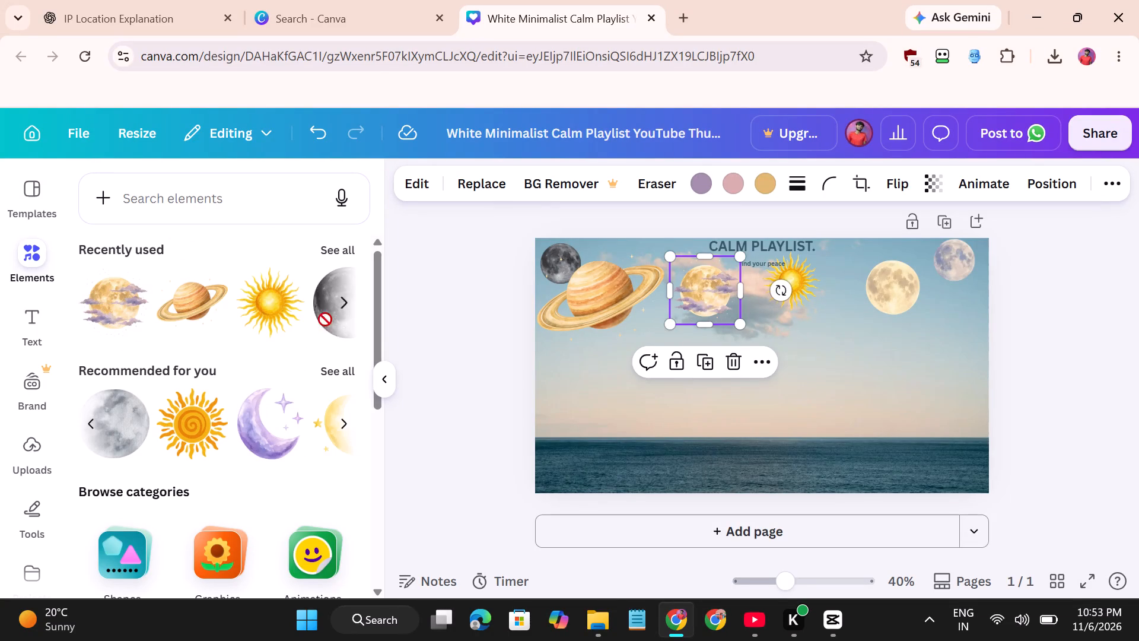
drag(325, 319, 676, 415)
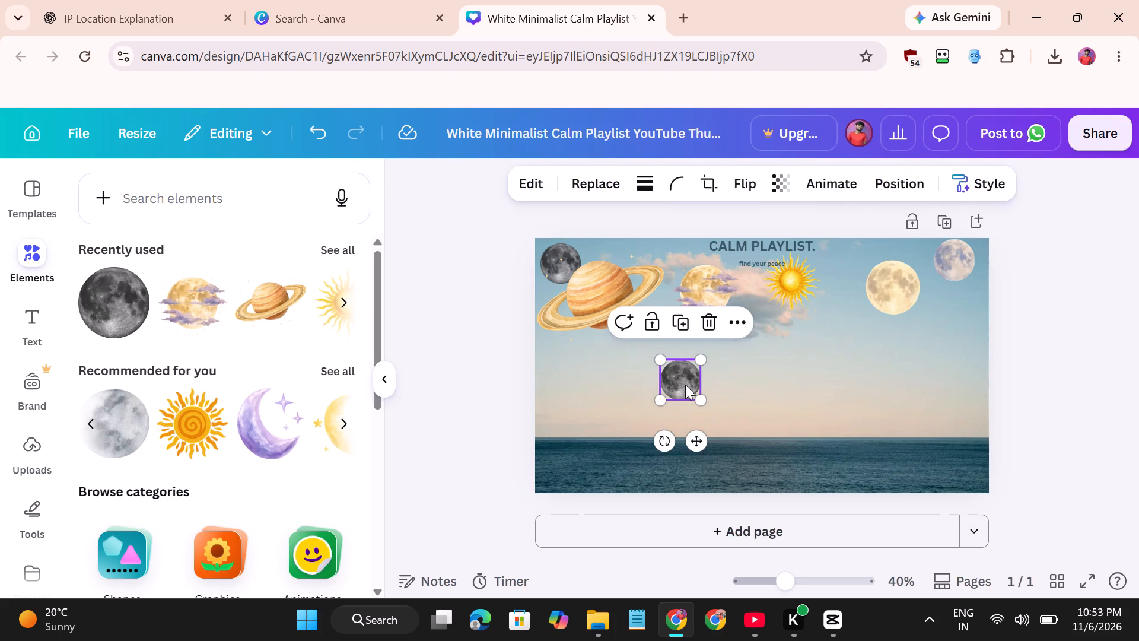
drag(685, 385, 855, 314)
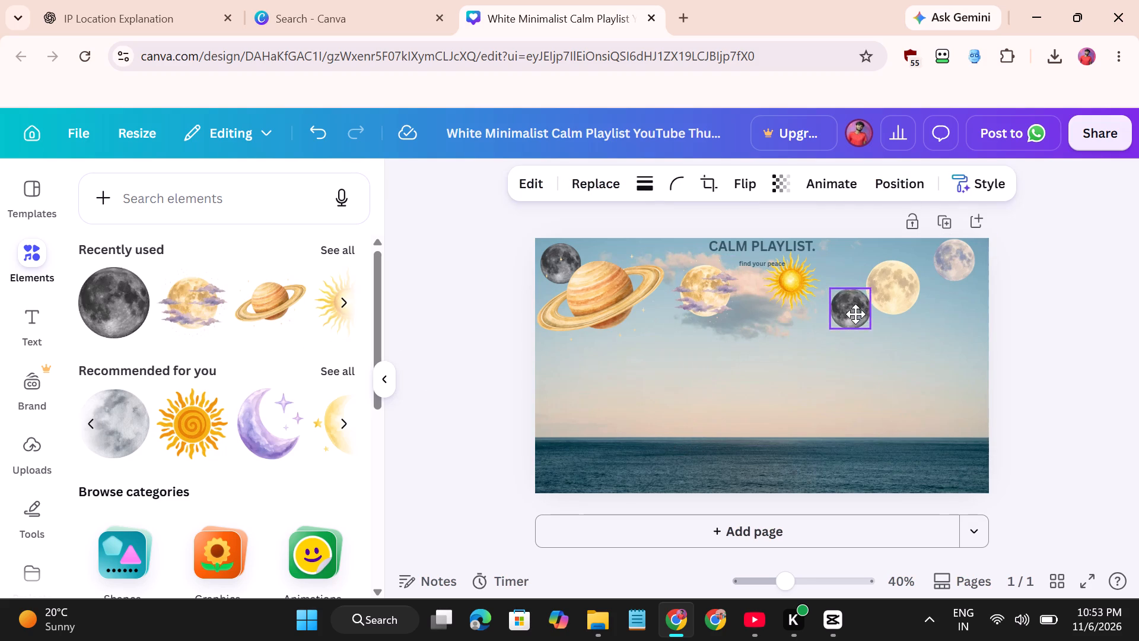
drag(855, 314, 847, 262)
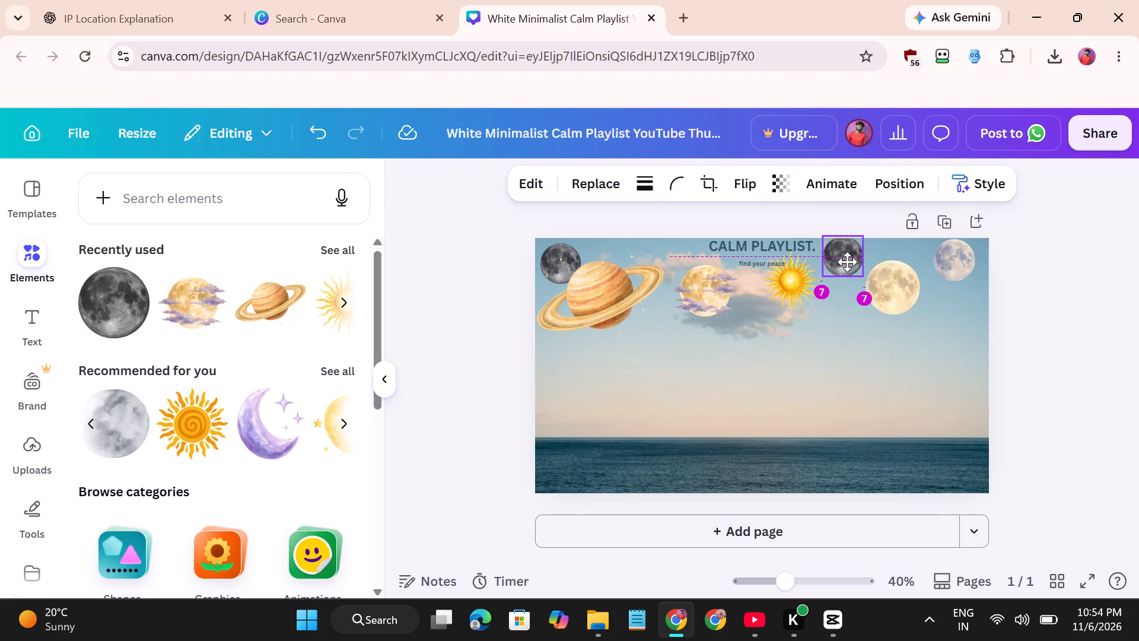
drag(847, 262, 847, 264)
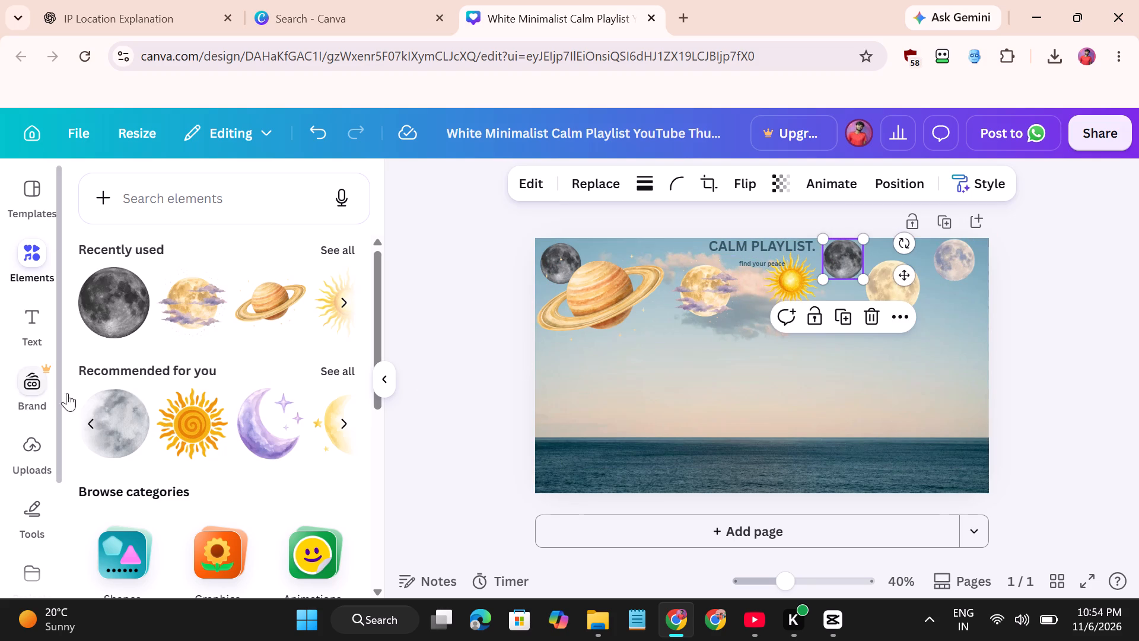
Browse the recently used graphics, the recommended graphics and the element categories for more decorations.
click(351, 302)
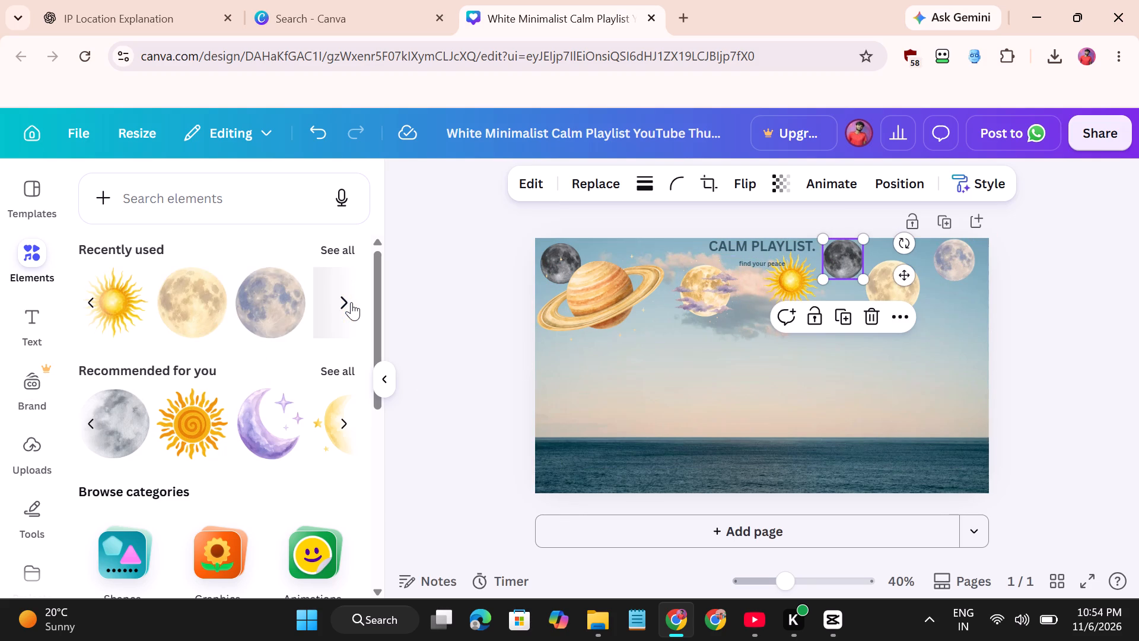
click(351, 302)
click(351, 302)
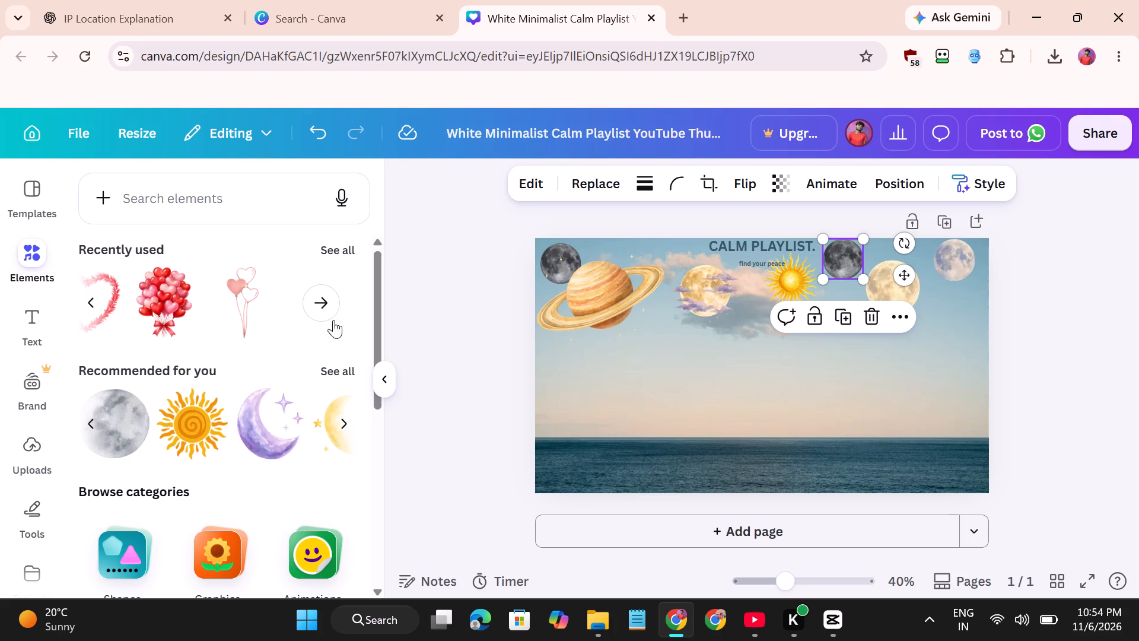
scroll(257, 393, down, 4)
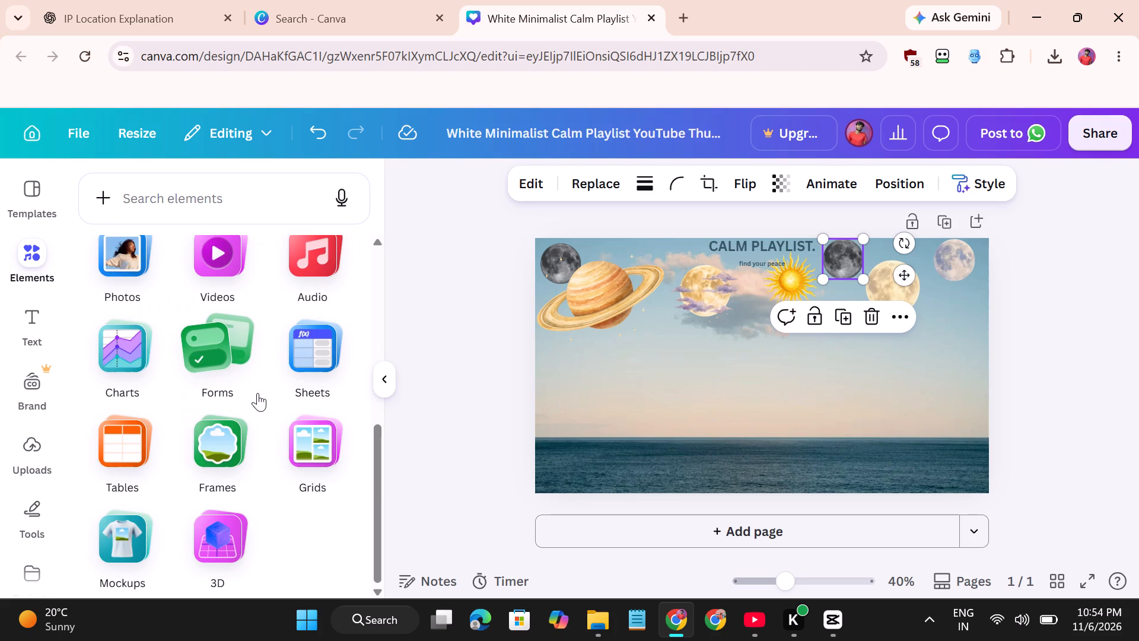
right_click(257, 393)
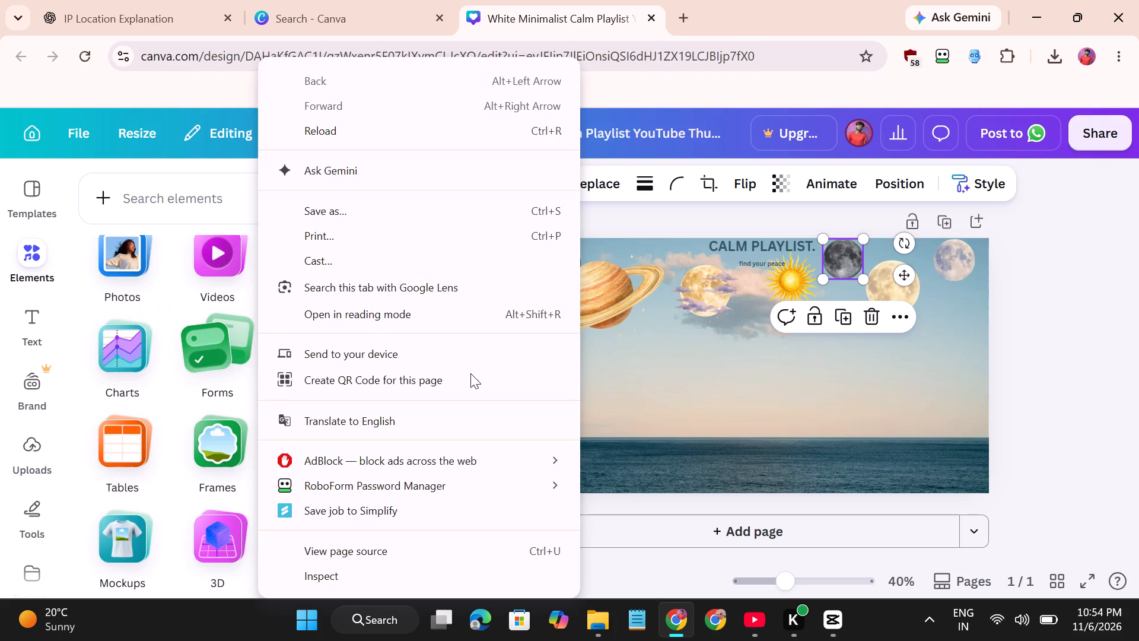
click(736, 380)
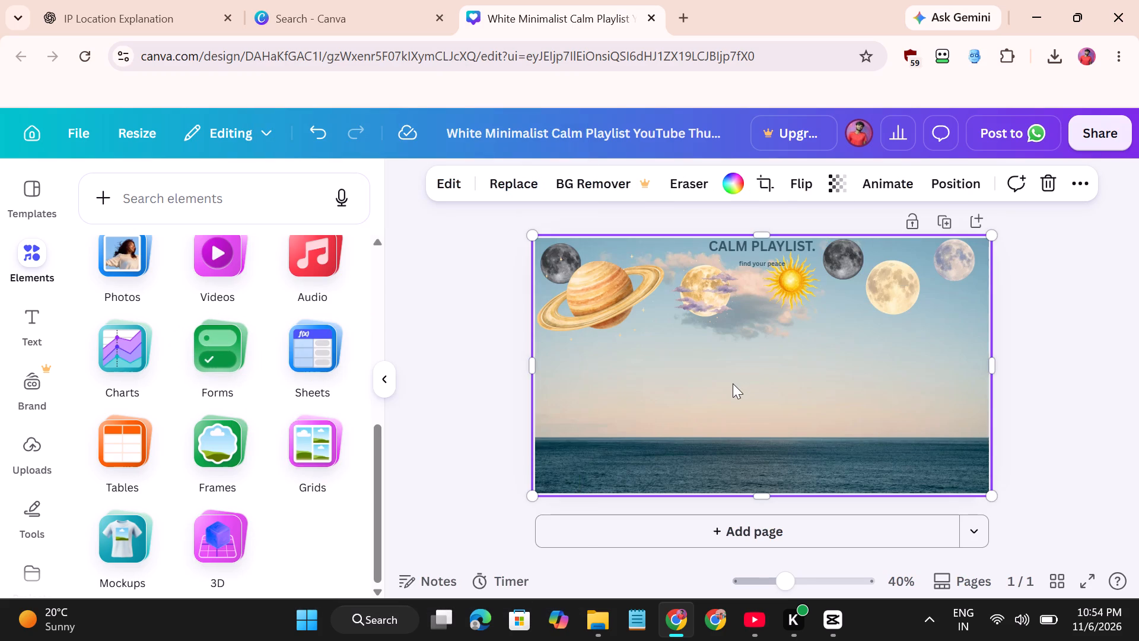
scroll(260, 381, up, 1)
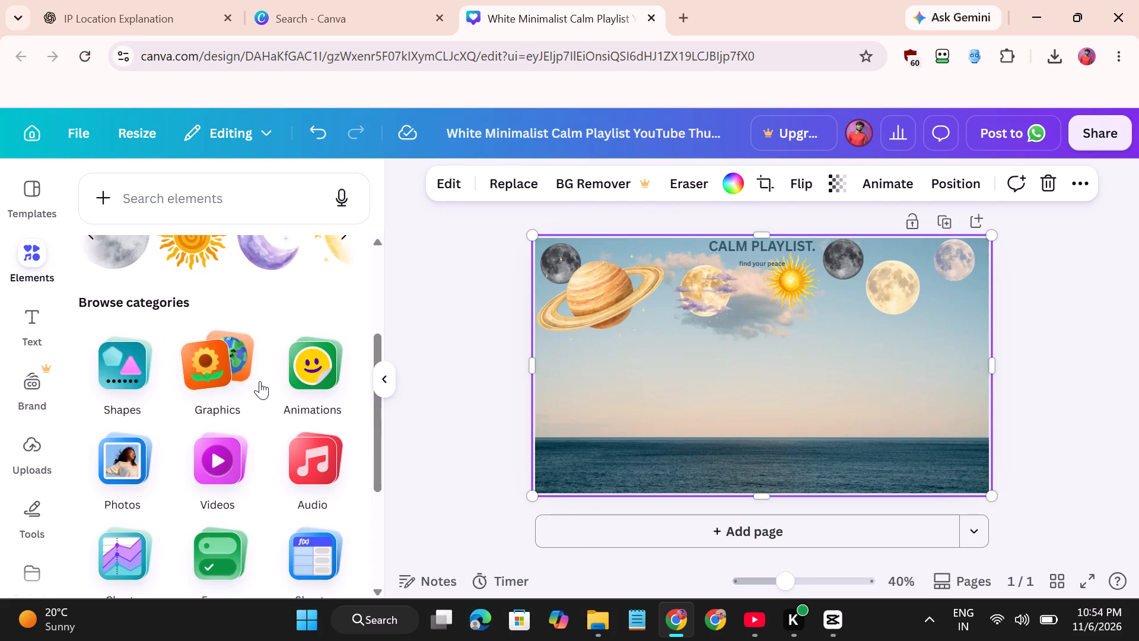
scroll(260, 381, up, 1)
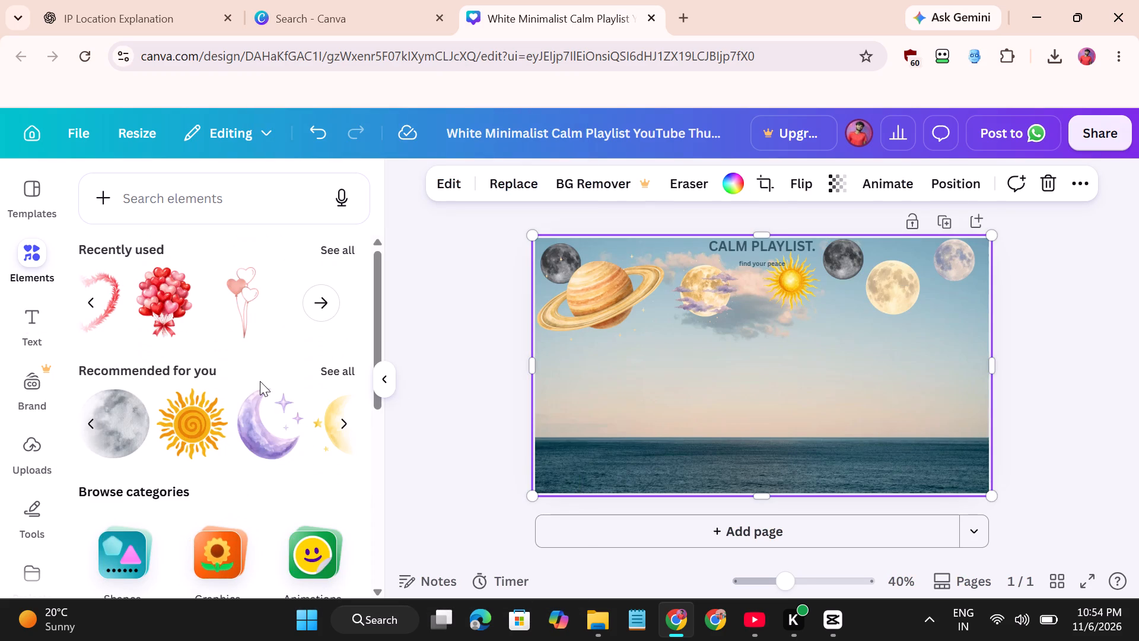
click(340, 420)
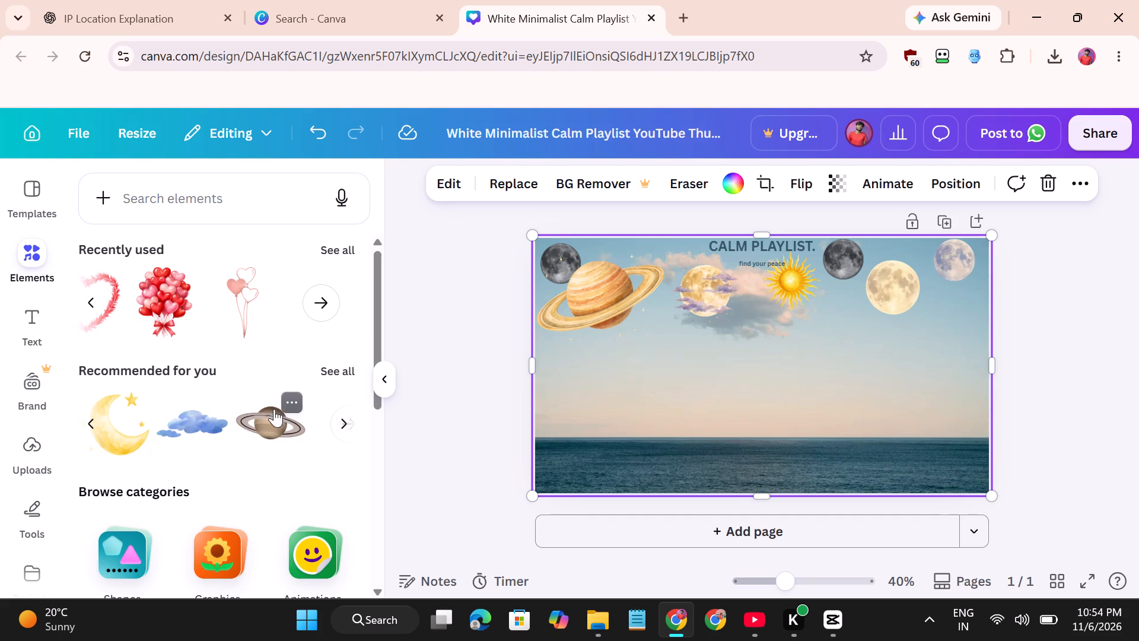
click(349, 423)
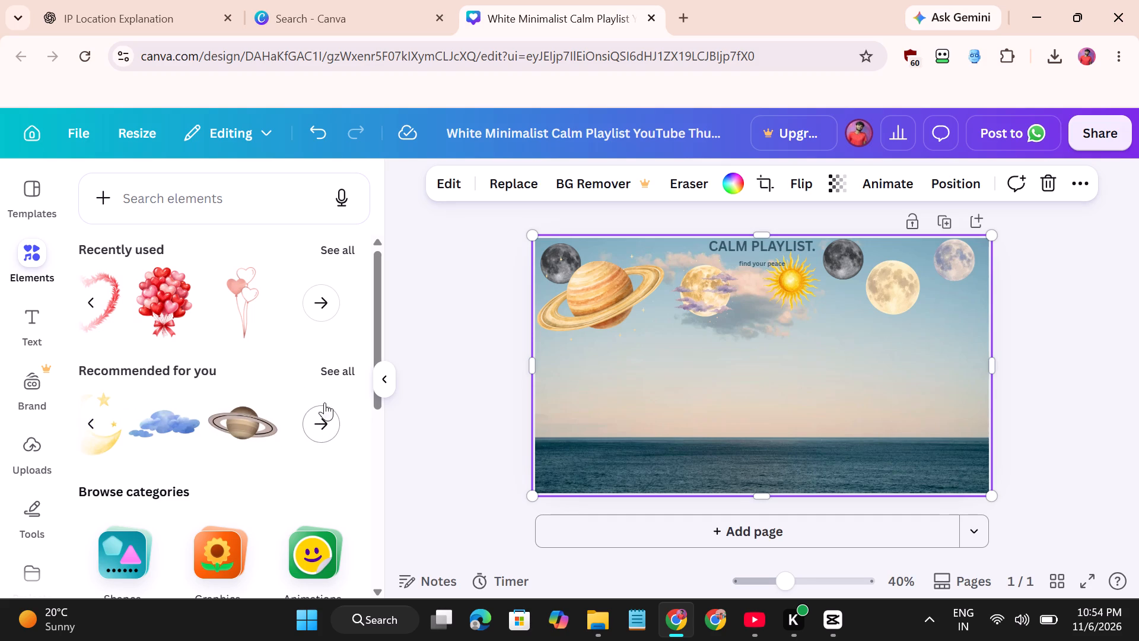
scroll(341, 367, up, 2)
scroll(341, 367, down, 1)
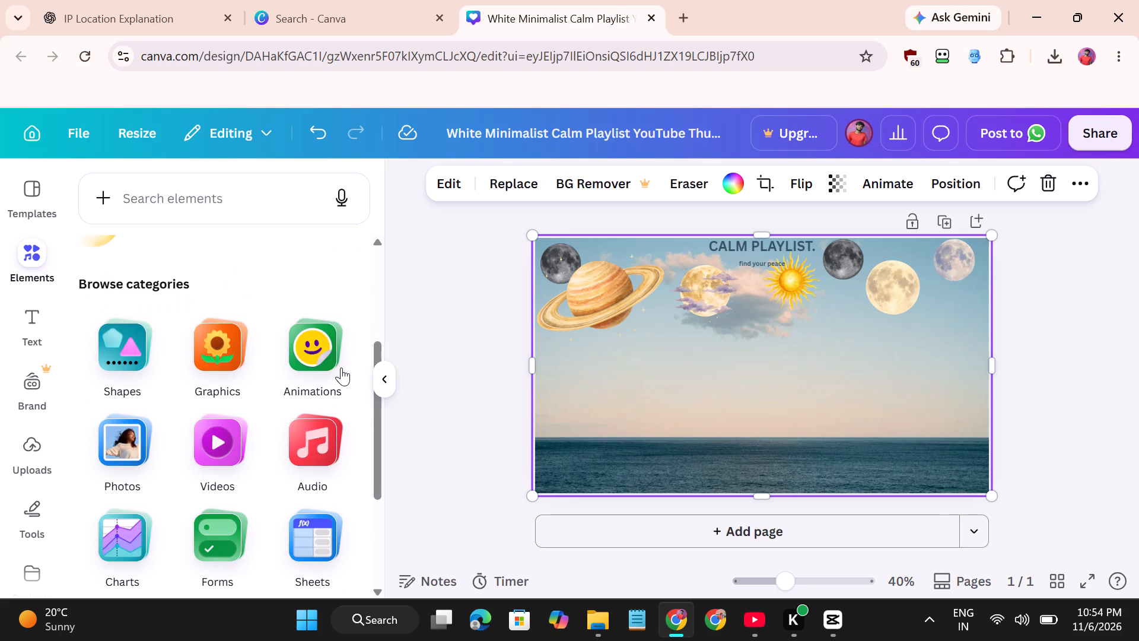
scroll(341, 367, down, 3)
scroll(341, 367, up, 4)
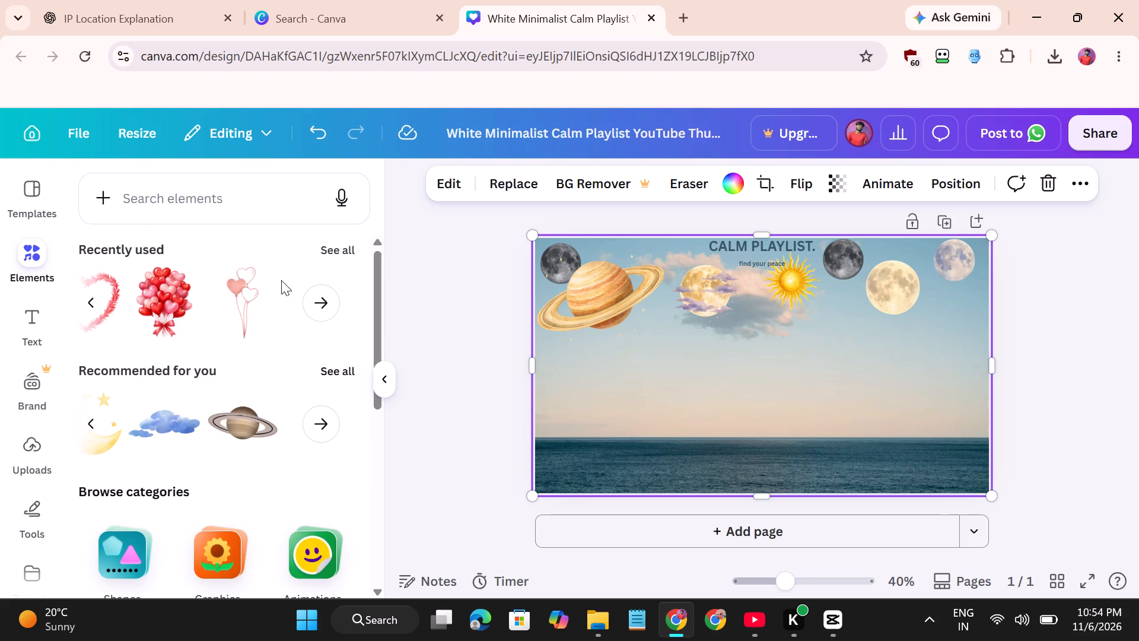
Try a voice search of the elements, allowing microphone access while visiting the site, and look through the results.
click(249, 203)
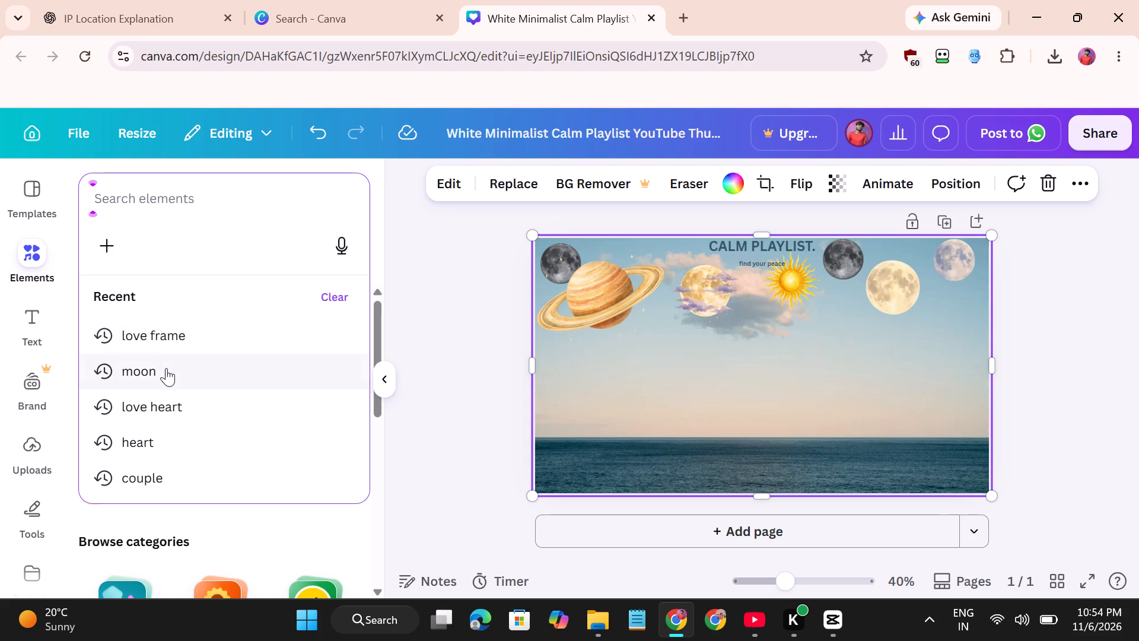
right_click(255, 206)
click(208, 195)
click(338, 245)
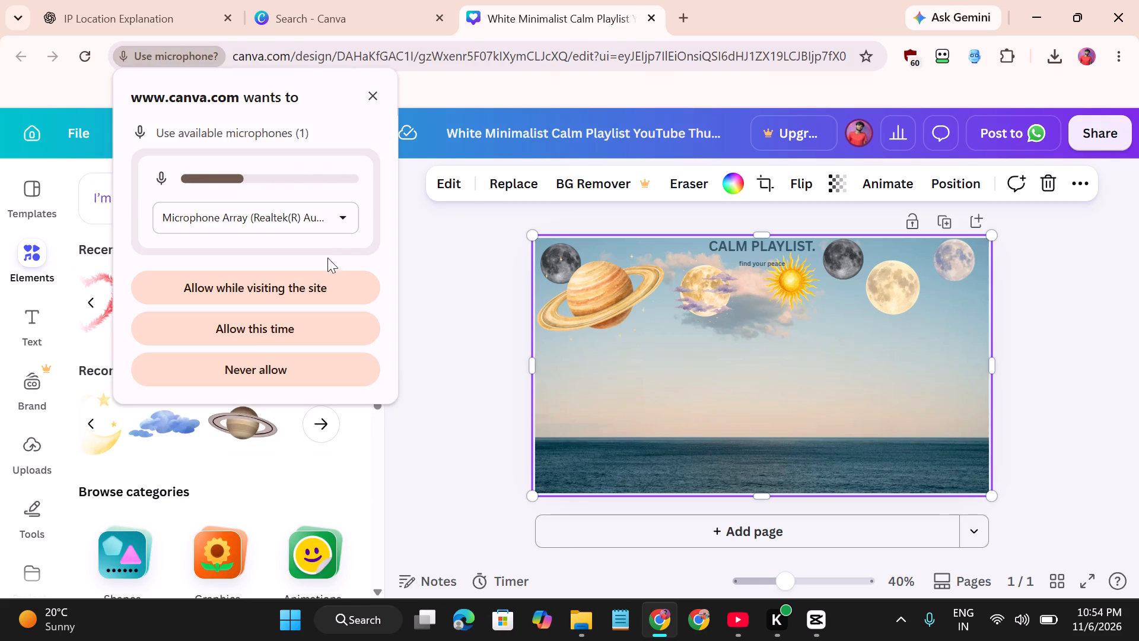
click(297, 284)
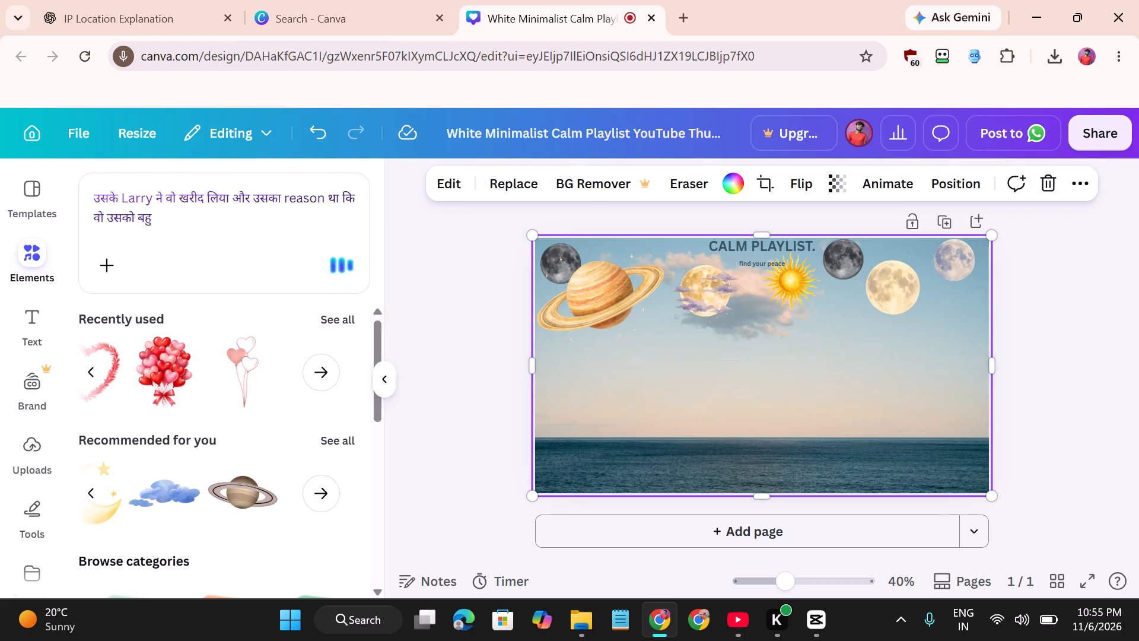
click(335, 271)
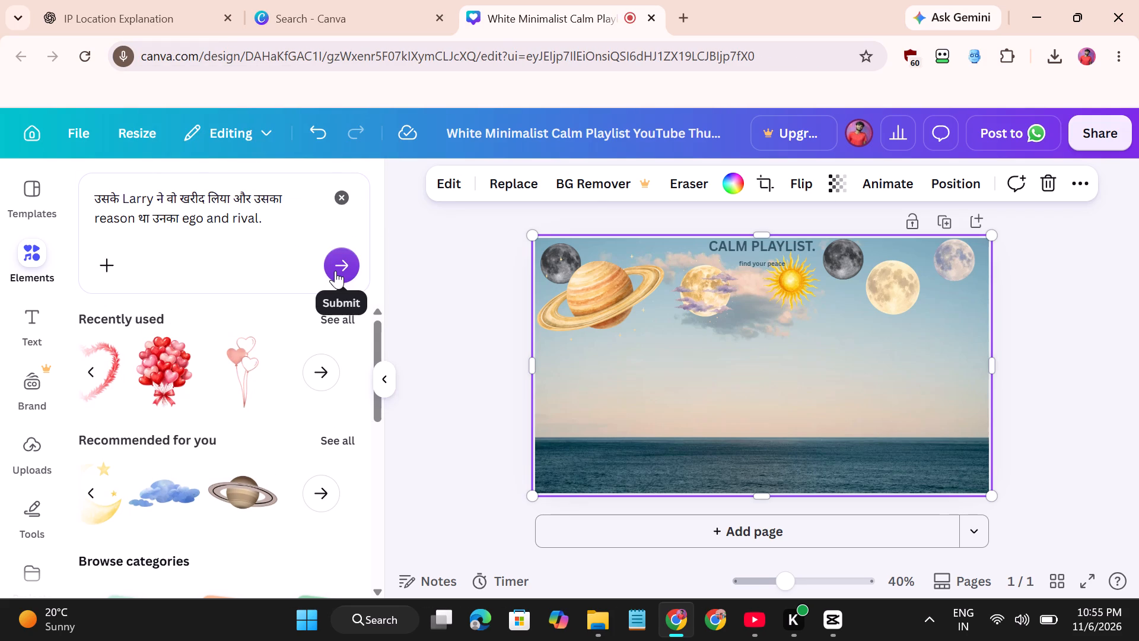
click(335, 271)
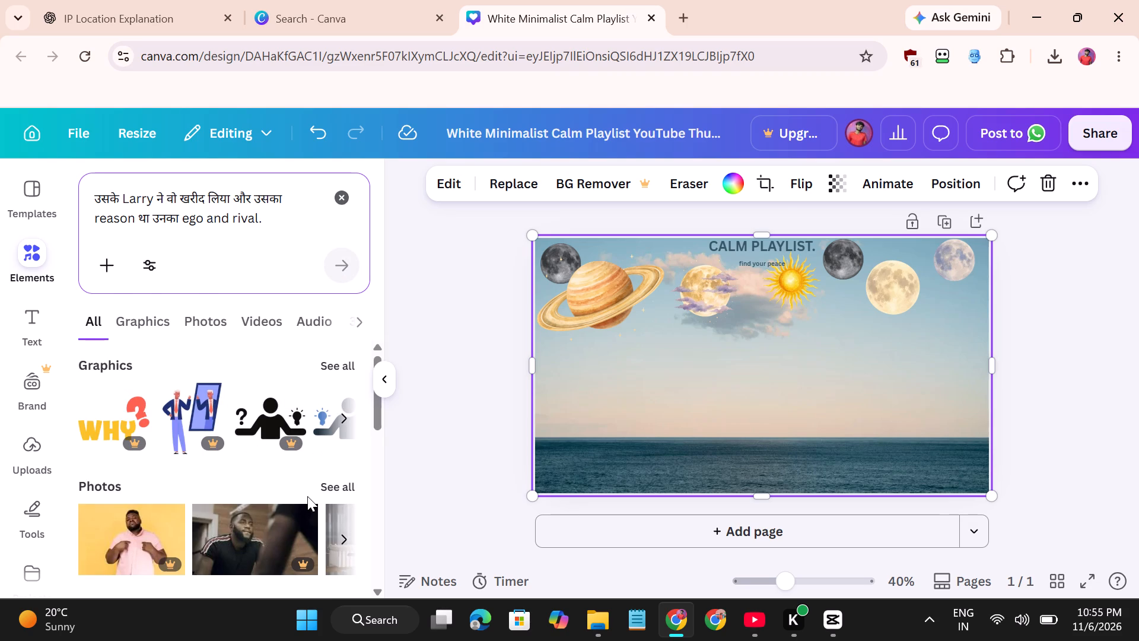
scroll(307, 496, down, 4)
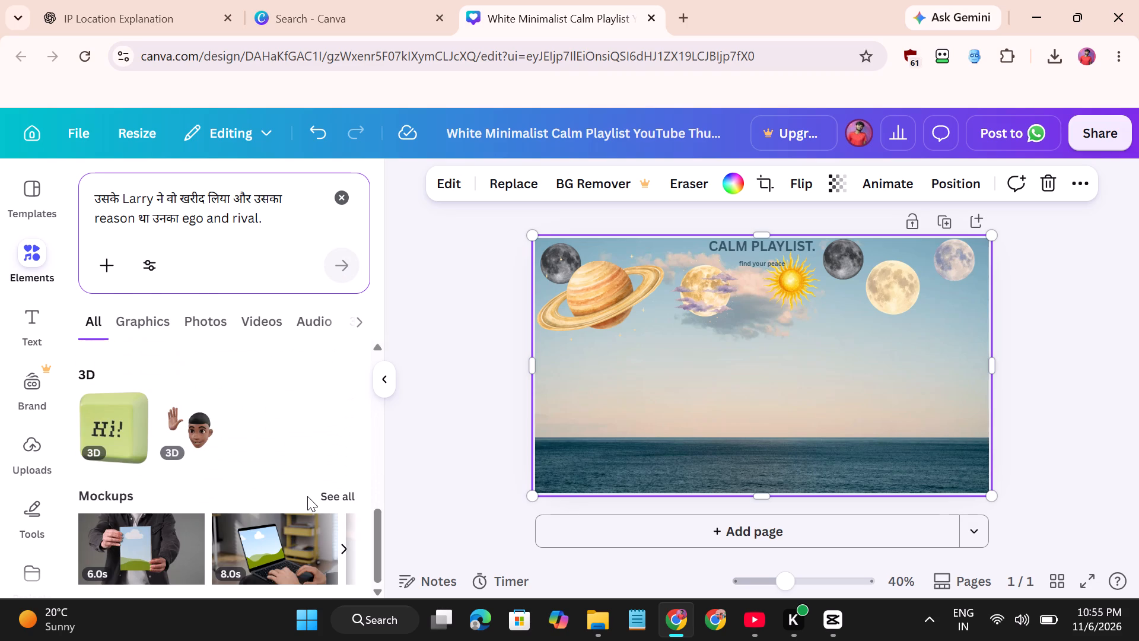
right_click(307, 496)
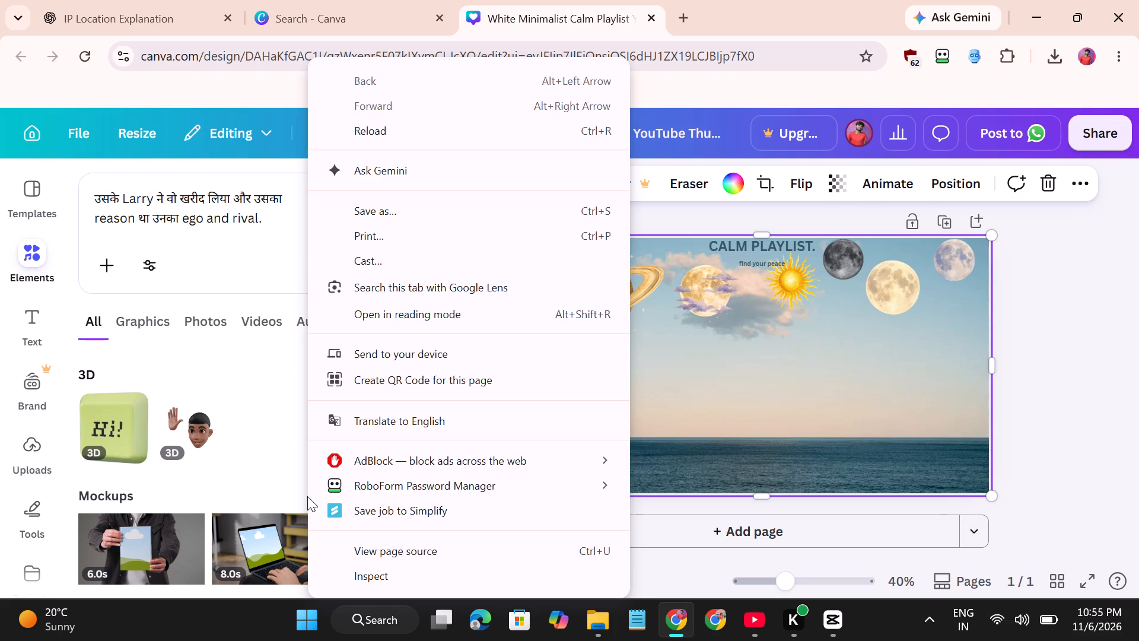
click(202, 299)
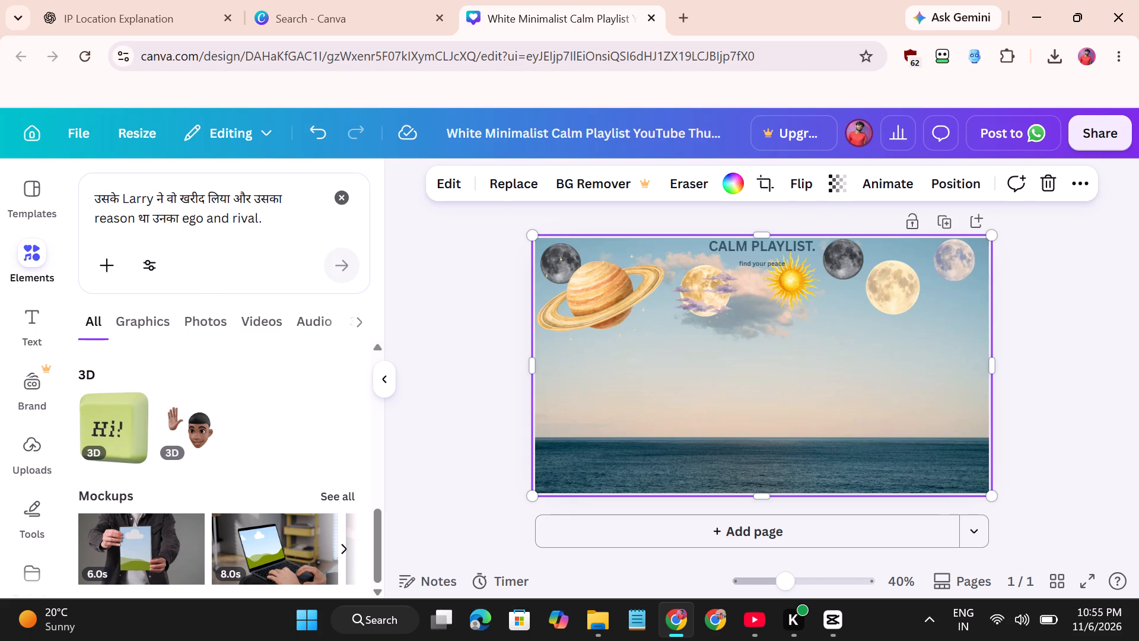
Replace the search with the recent term moon and add the 21-second video of a full moon among dark clouds as a separate element.
click(346, 194)
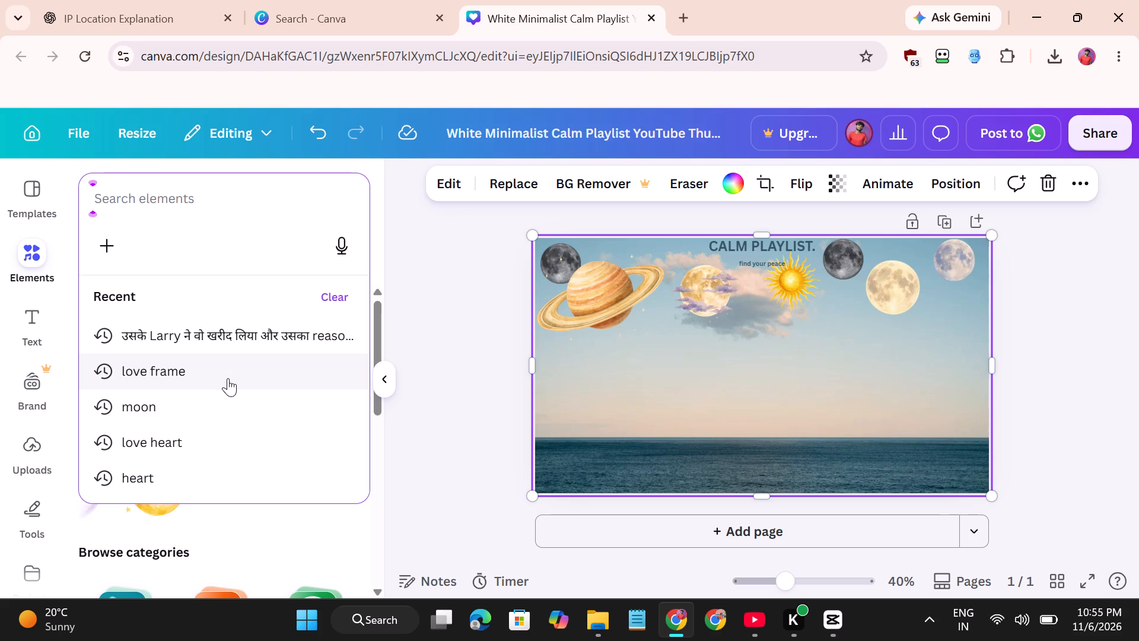
click(160, 395)
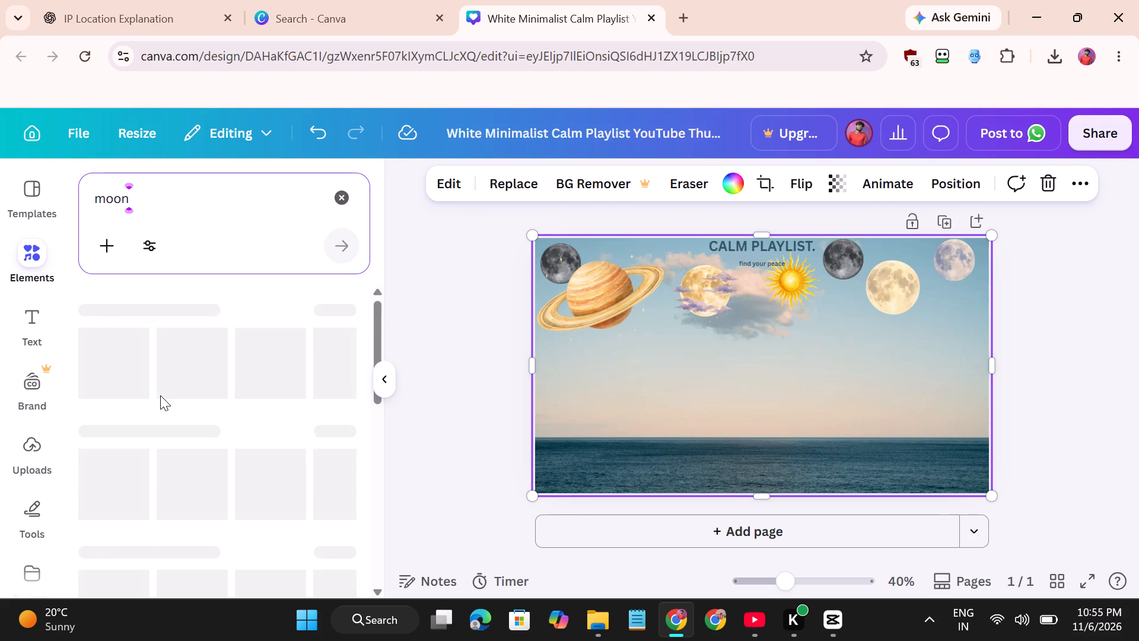
scroll(176, 448, down, 2)
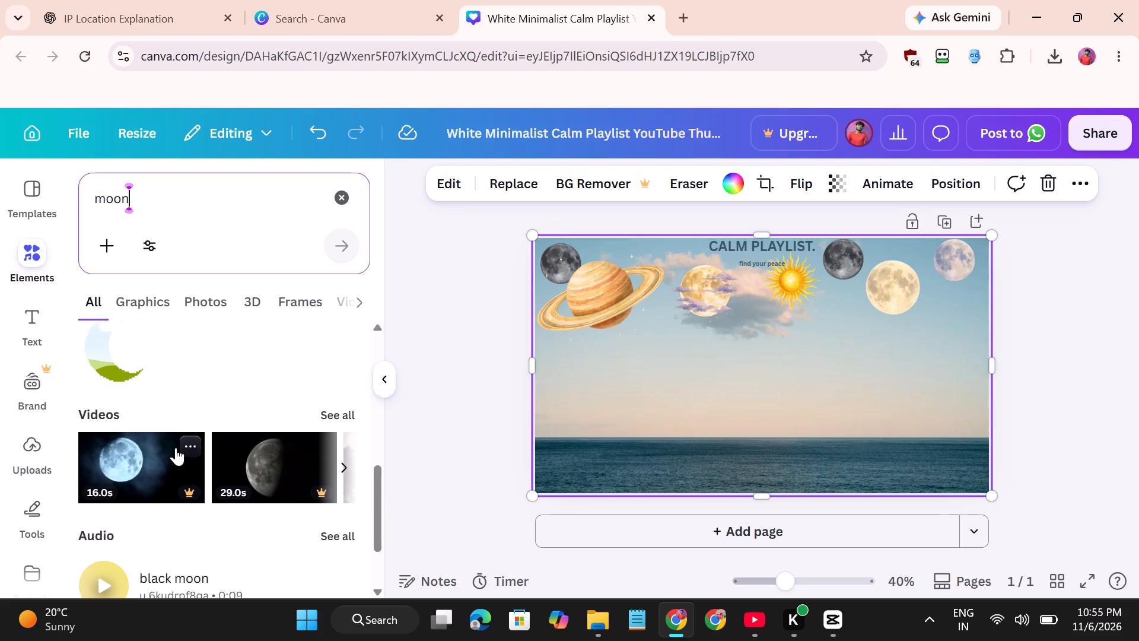
scroll(176, 448, down, 1)
scroll(176, 448, up, 1)
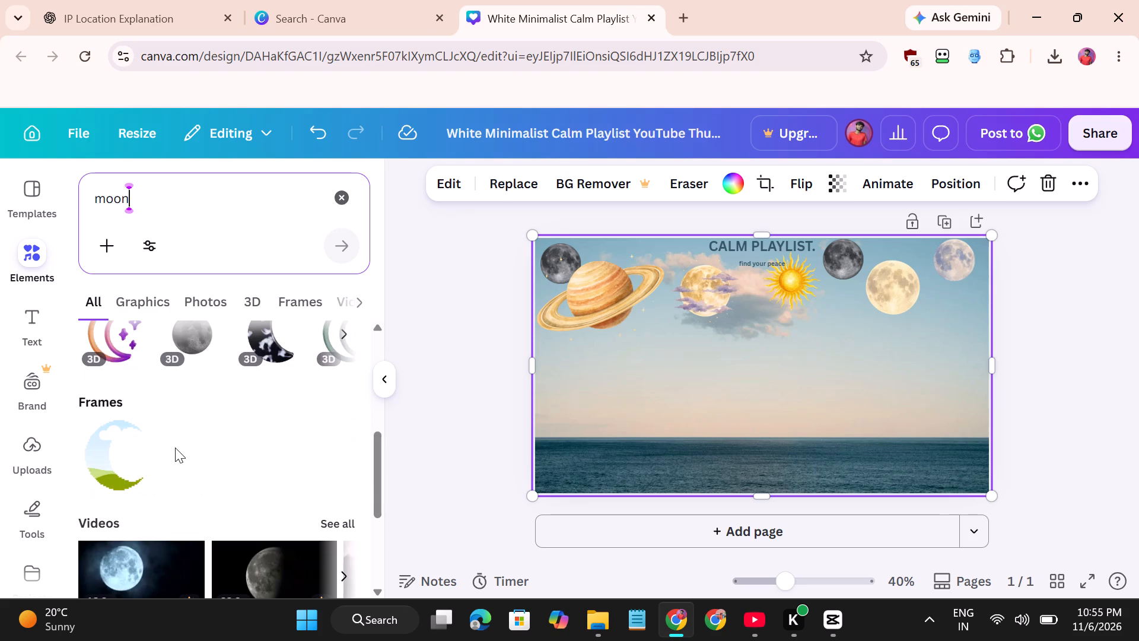
scroll(175, 448, down, 1)
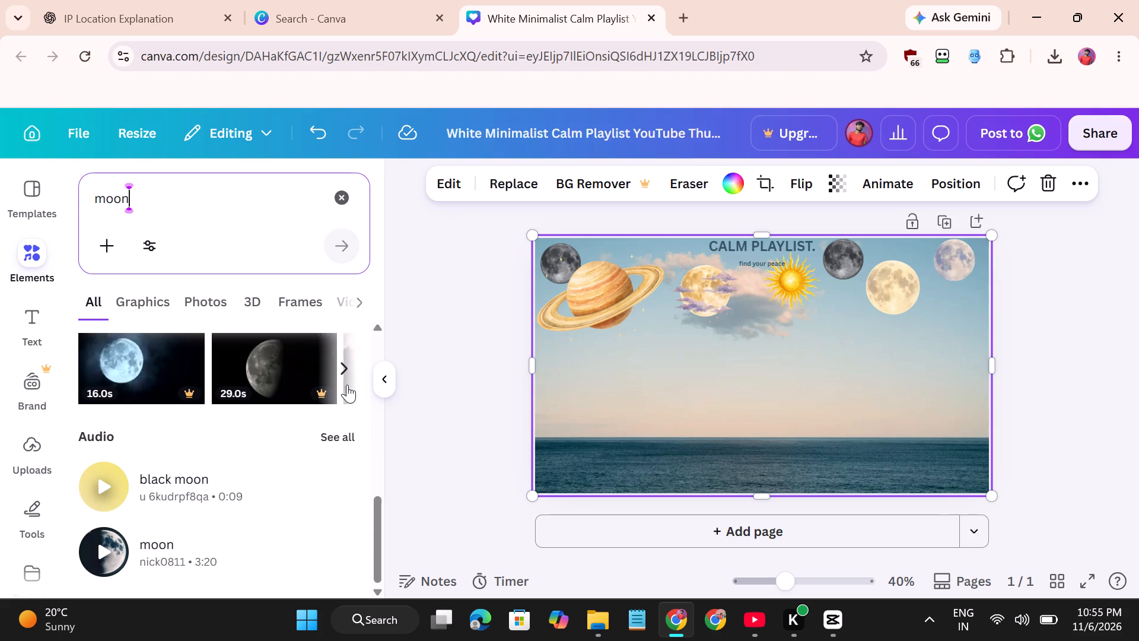
click(351, 368)
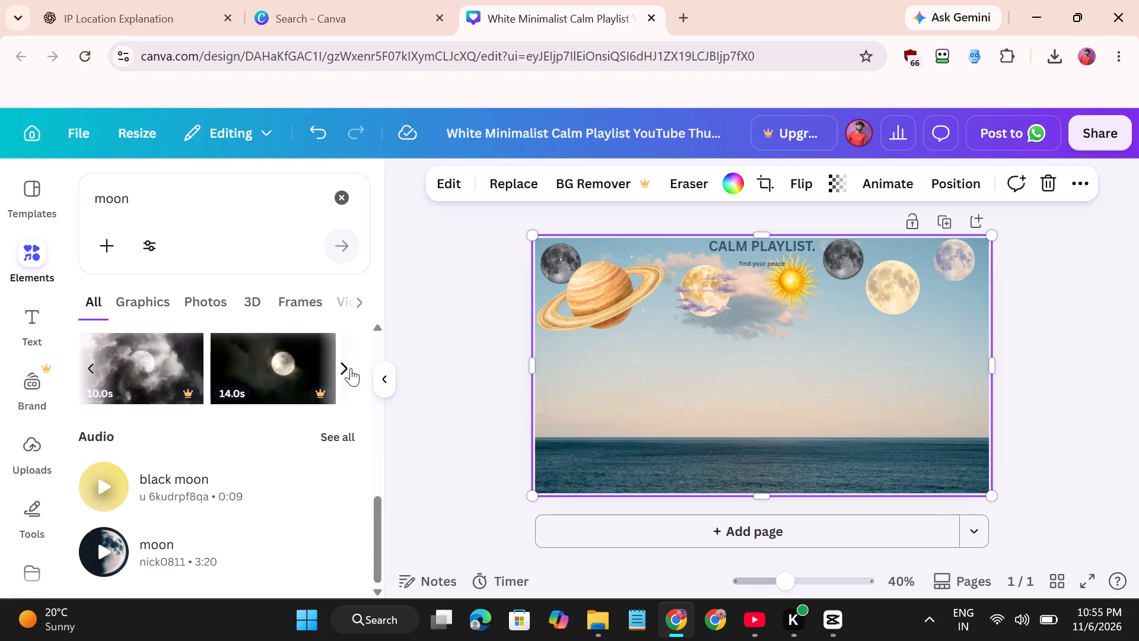
click(351, 368)
click(350, 369)
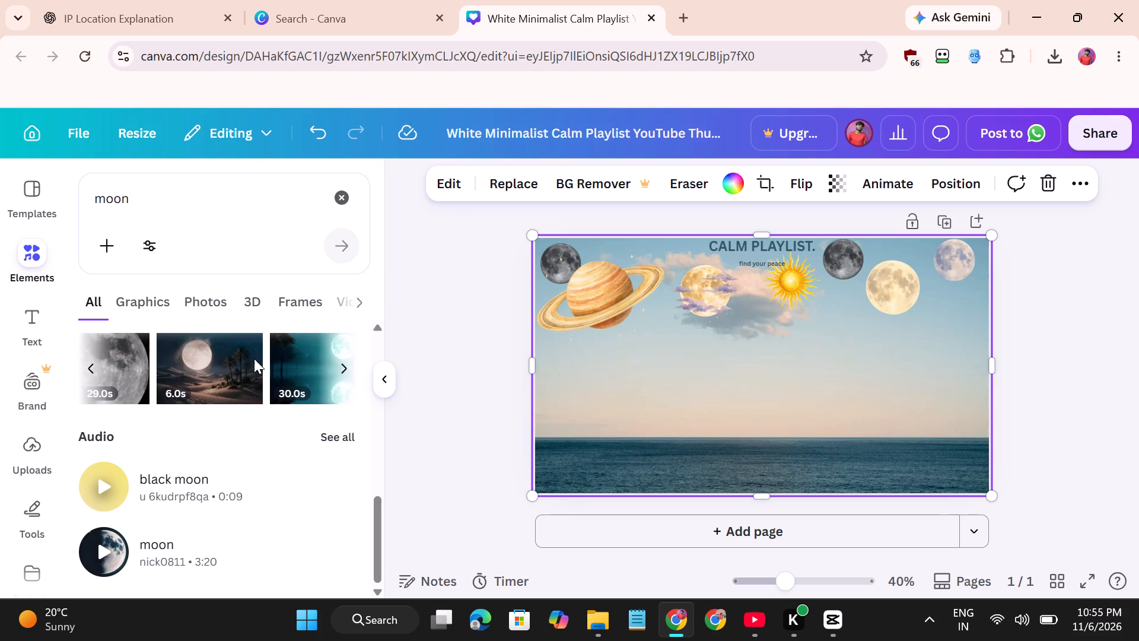
click(91, 368)
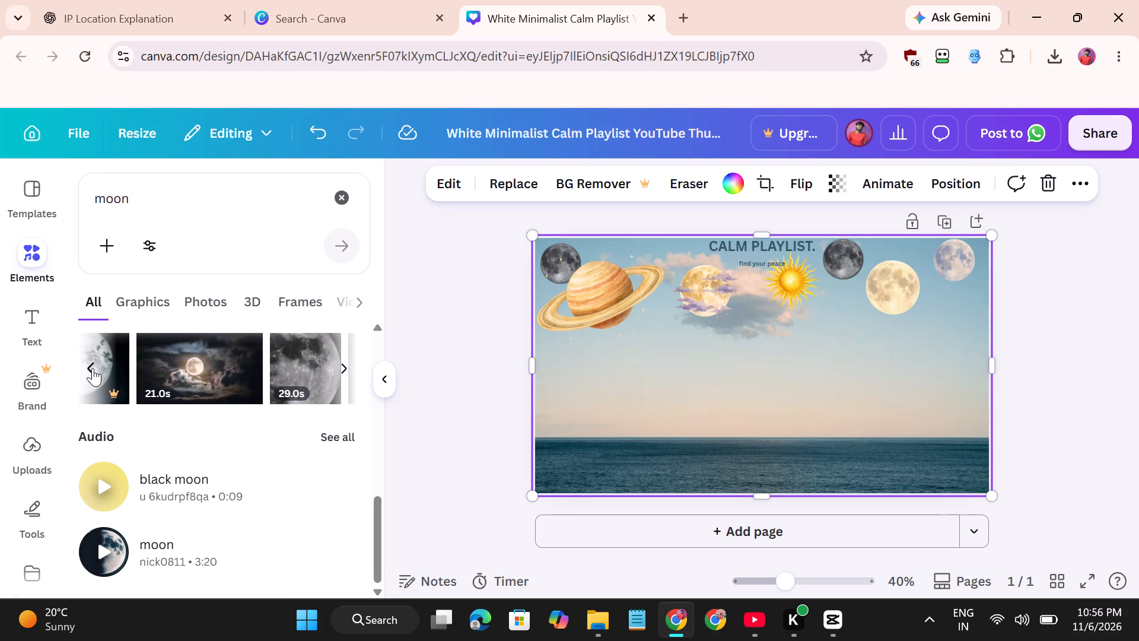
drag(187, 382, 851, 485)
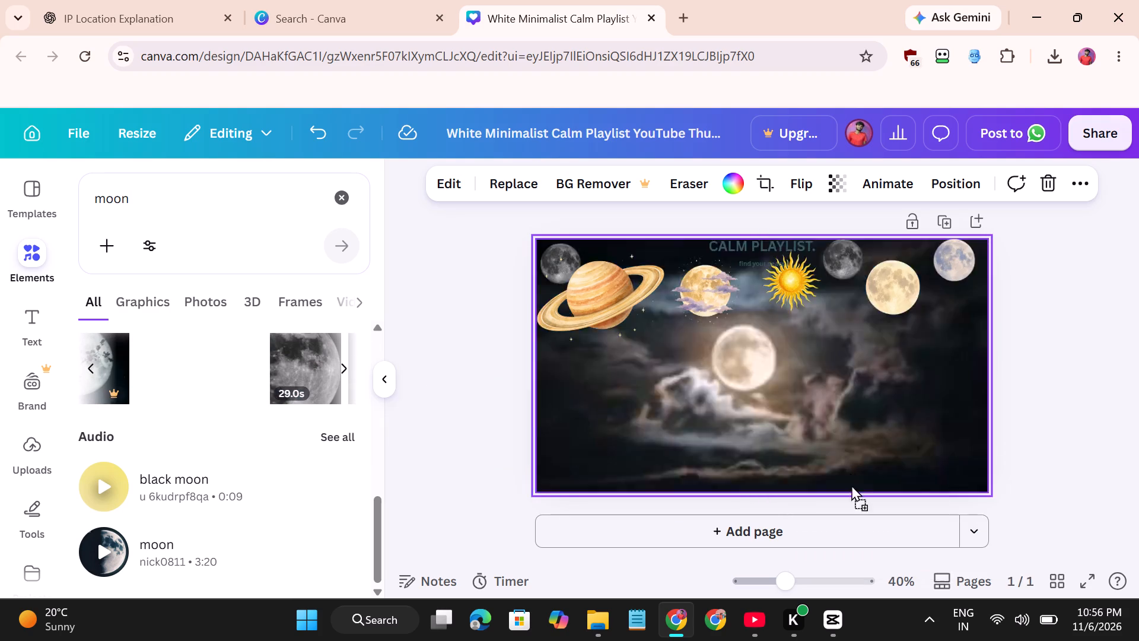
drag(851, 485, 770, 375)
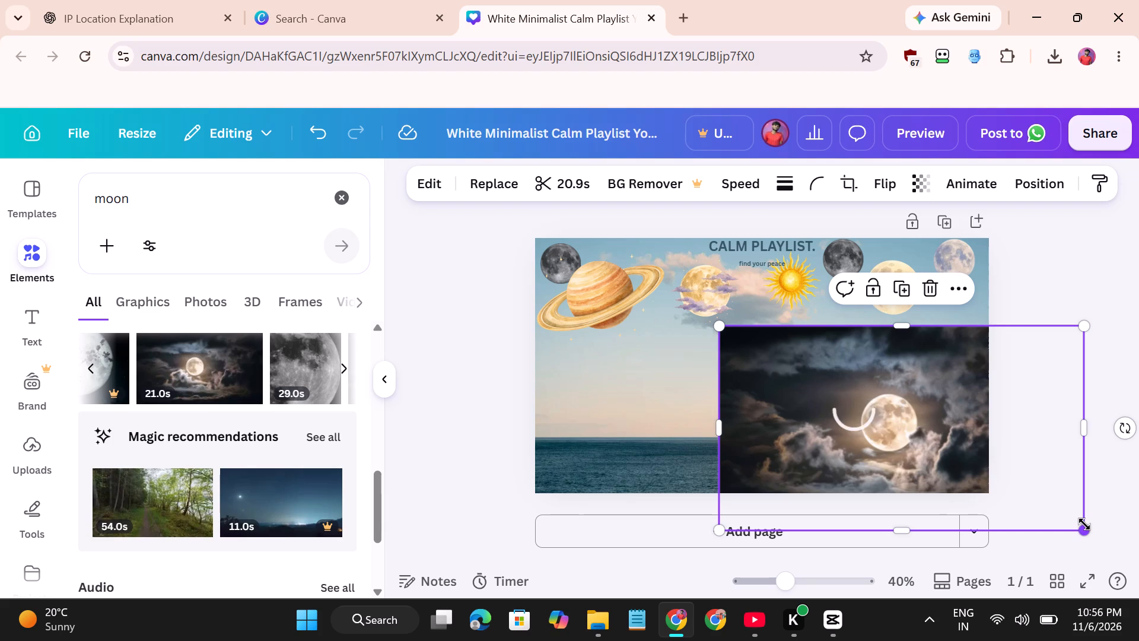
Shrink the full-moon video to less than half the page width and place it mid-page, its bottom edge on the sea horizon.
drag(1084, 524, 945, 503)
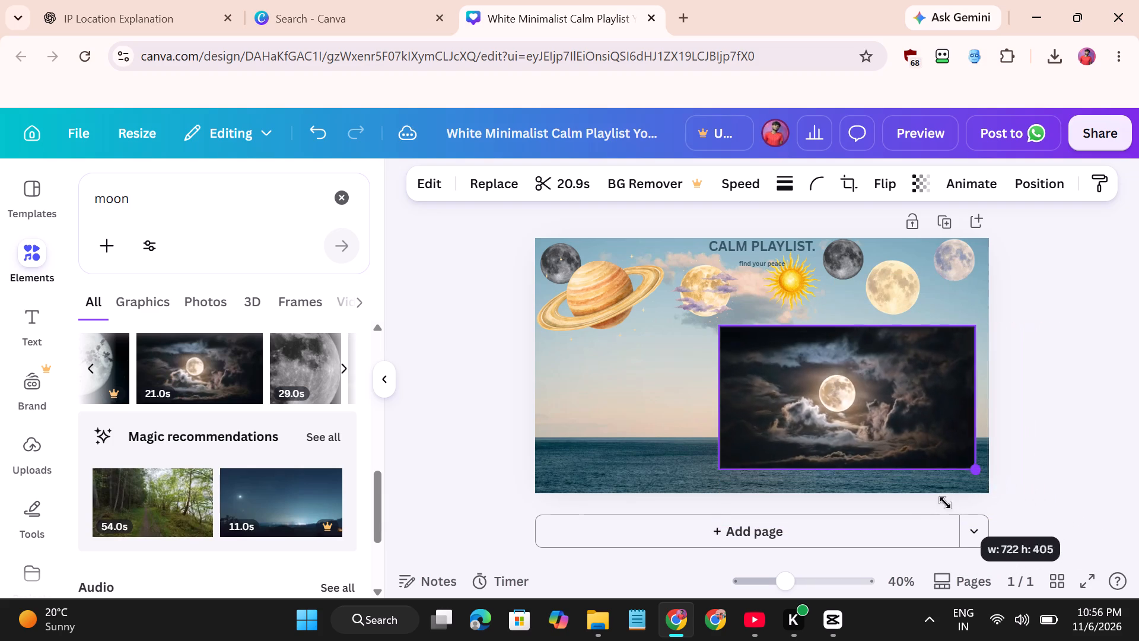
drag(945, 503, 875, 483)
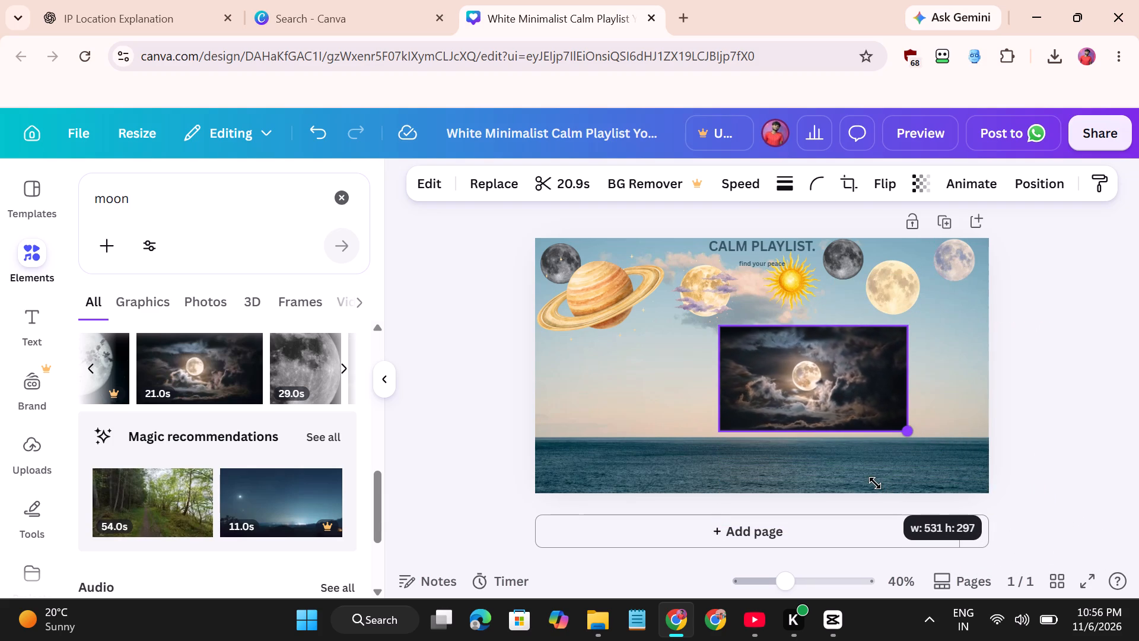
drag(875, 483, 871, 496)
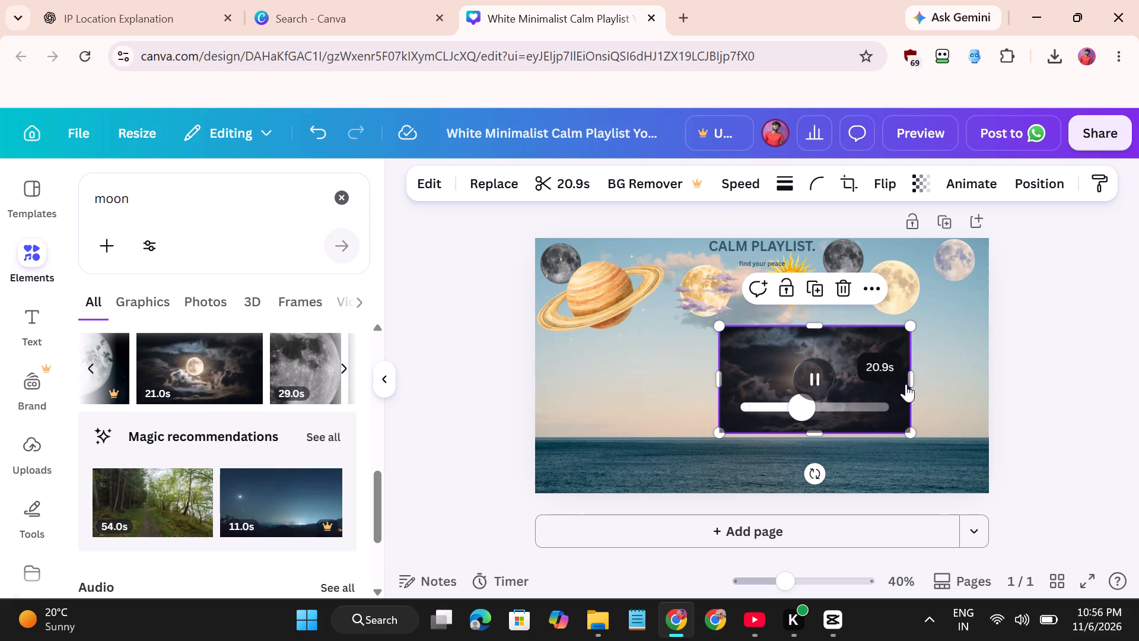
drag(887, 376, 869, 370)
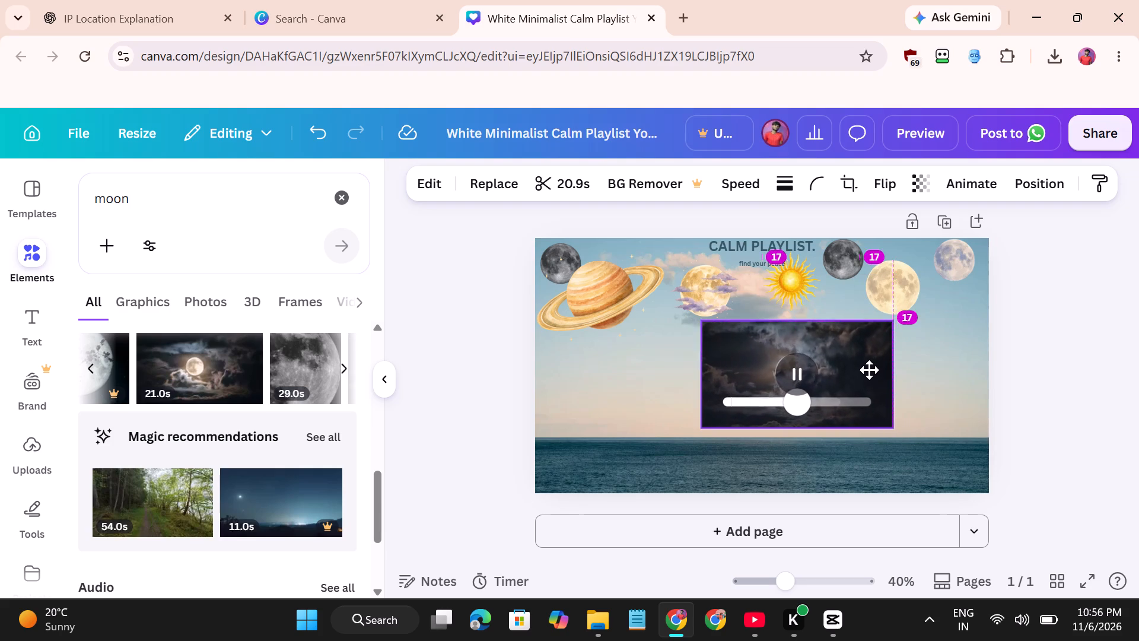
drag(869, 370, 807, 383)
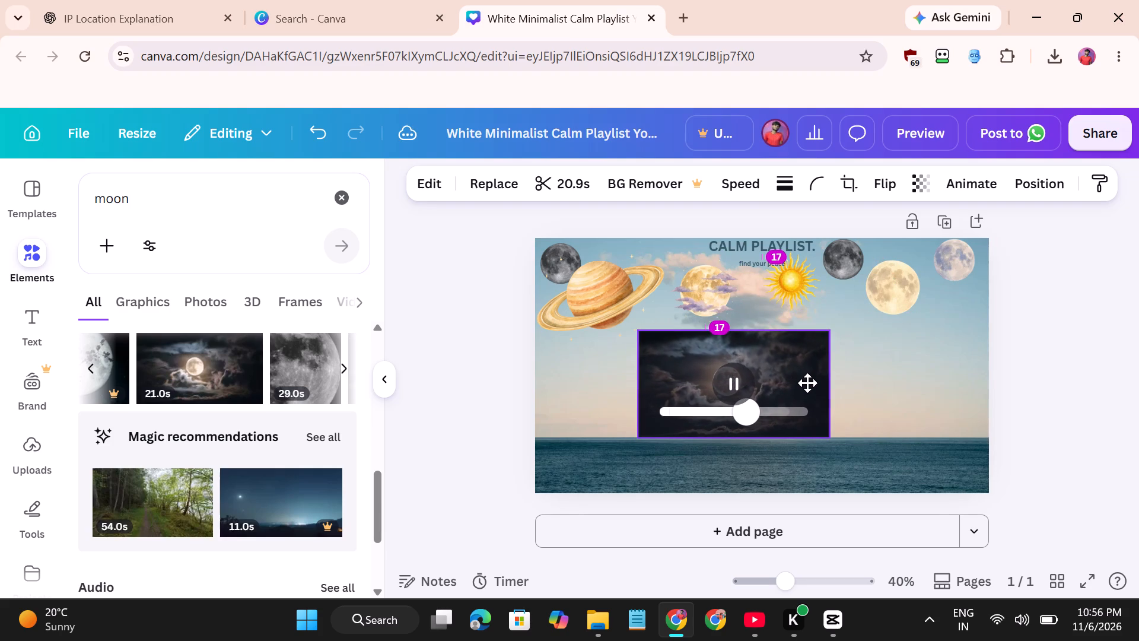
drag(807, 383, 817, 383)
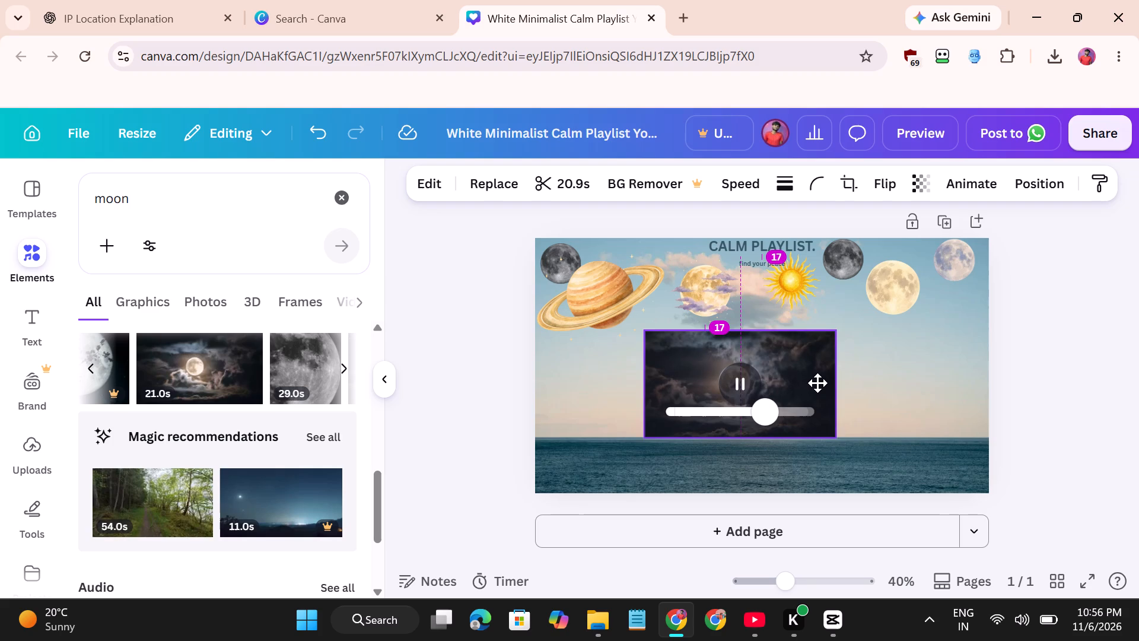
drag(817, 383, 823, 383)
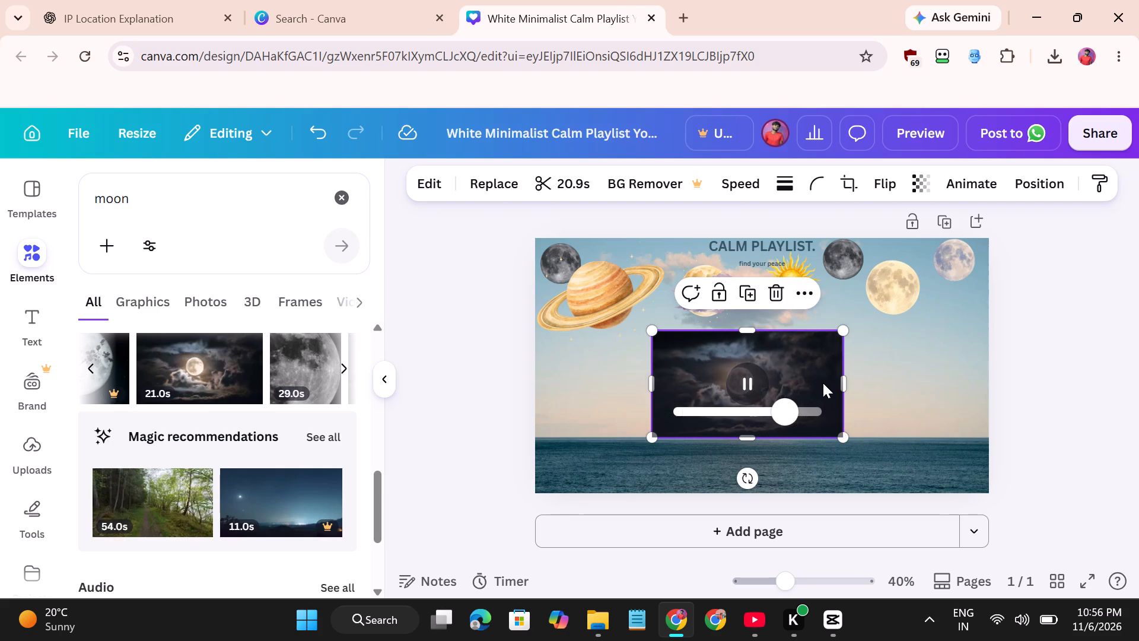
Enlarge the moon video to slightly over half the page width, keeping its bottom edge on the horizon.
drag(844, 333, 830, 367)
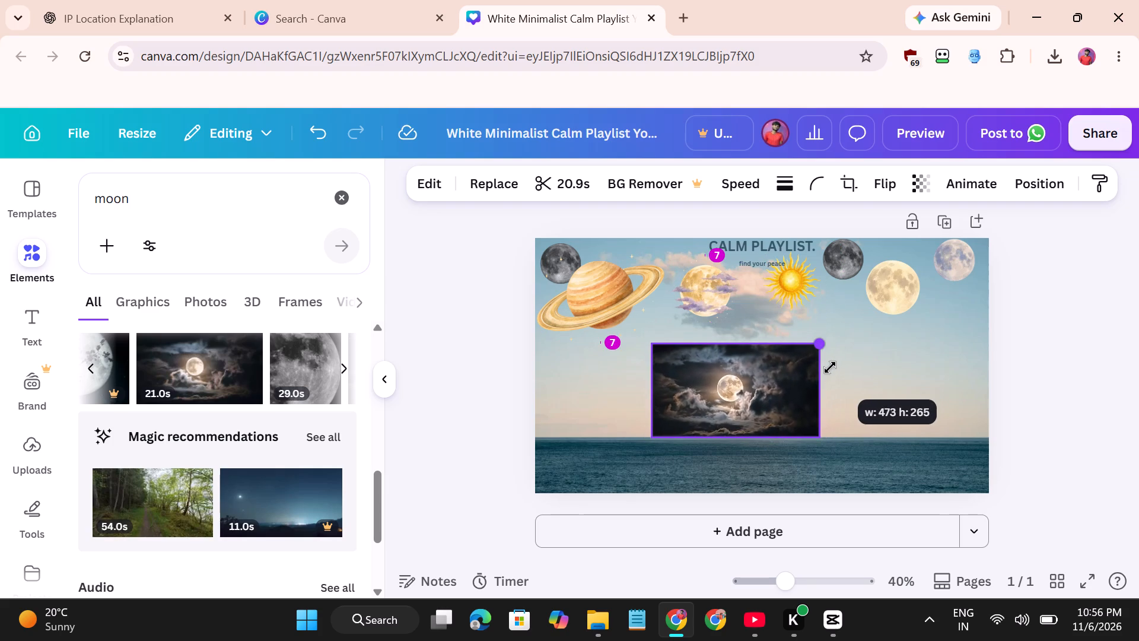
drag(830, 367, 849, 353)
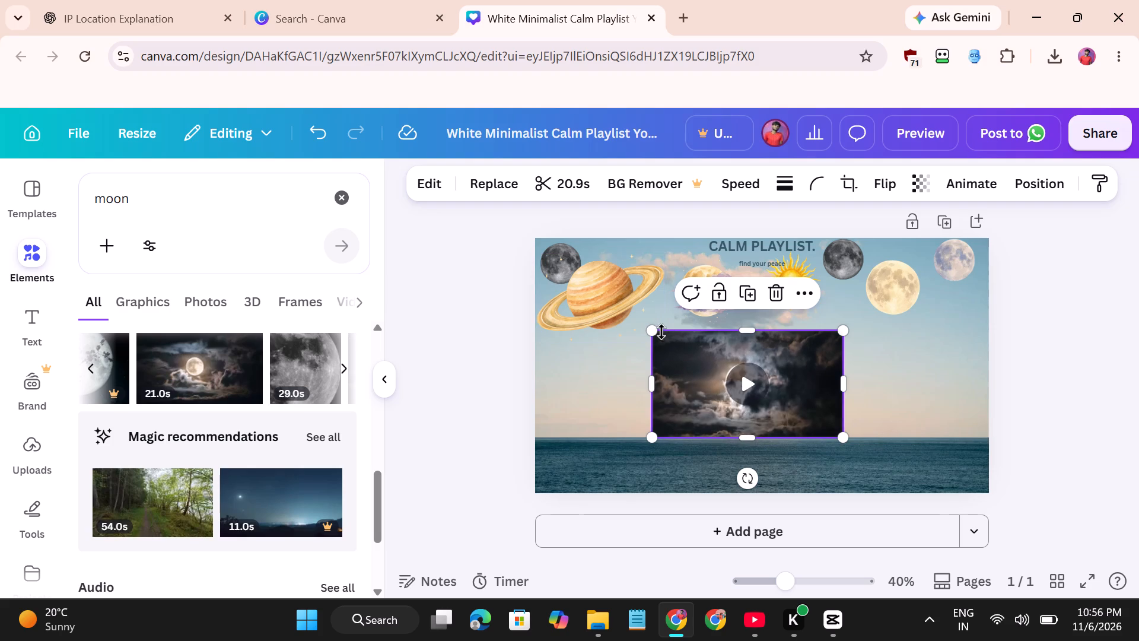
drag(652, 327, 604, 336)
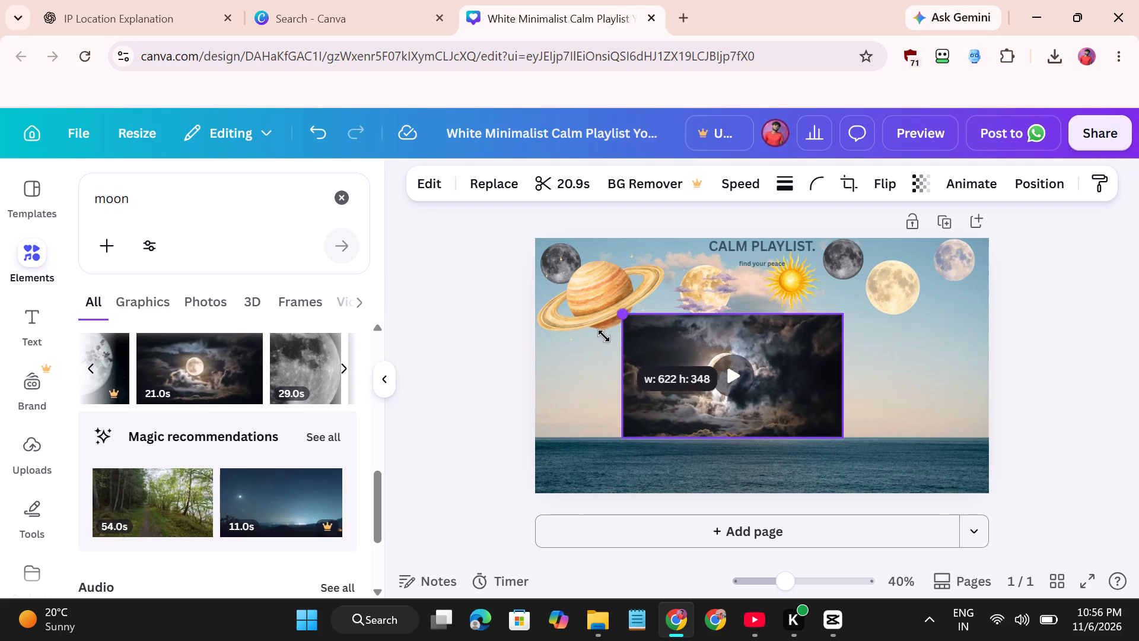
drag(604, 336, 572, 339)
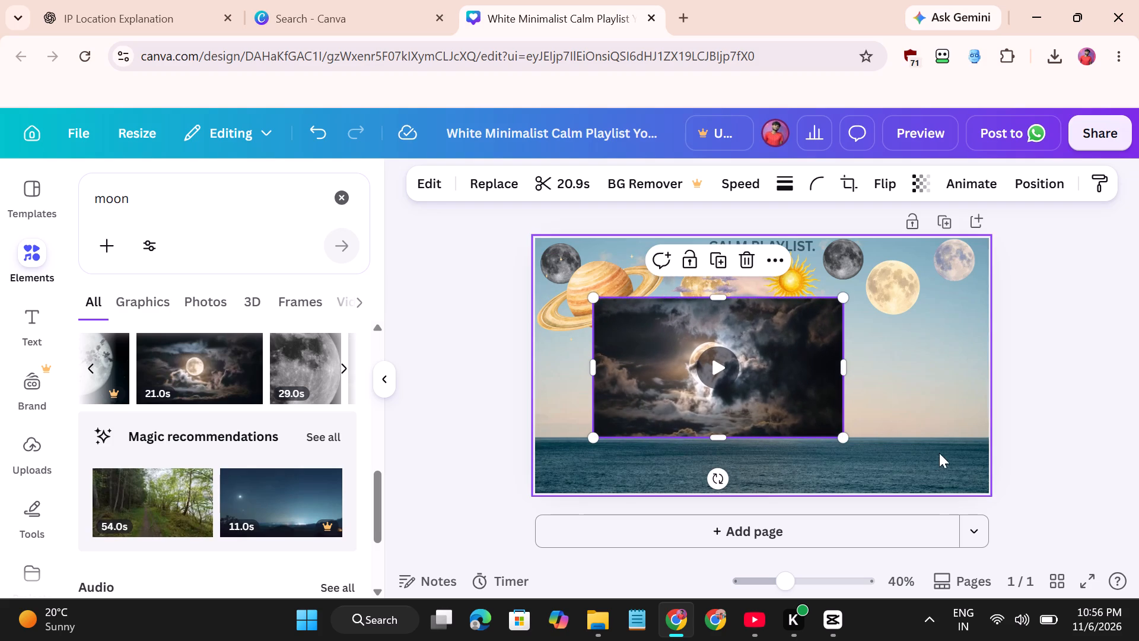
Select the sea and sky background photo and look through the recommended replacement photos.
click(964, 398)
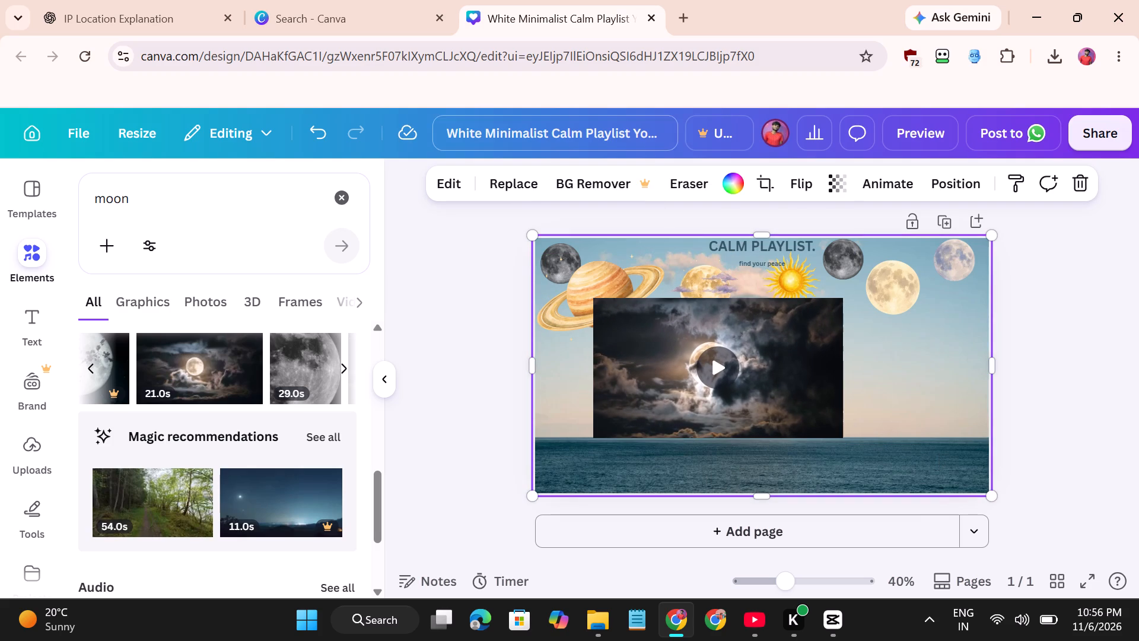
click(524, 180)
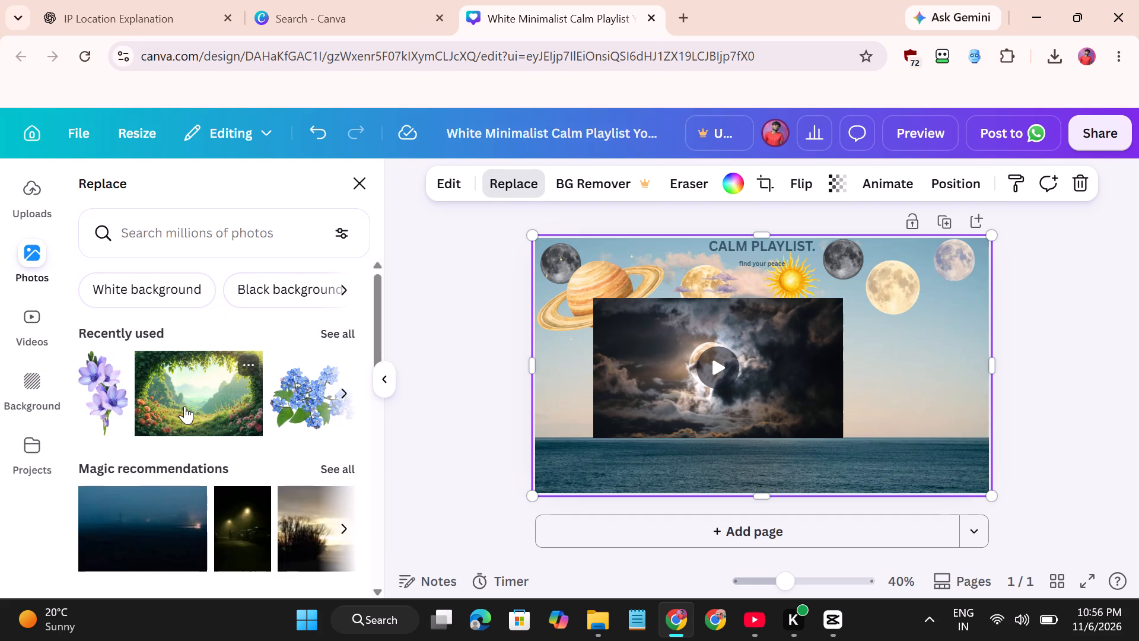
click(345, 531)
click(345, 531)
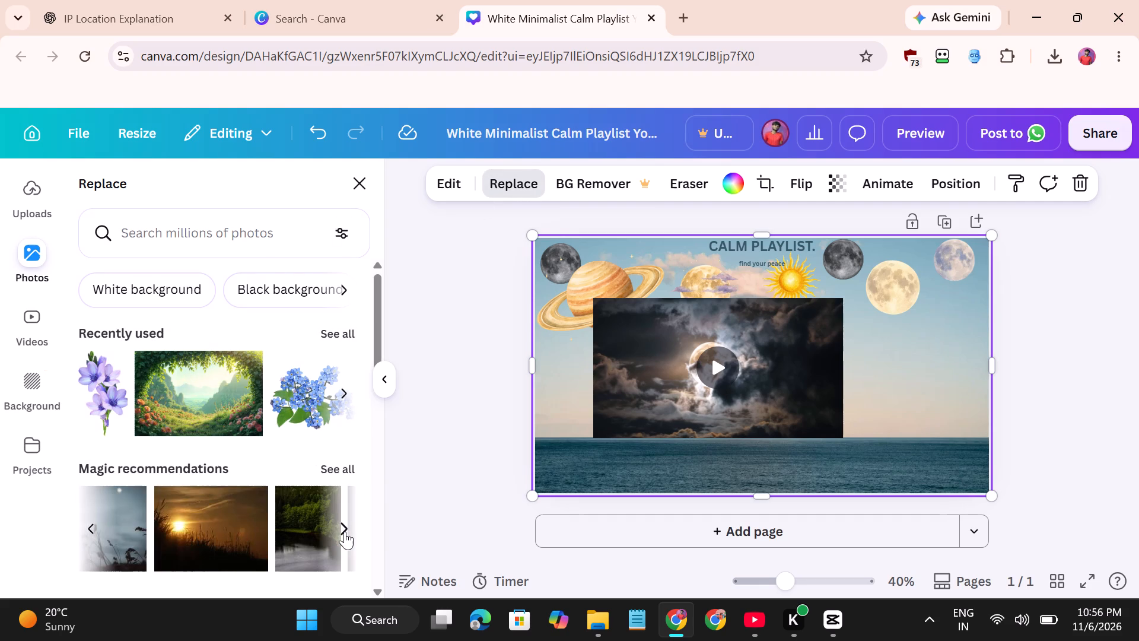
click(345, 531)
click(345, 531)
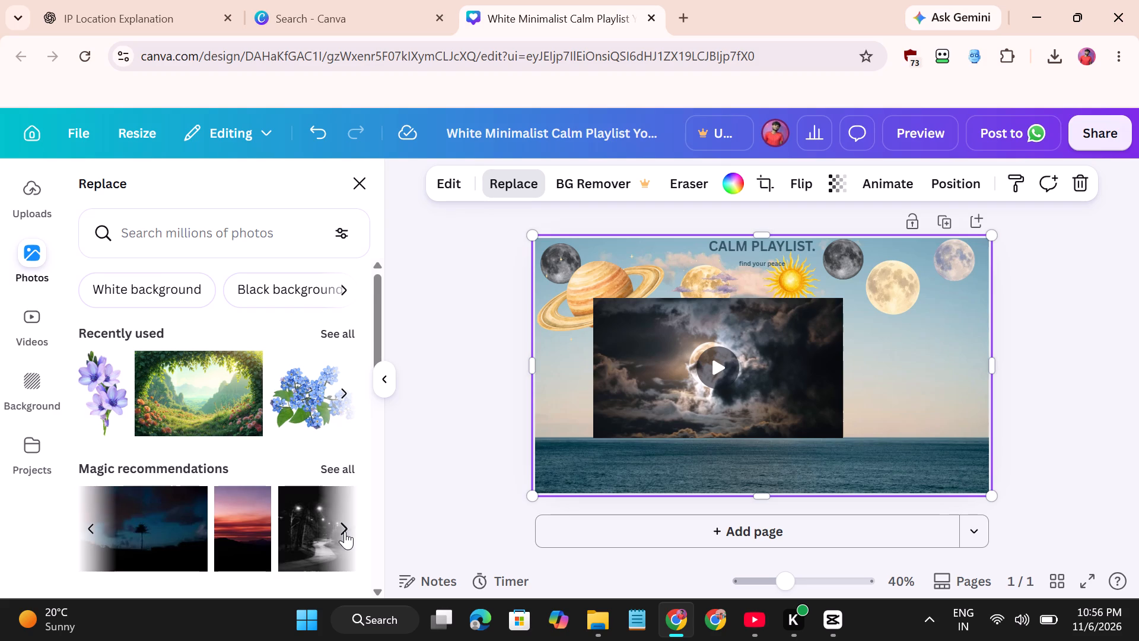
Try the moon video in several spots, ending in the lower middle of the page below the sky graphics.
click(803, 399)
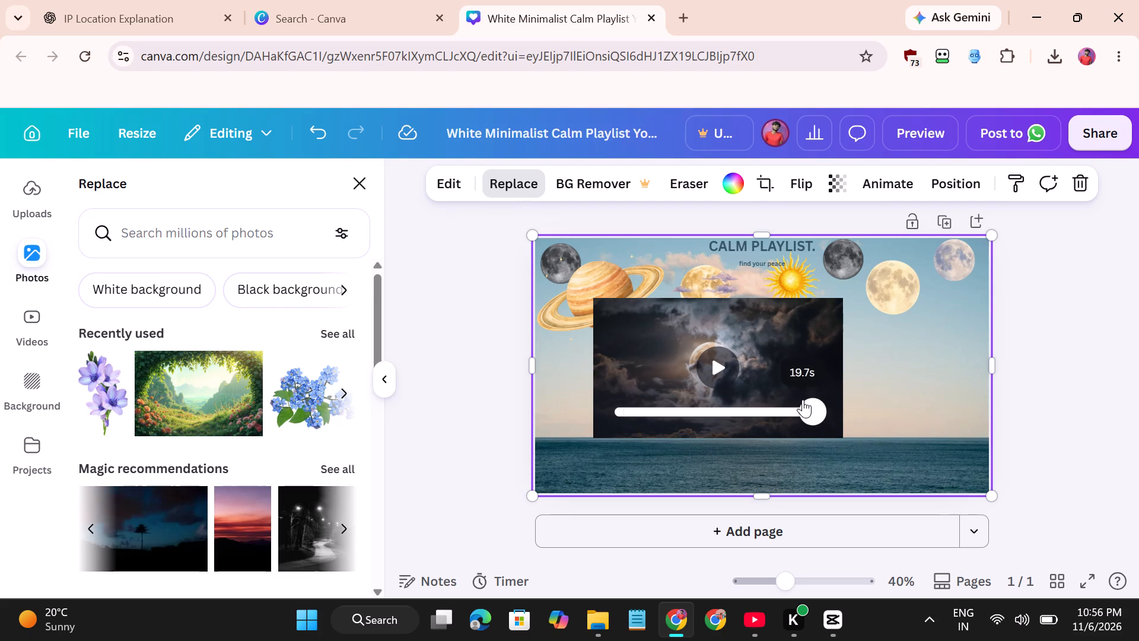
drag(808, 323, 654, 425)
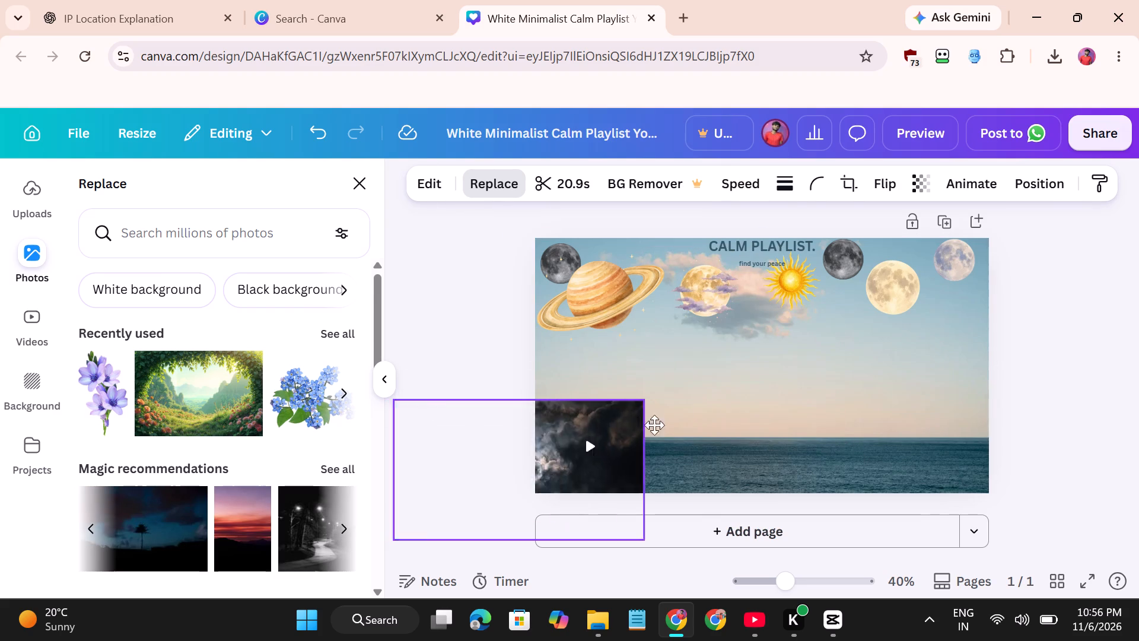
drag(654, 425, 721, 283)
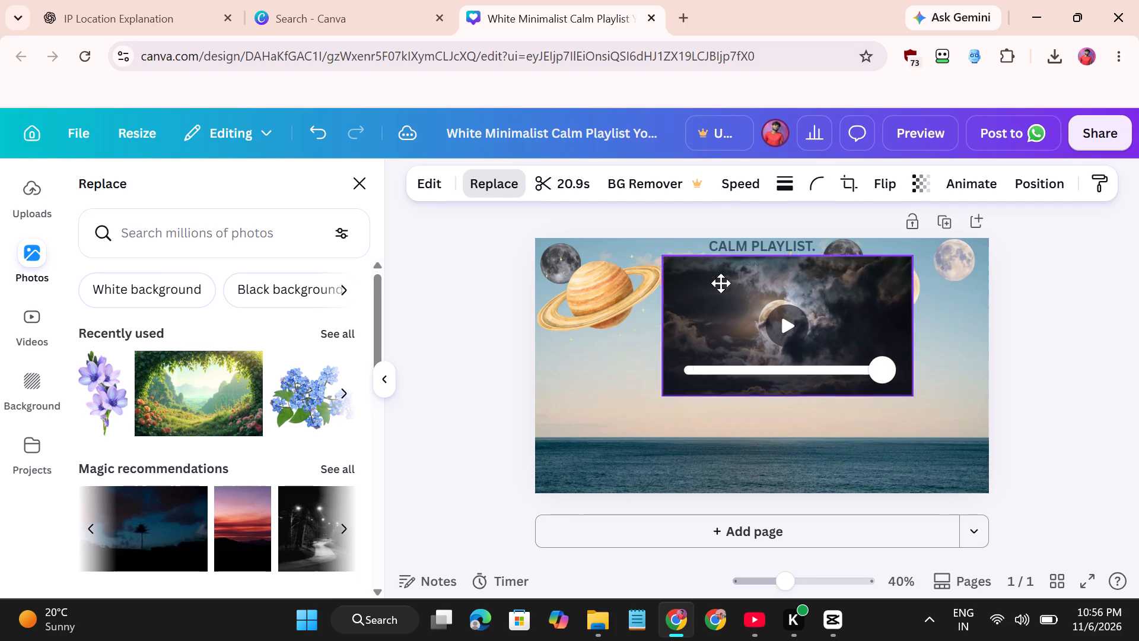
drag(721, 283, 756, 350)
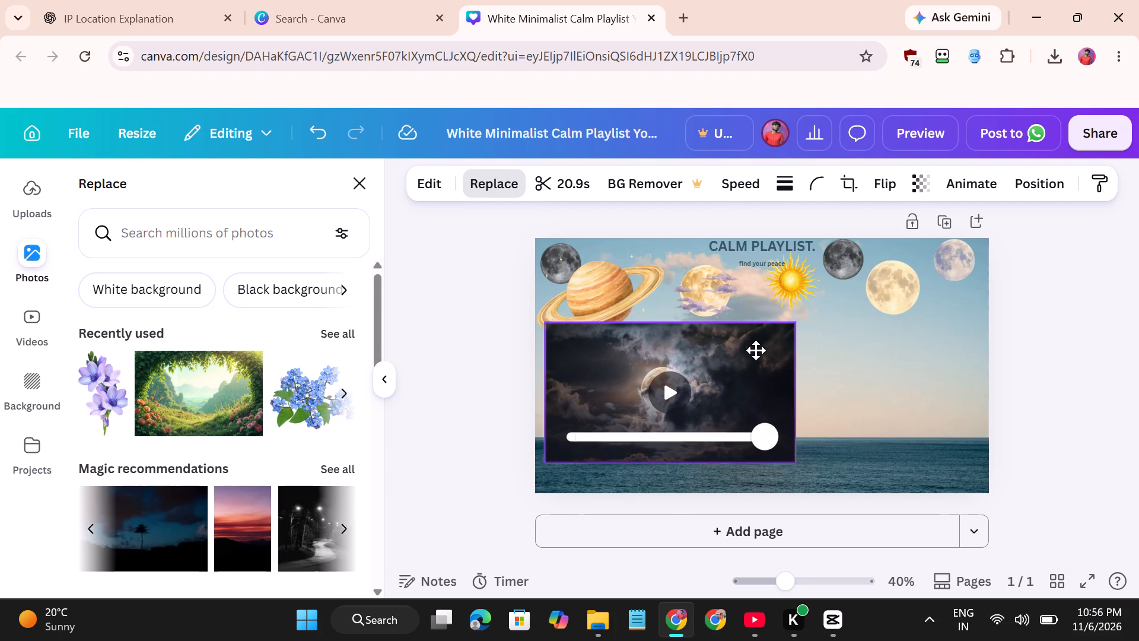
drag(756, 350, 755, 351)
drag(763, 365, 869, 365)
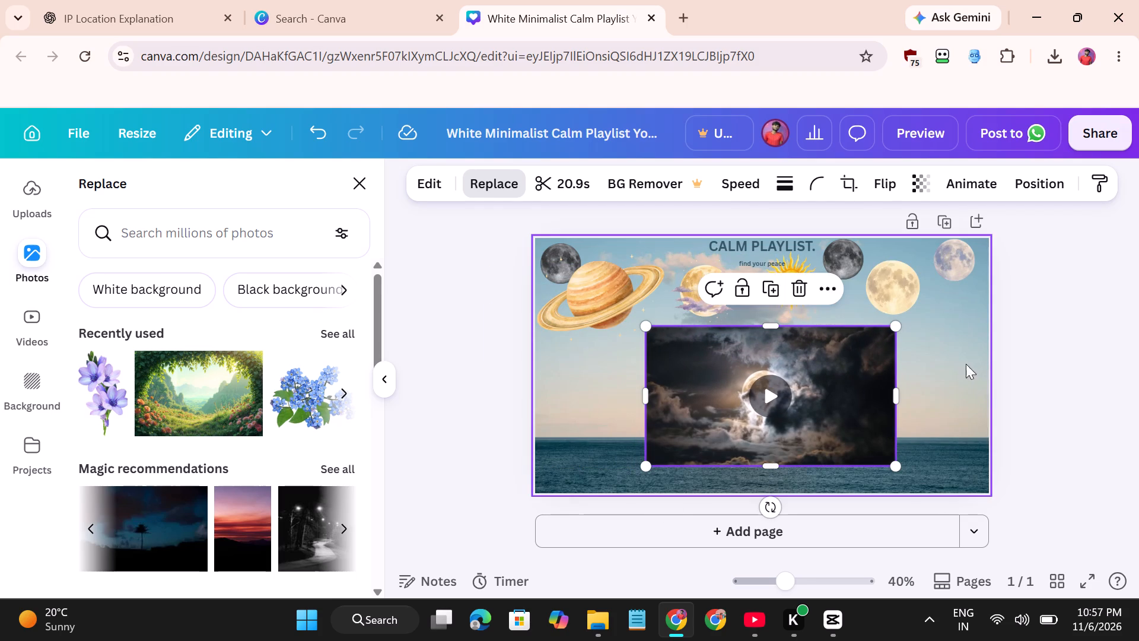
Align the moon video with the page's top-left corner and enlarge it proportionally until it covers the whole page.
click(955, 364)
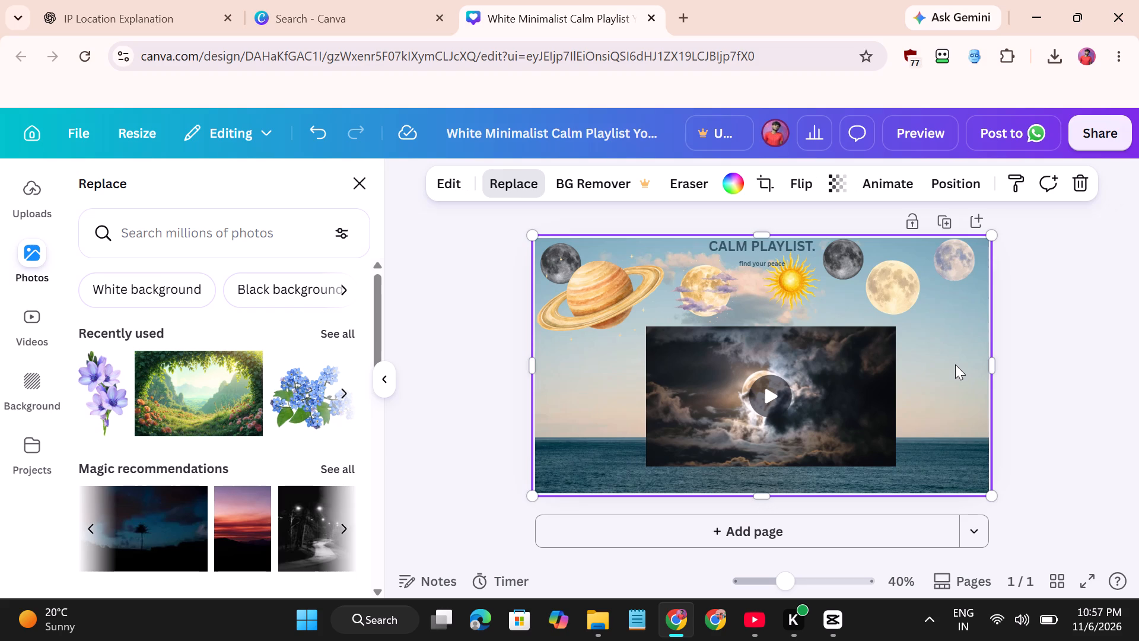
click(844, 389)
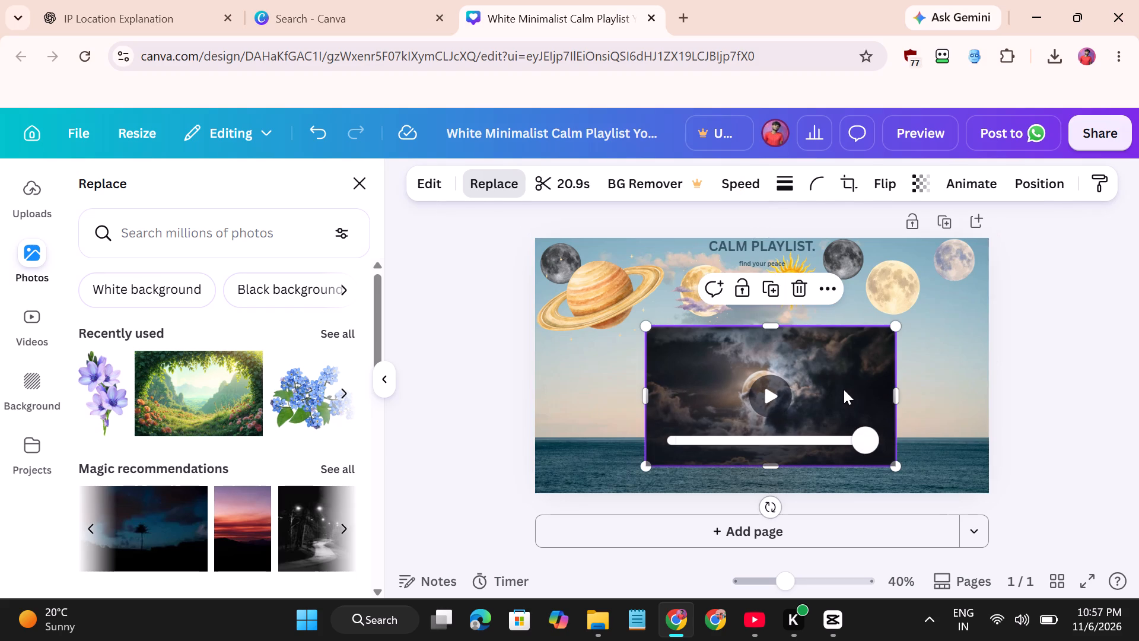
drag(648, 321, 549, 278)
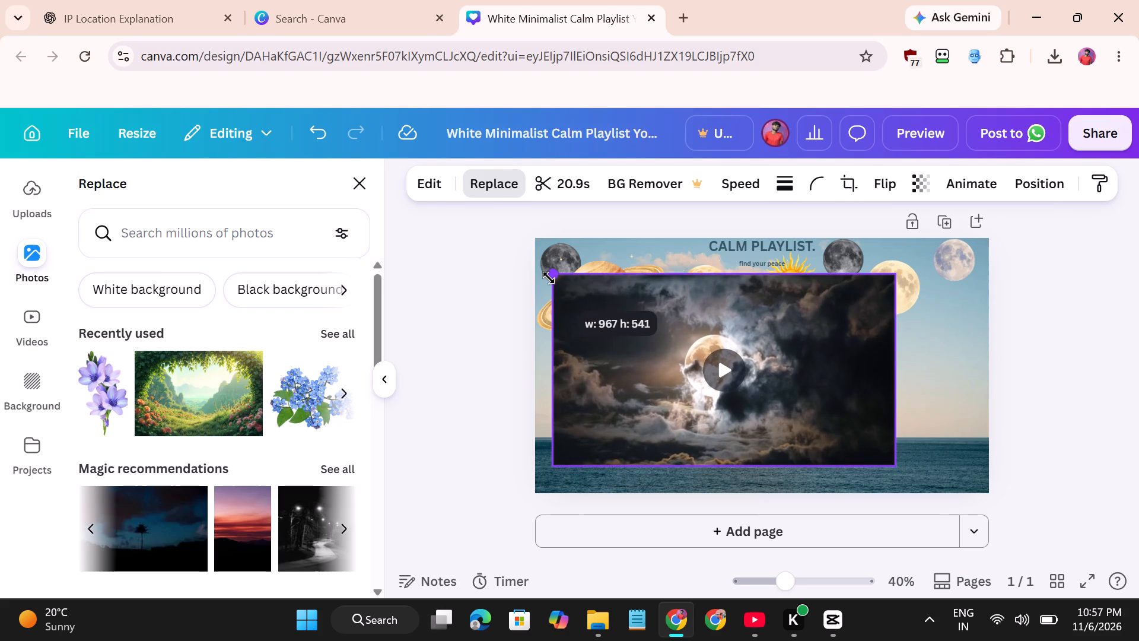
drag(549, 278, 546, 258)
drag(599, 368, 602, 368)
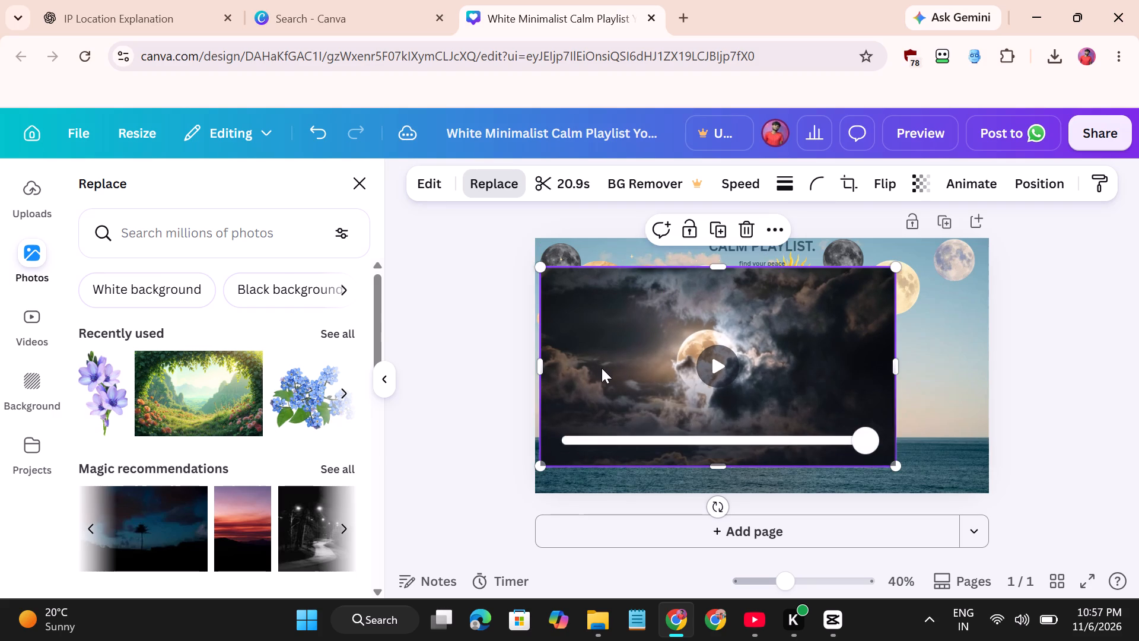
drag(602, 368, 581, 339)
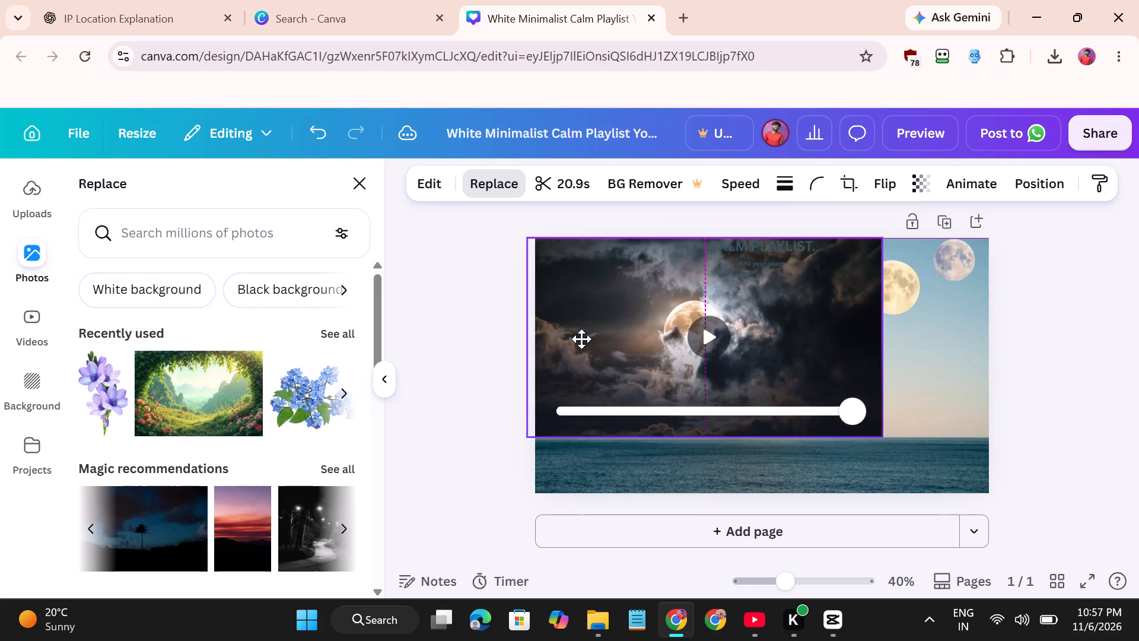
drag(581, 339, 586, 338)
drag(586, 338, 594, 338)
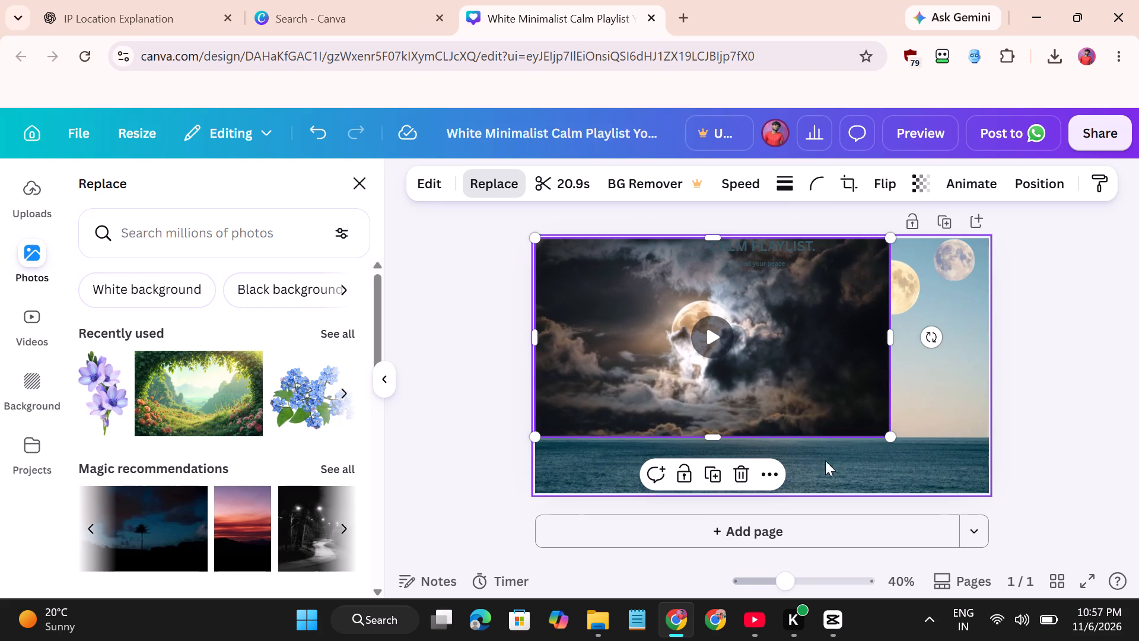
drag(896, 437, 949, 472)
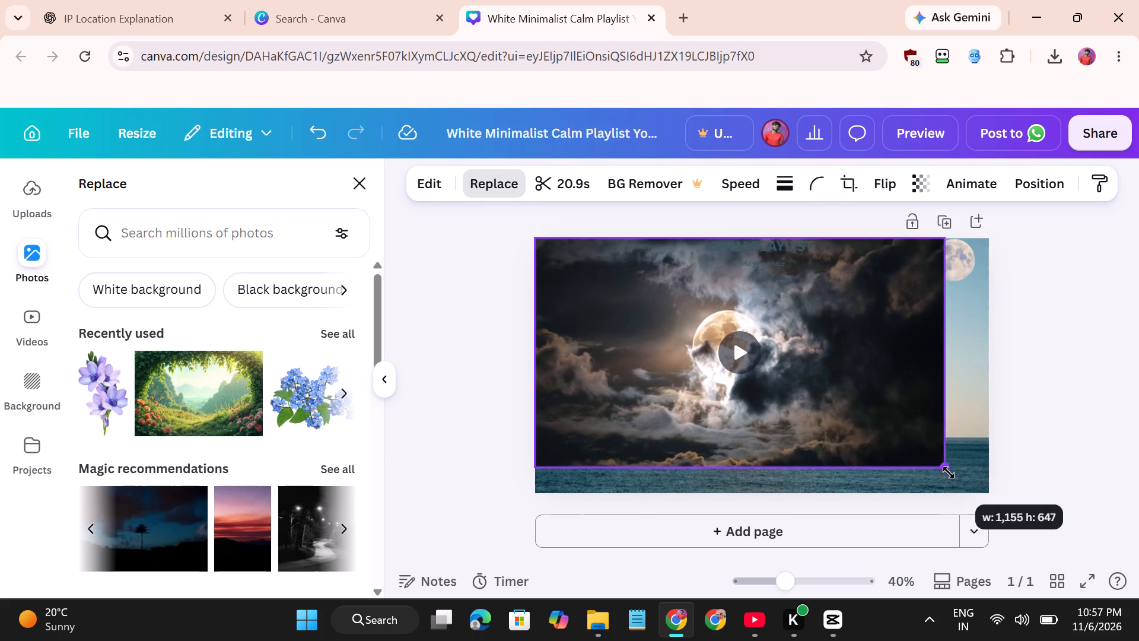
drag(949, 472, 1009, 494)
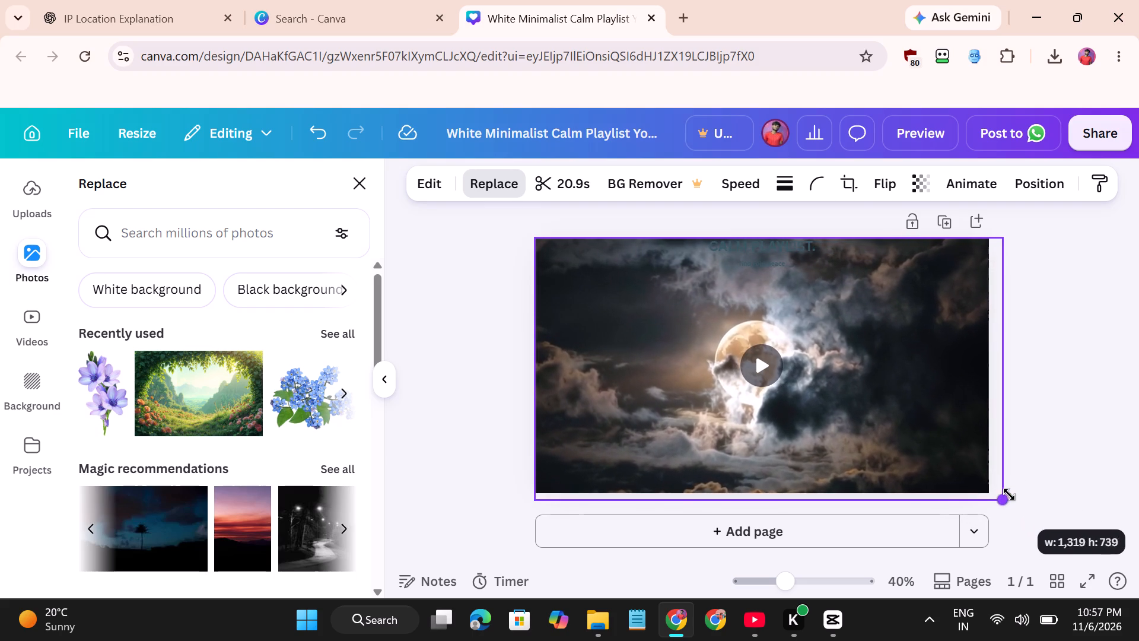
drag(1009, 494, 1001, 487)
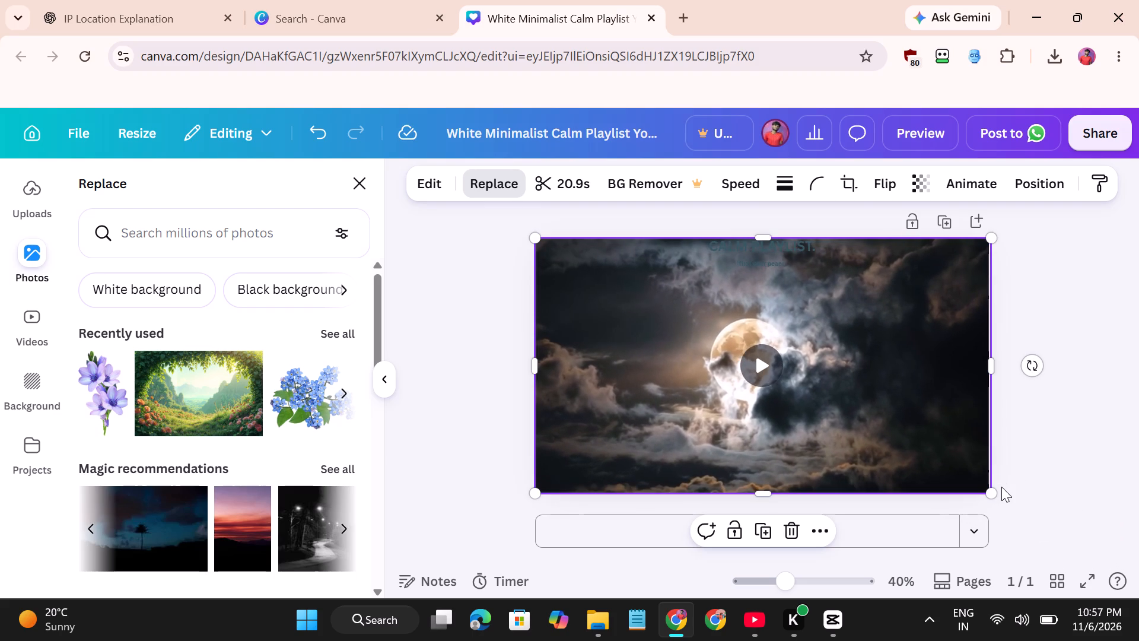
Send the moon video to the back so it lies behind the heading and the planet, sun and moon graphics.
right_click(870, 310)
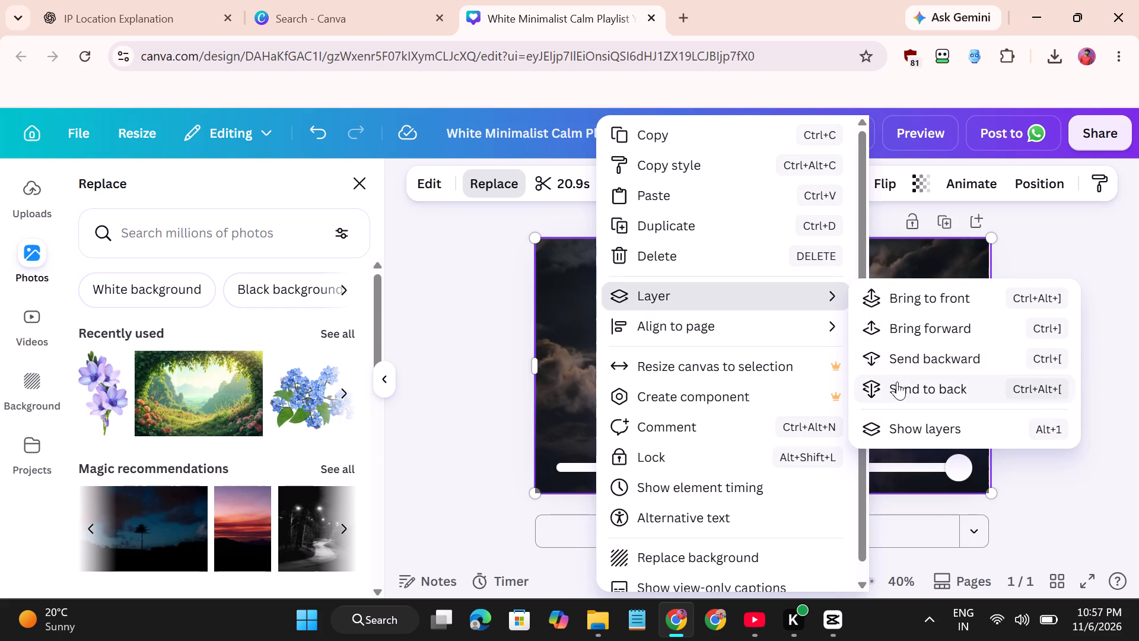
click(903, 389)
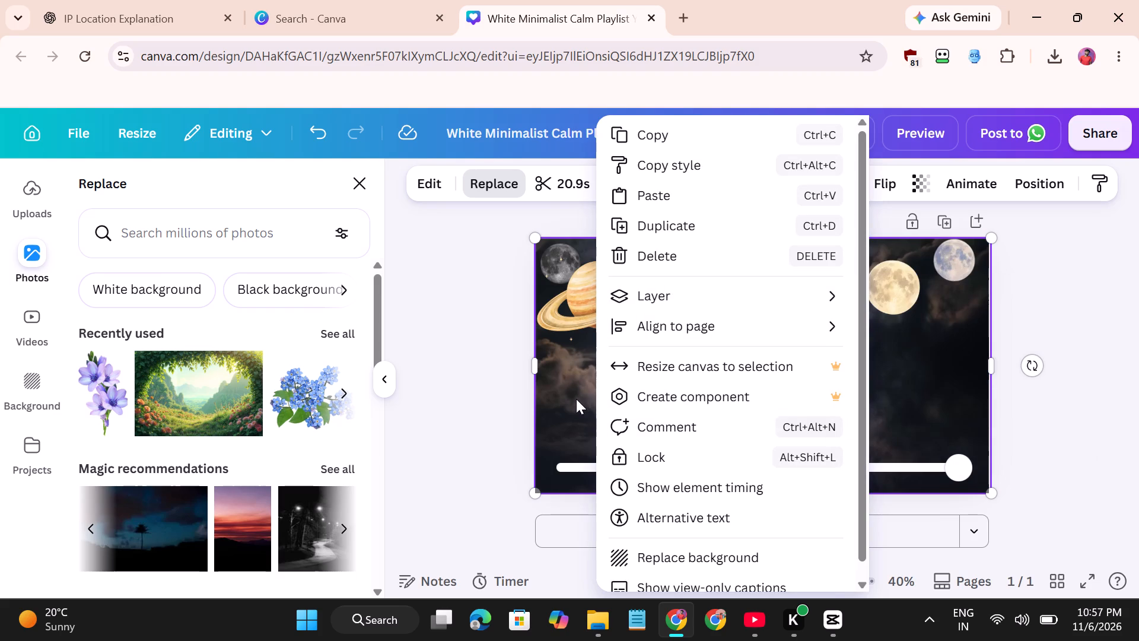
click(572, 398)
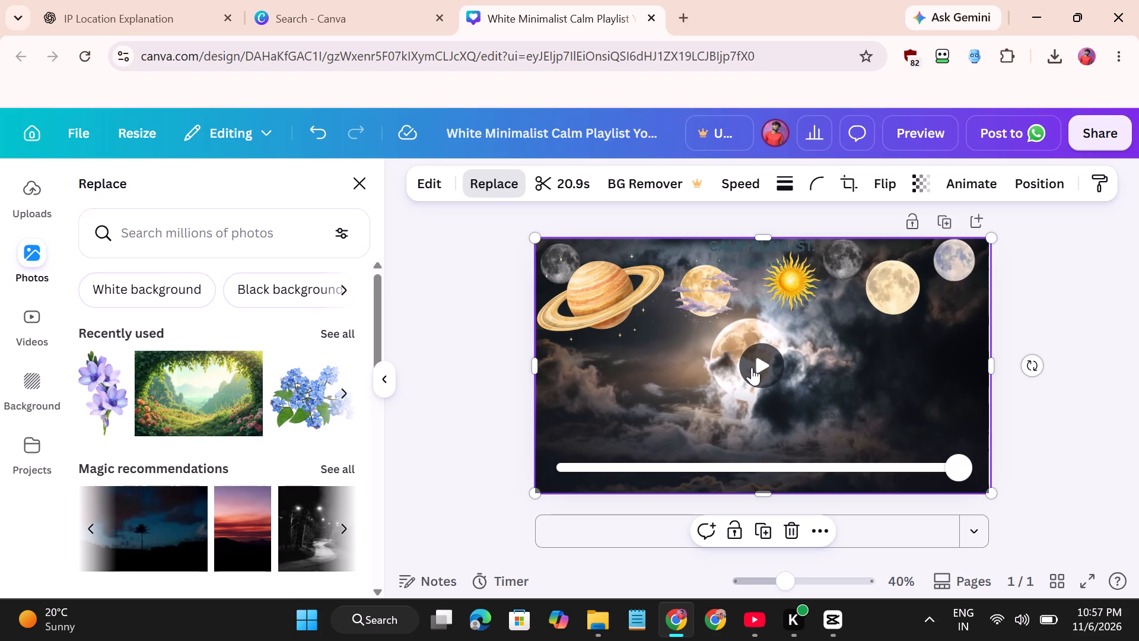
Play the moon video to check how it looks behind the sky graphics.
click(752, 367)
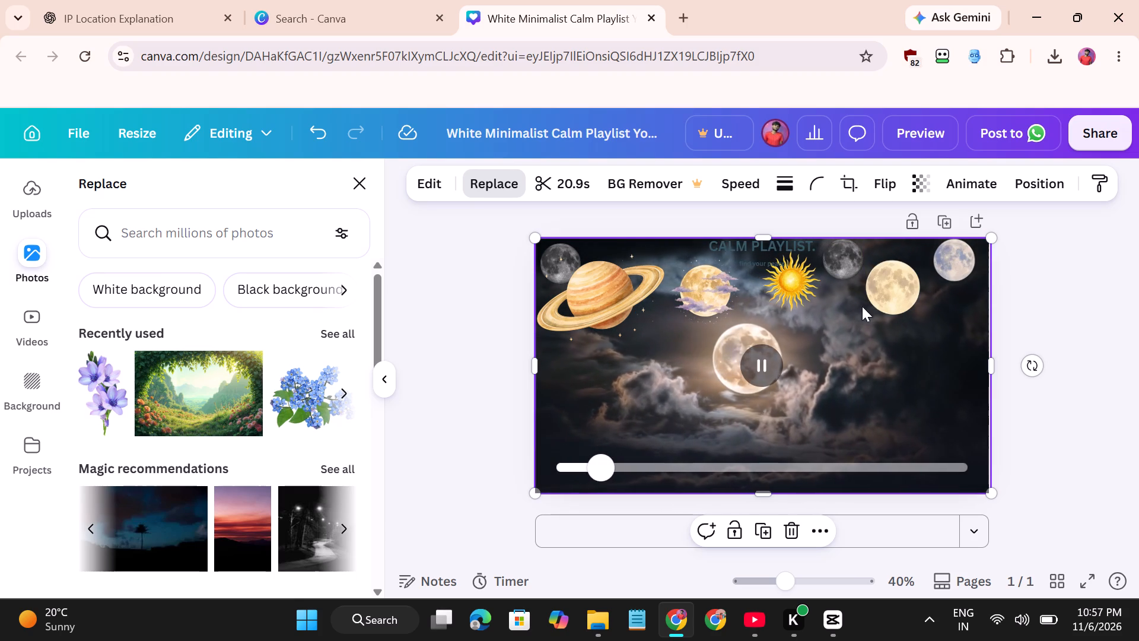
Turn on Appear on click for the ringed planet and check its click order.
click(618, 280)
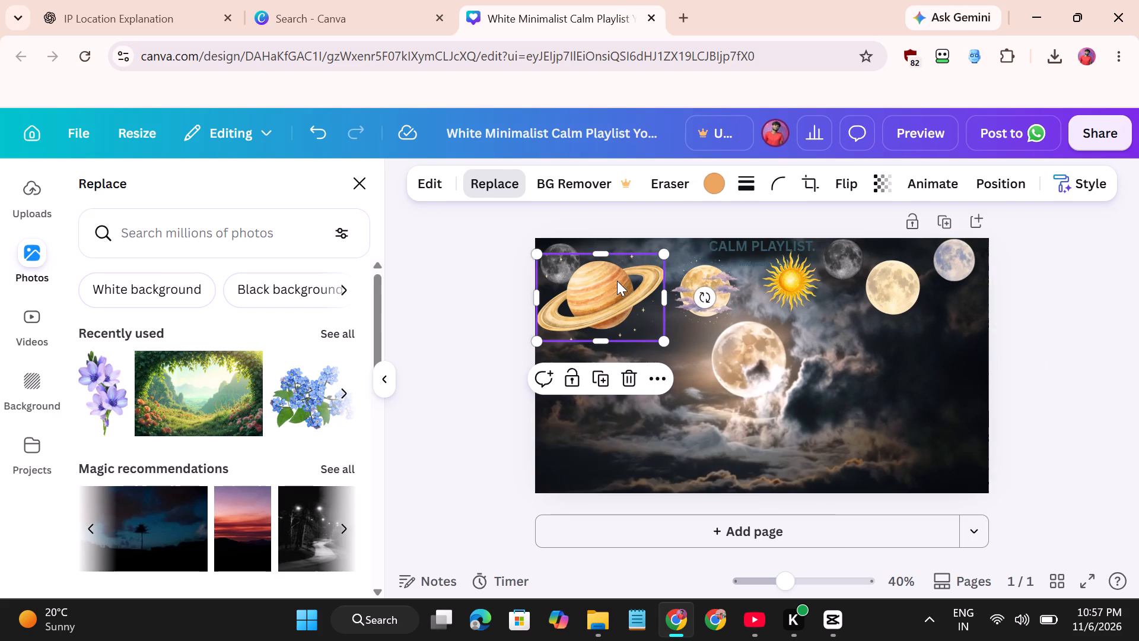
click(933, 176)
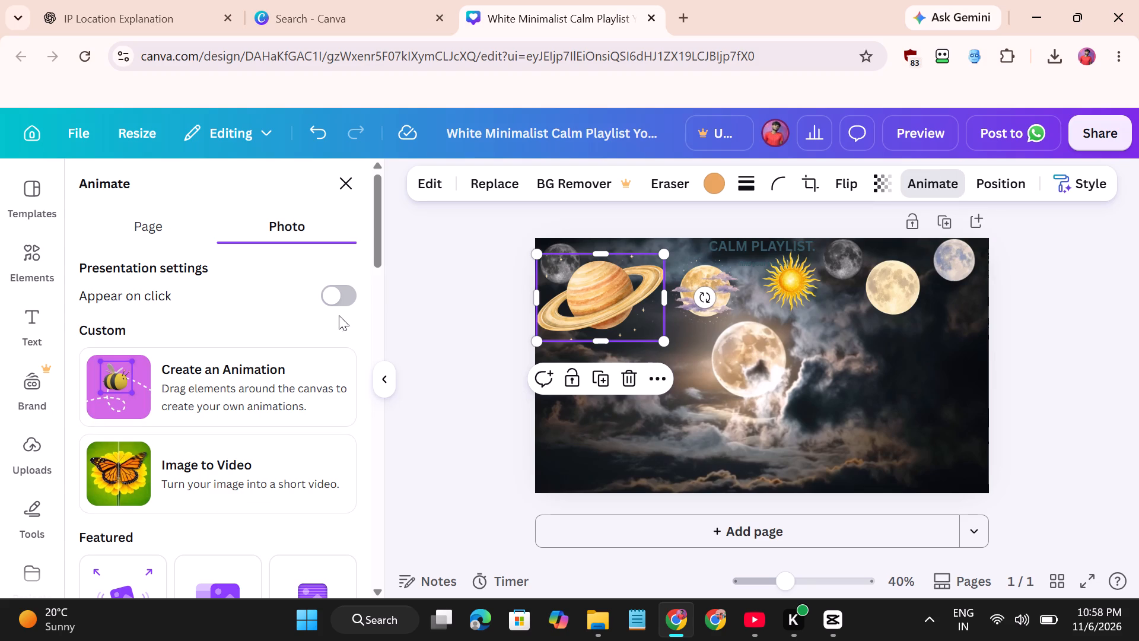
click(346, 294)
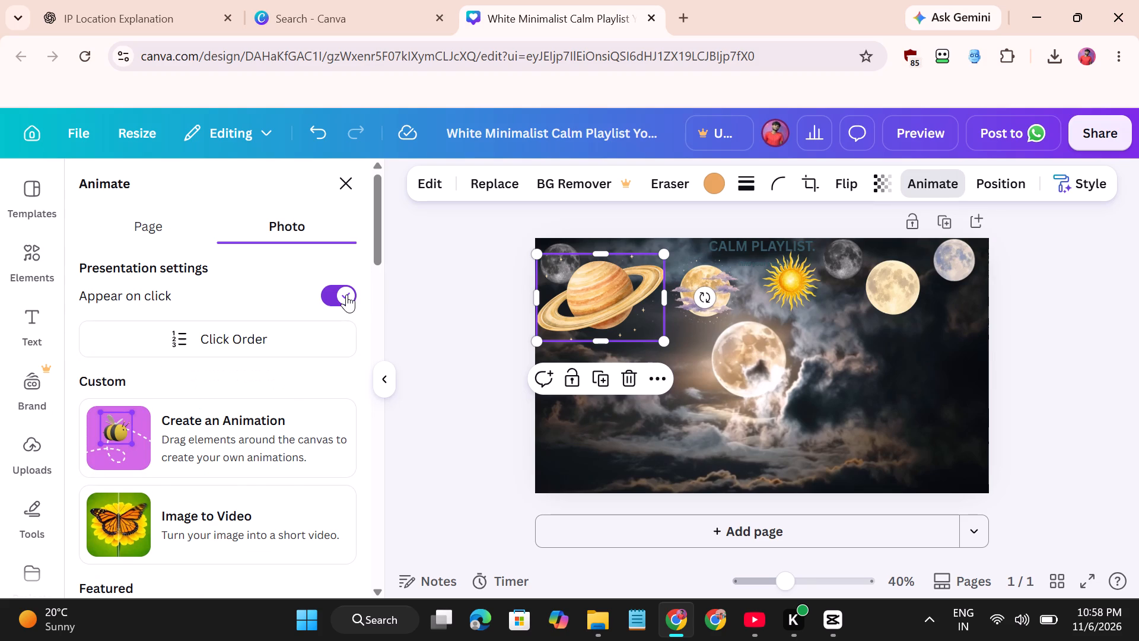
click(282, 335)
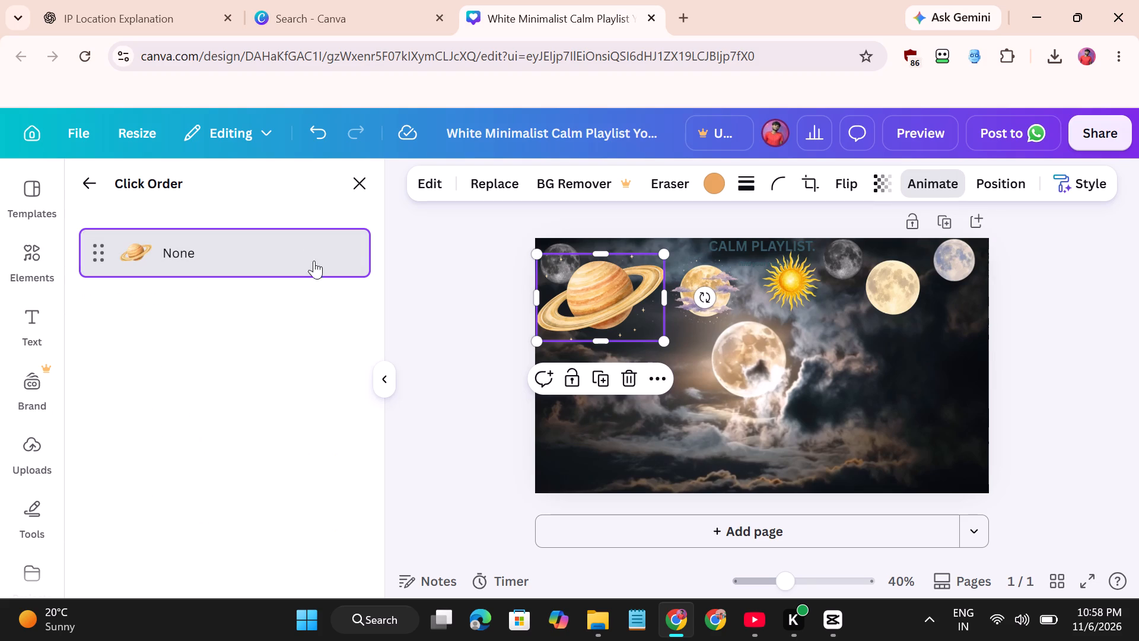
click(710, 386)
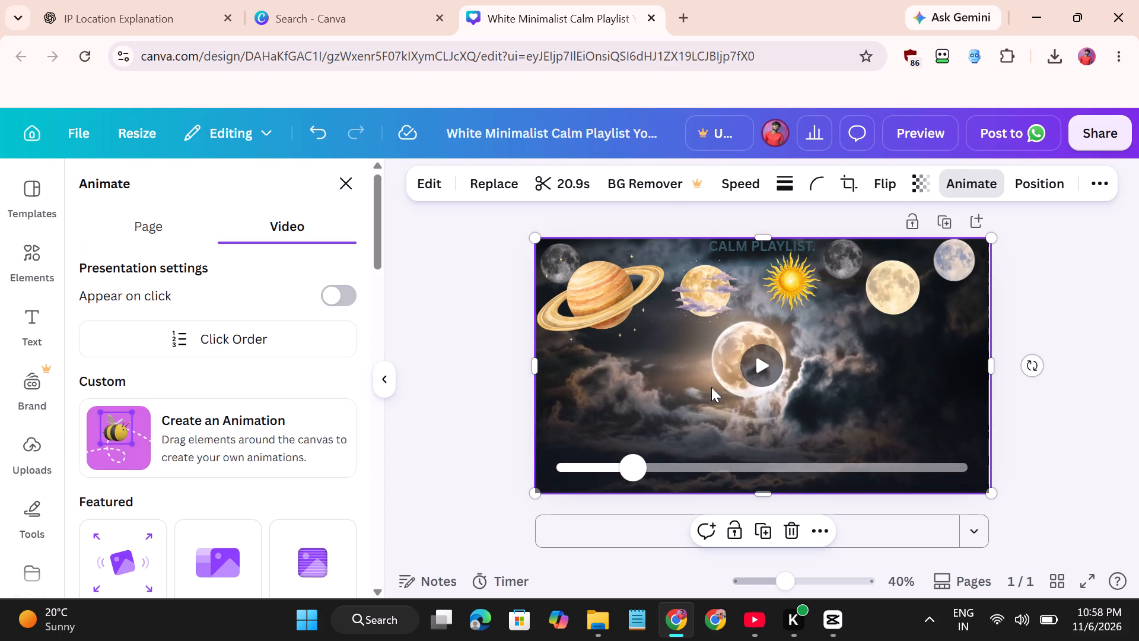
click(615, 300)
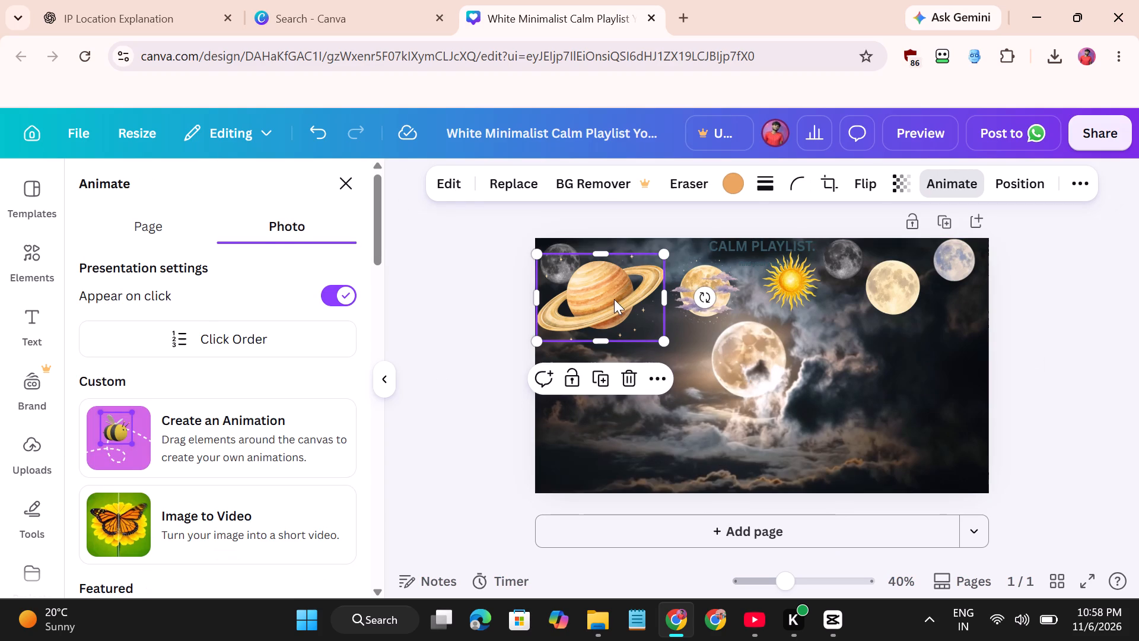
click(218, 325)
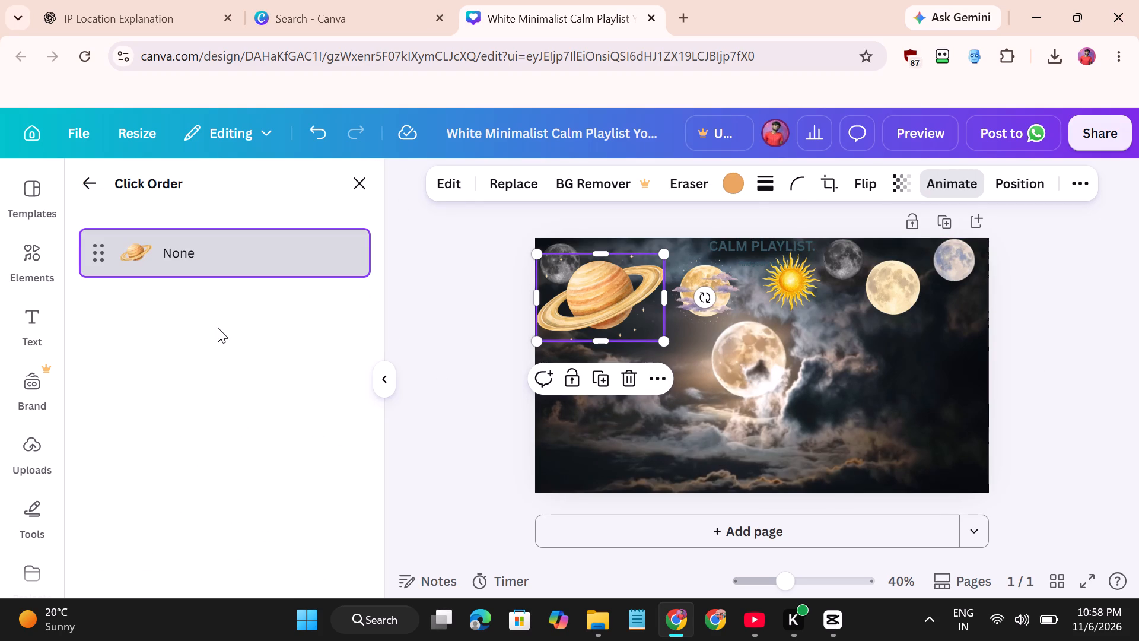
click(255, 264)
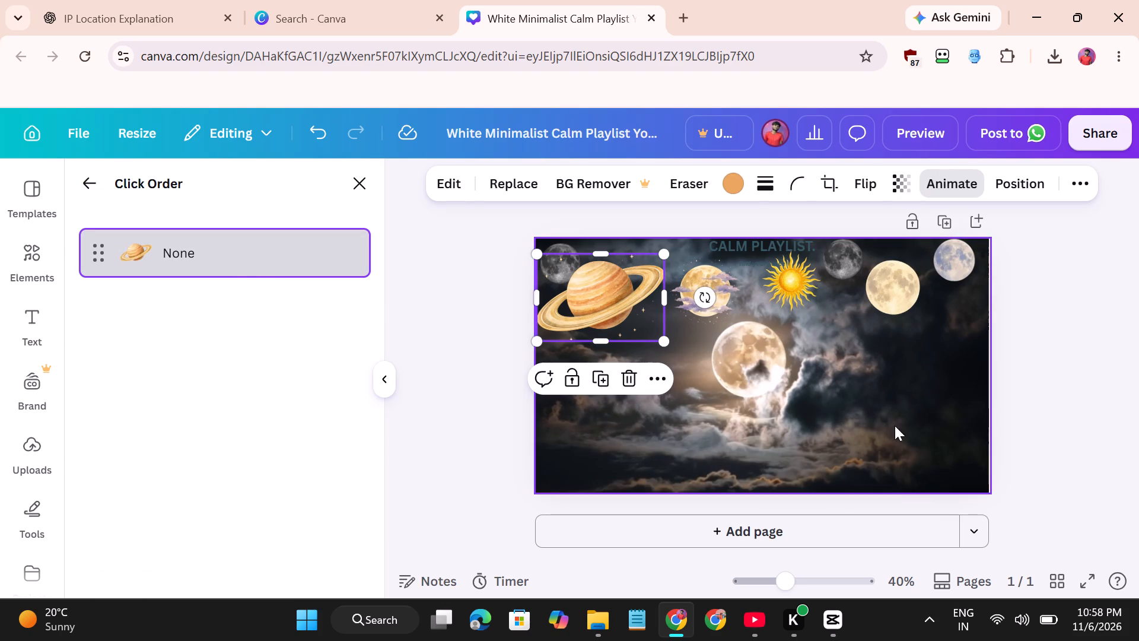
Apply the Chill page animation to the design.
click(901, 302)
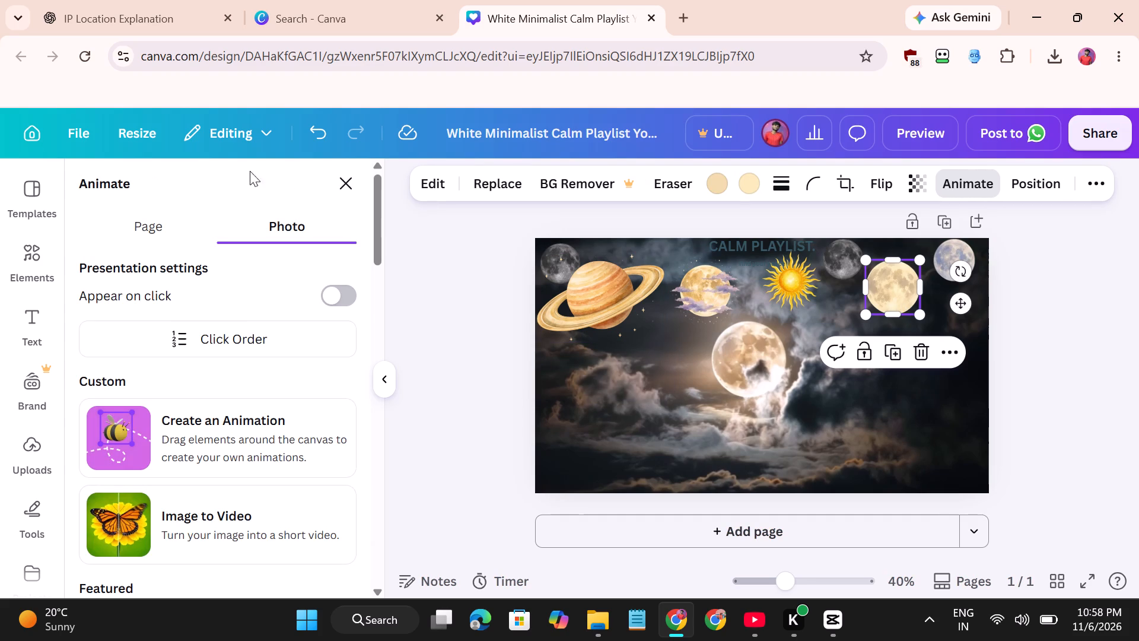
click(133, 214)
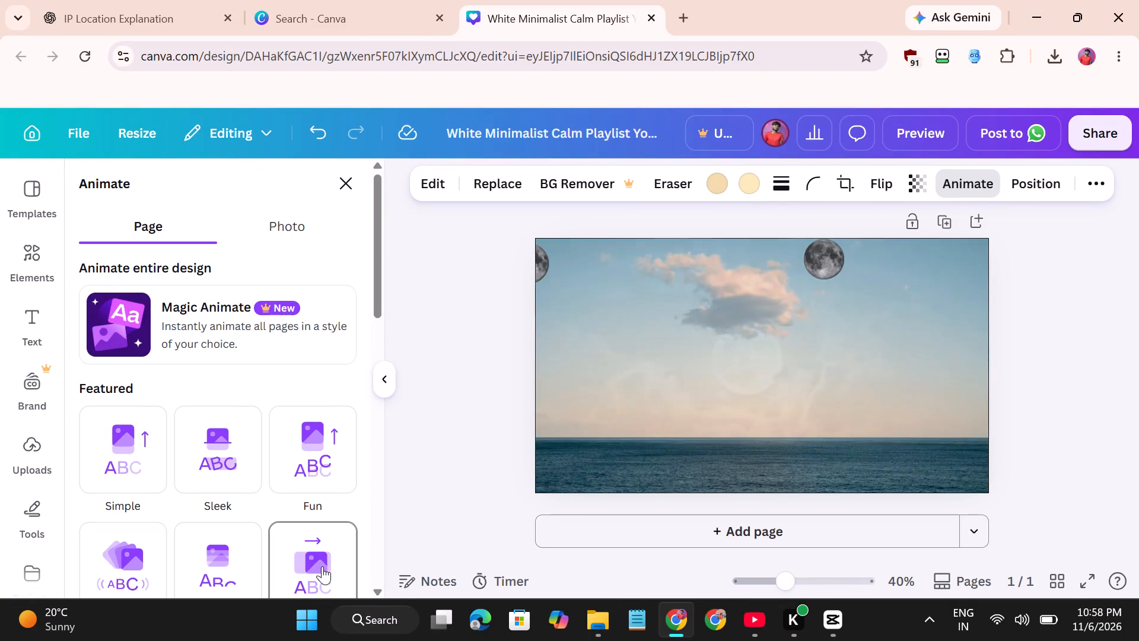
click(322, 566)
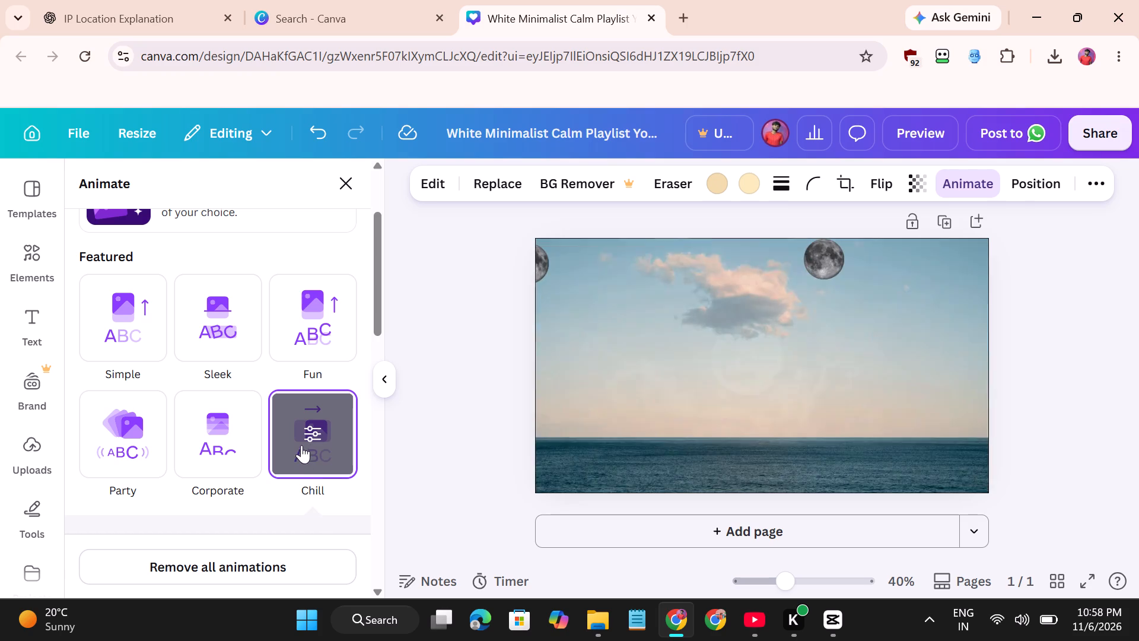
Look through the featured and general page animation styles.
scroll(301, 430, down, 2)
scroll(301, 430, up, 1)
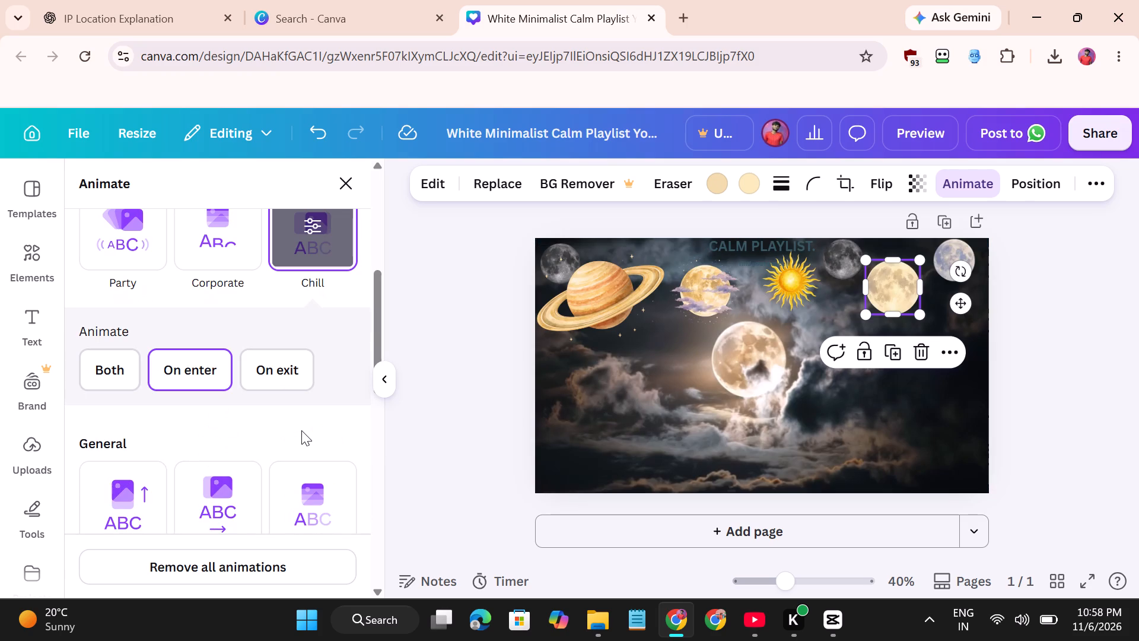
scroll(301, 430, down, 1)
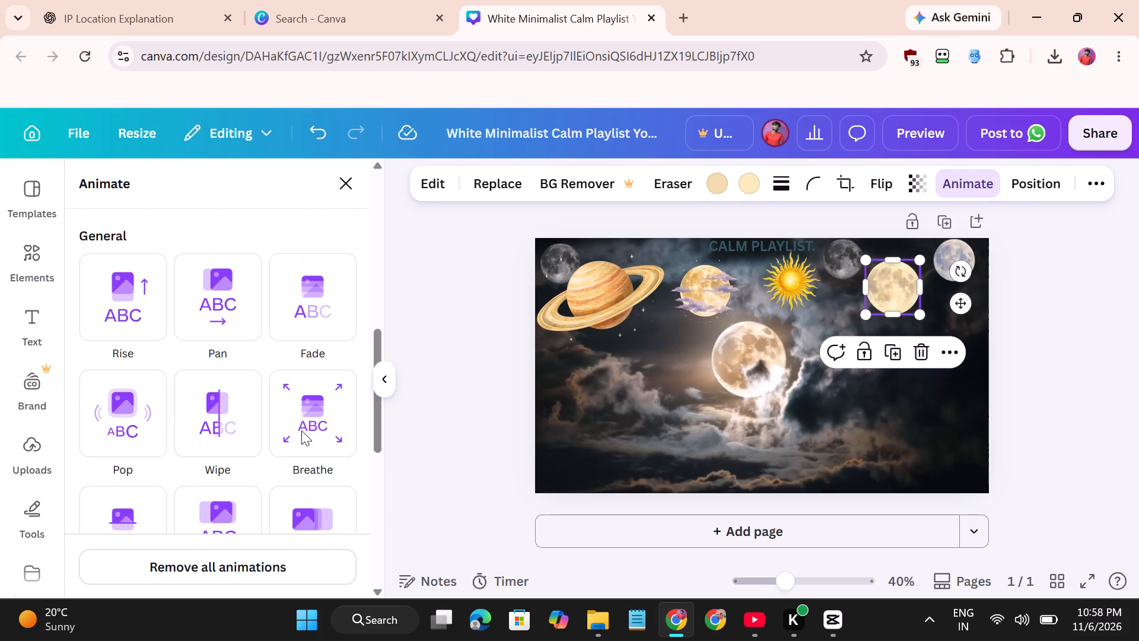
scroll(301, 430, down, 1)
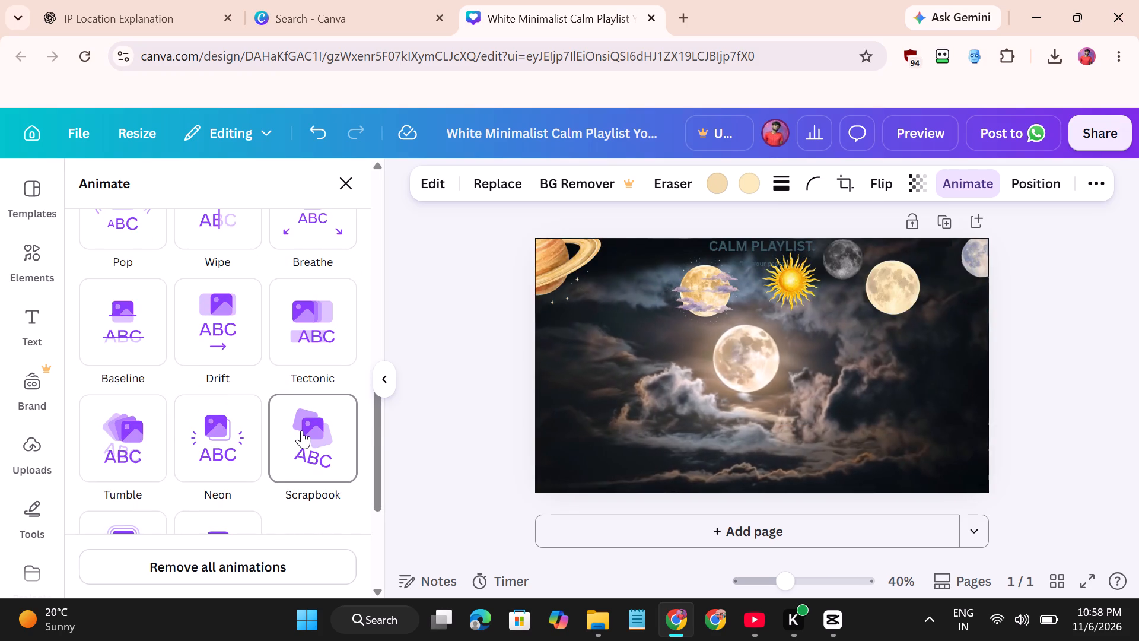
scroll(301, 430, down, 4)
scroll(301, 430, up, 4)
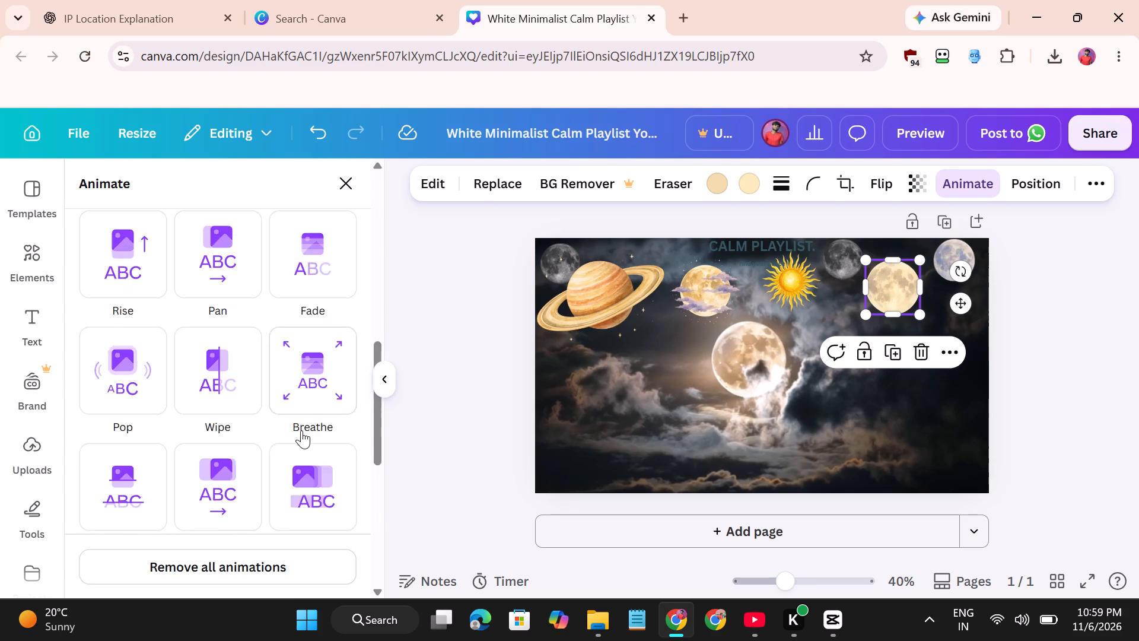
scroll(301, 430, up, 4)
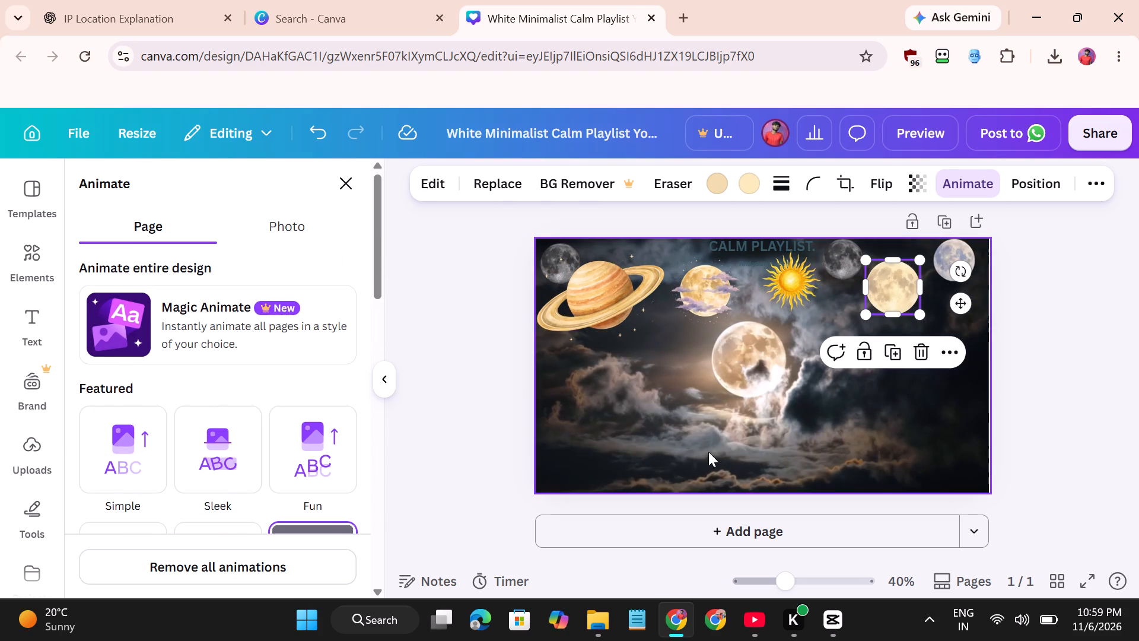
Shrink the ringed planet proportionally from its upper-right corner so it sits below the small dark moon.
click(691, 429)
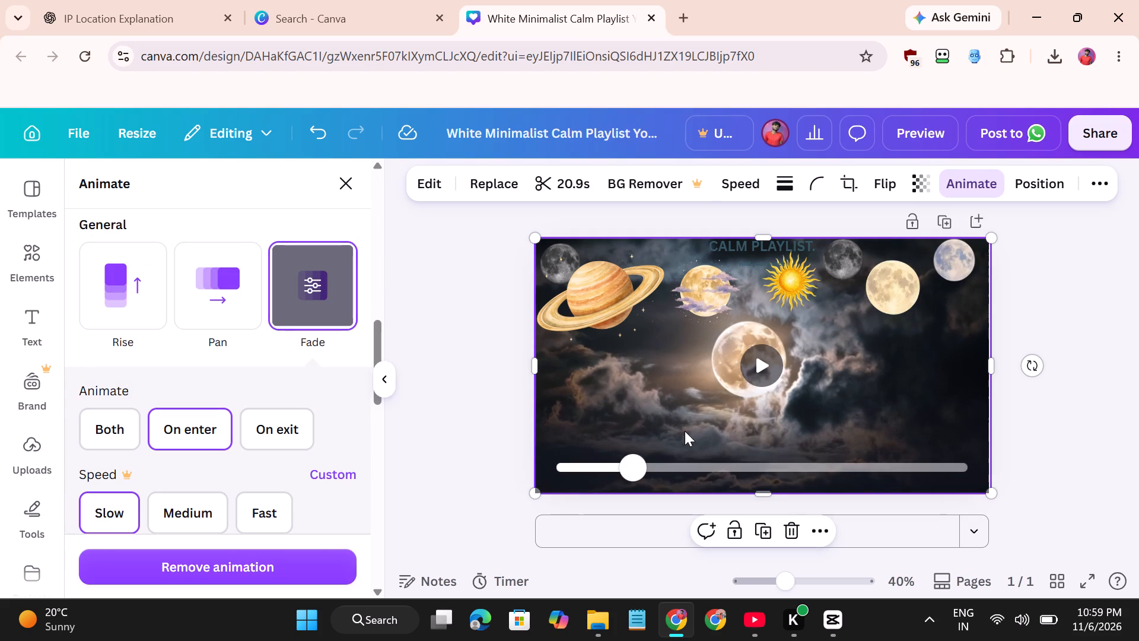
click(628, 306)
drag(667, 261, 657, 272)
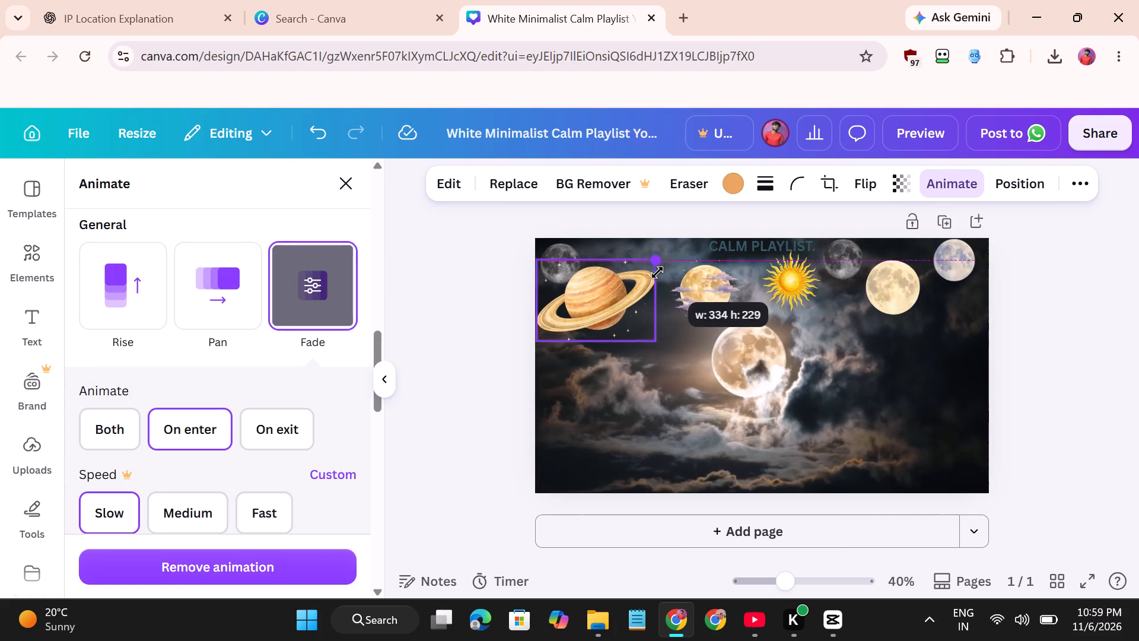
drag(657, 272, 642, 293)
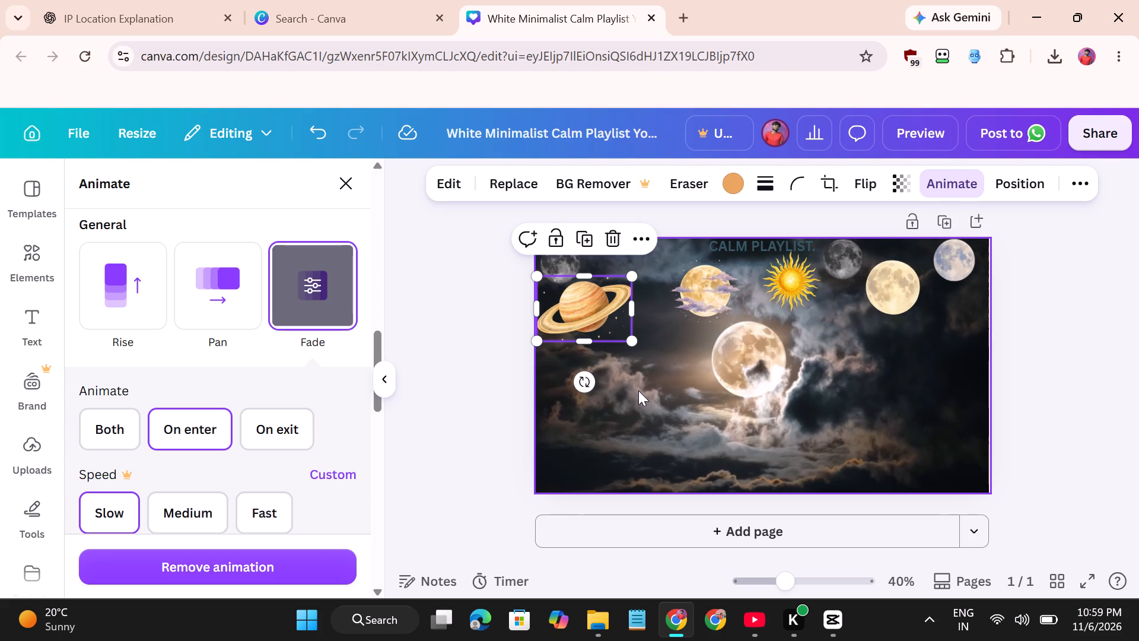
Play the background moon video and rewind it to the start.
click(638, 391)
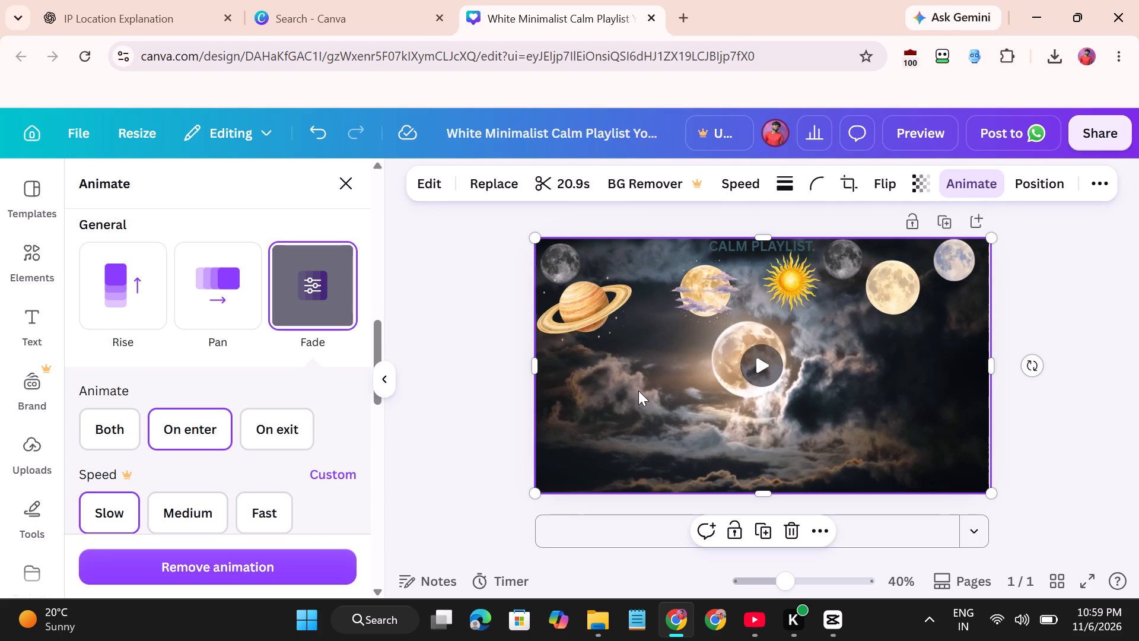
click(654, 385)
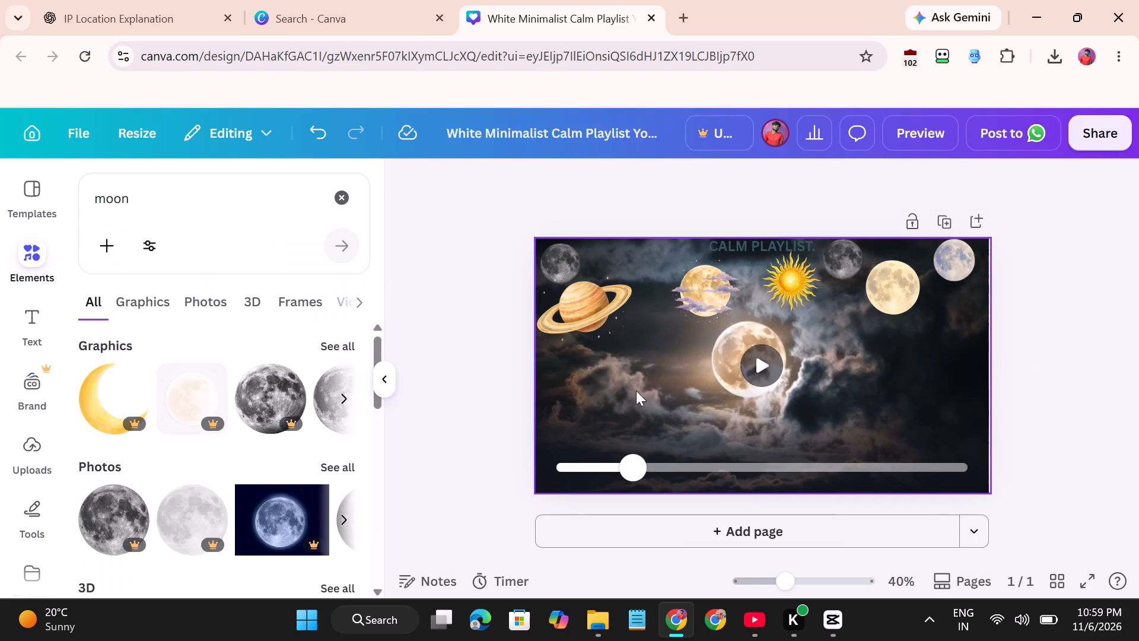
click(768, 367)
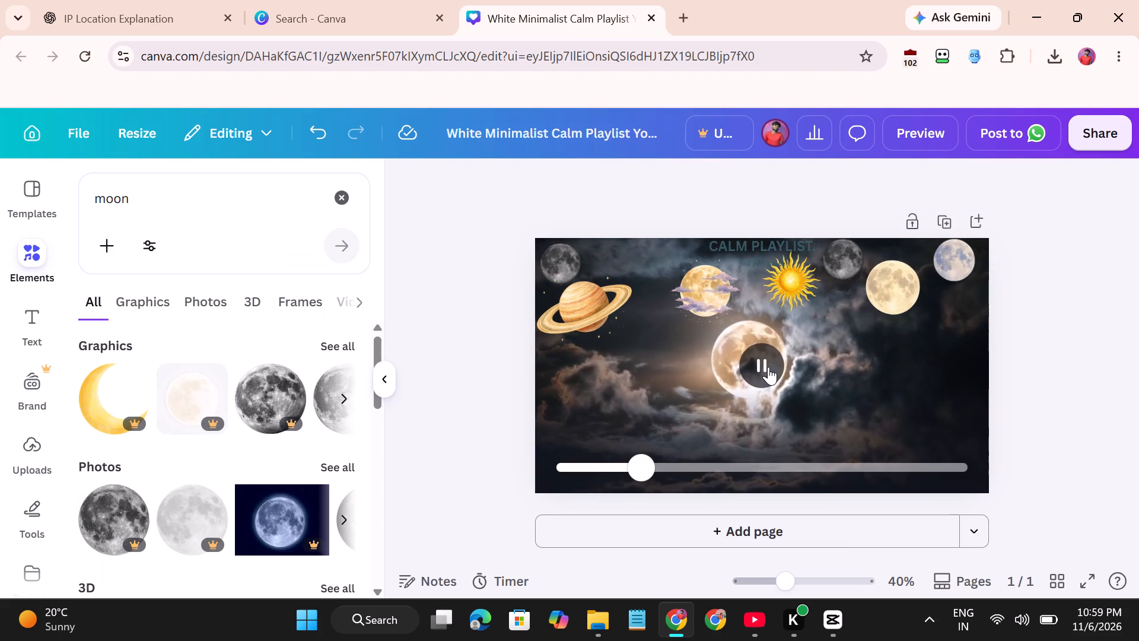
drag(656, 457, 481, 470)
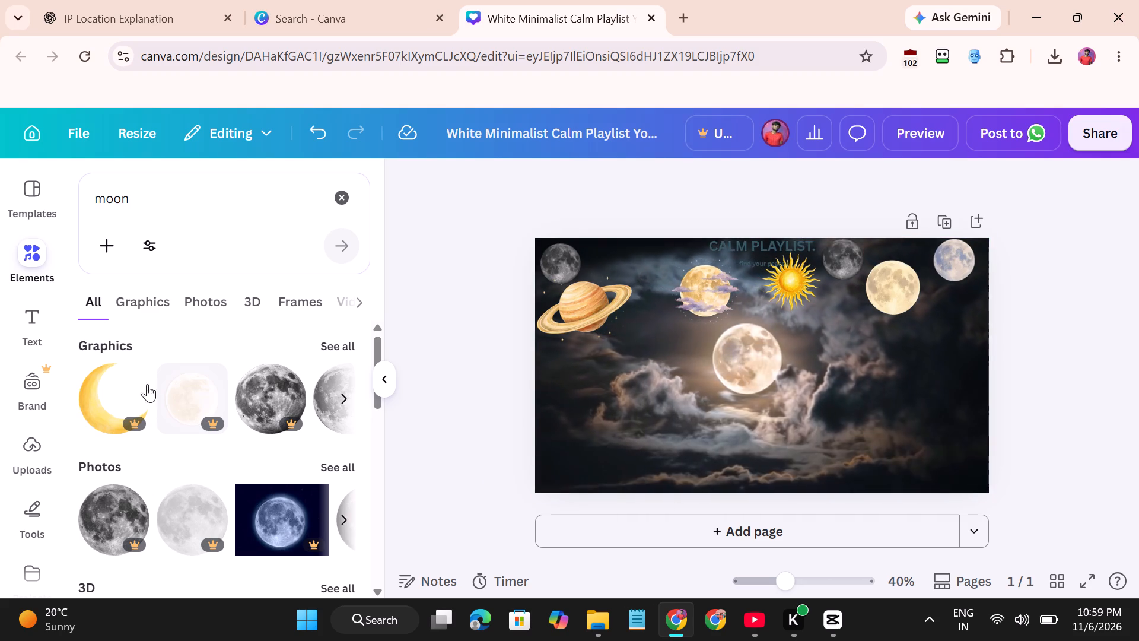
Try the Fade, Rise and Pan entrance animations on the background moon video, ending with Rise at medium speed.
click(680, 380)
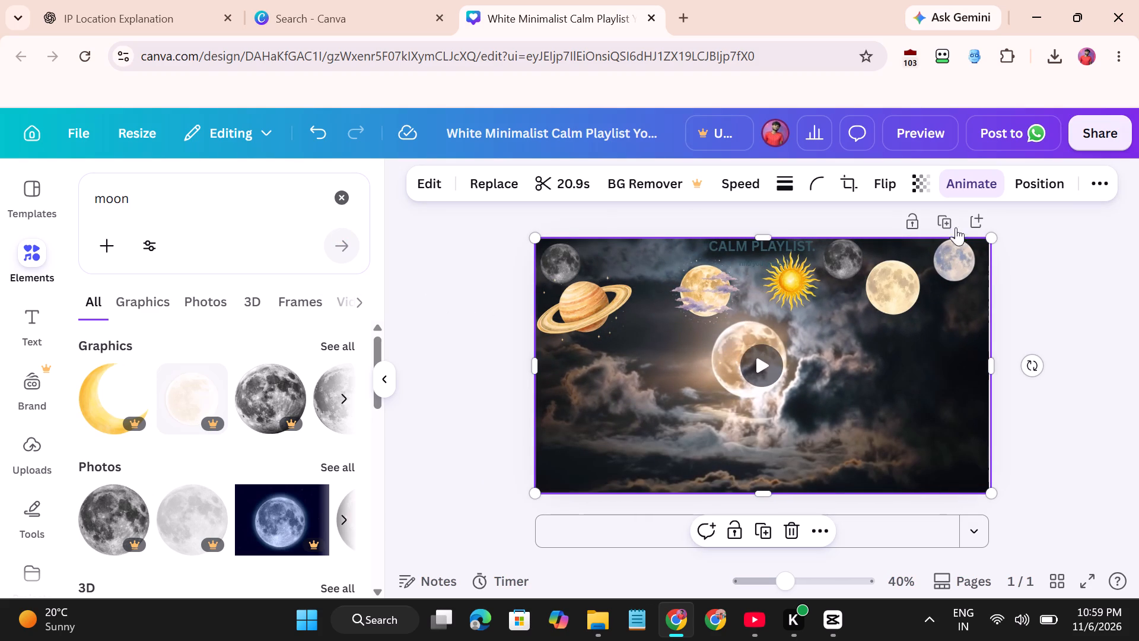
click(973, 191)
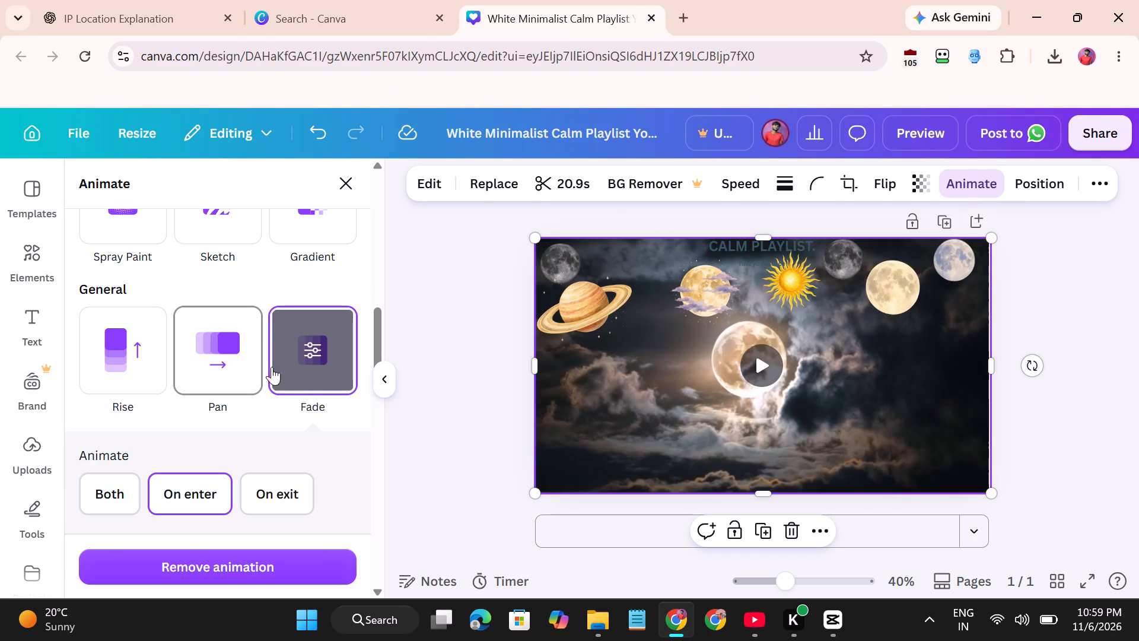
click(340, 377)
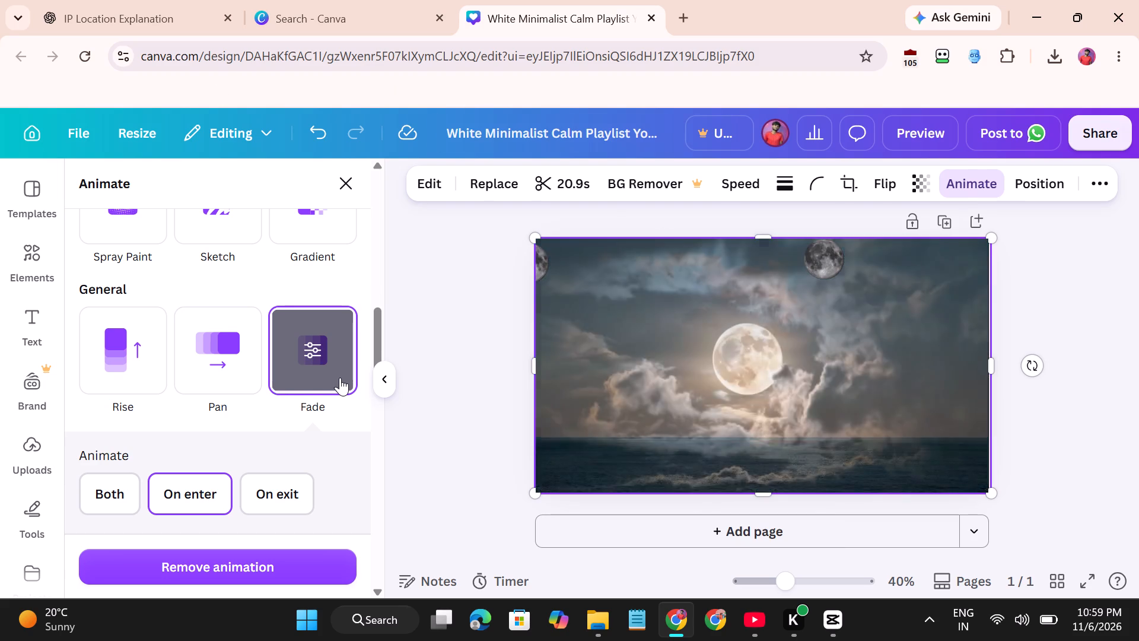
click(82, 342)
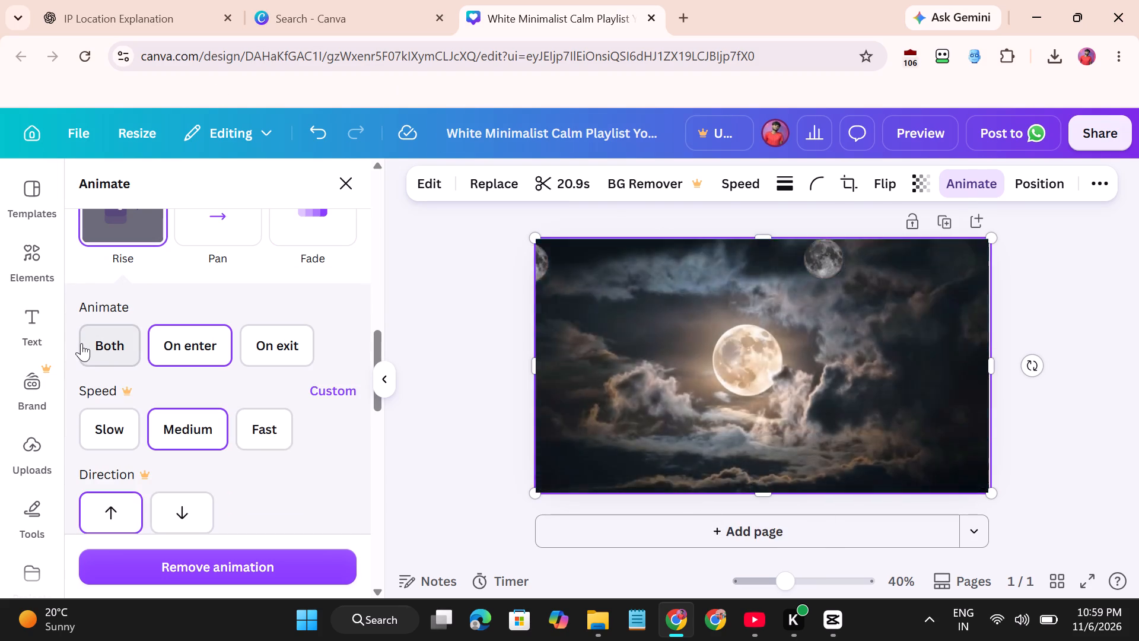
scroll(192, 349, up, 1)
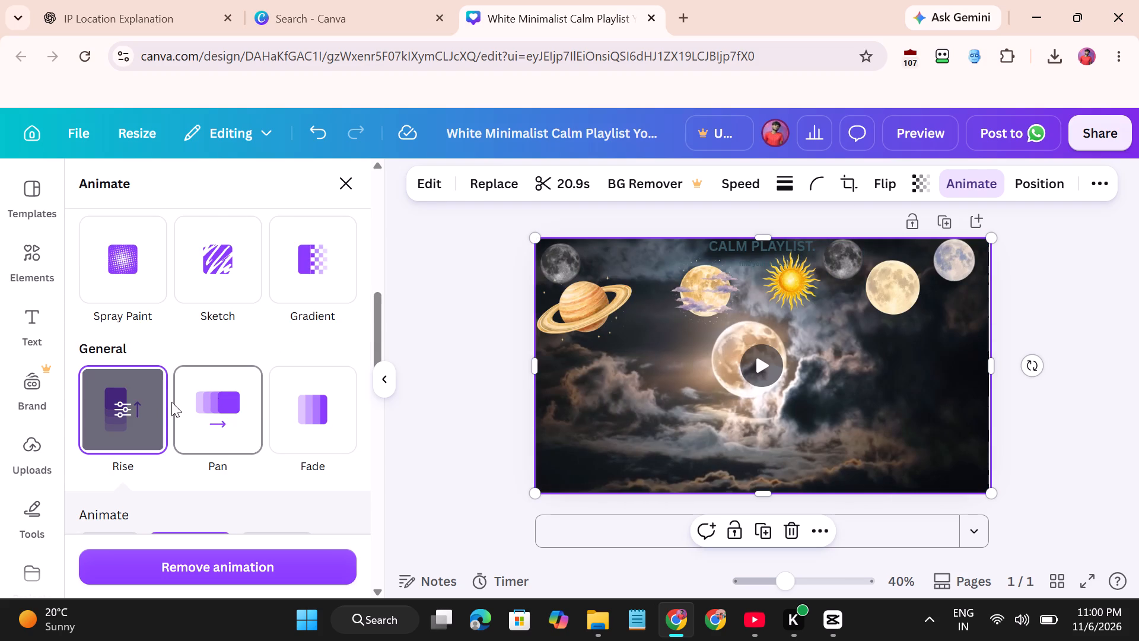
click(219, 426)
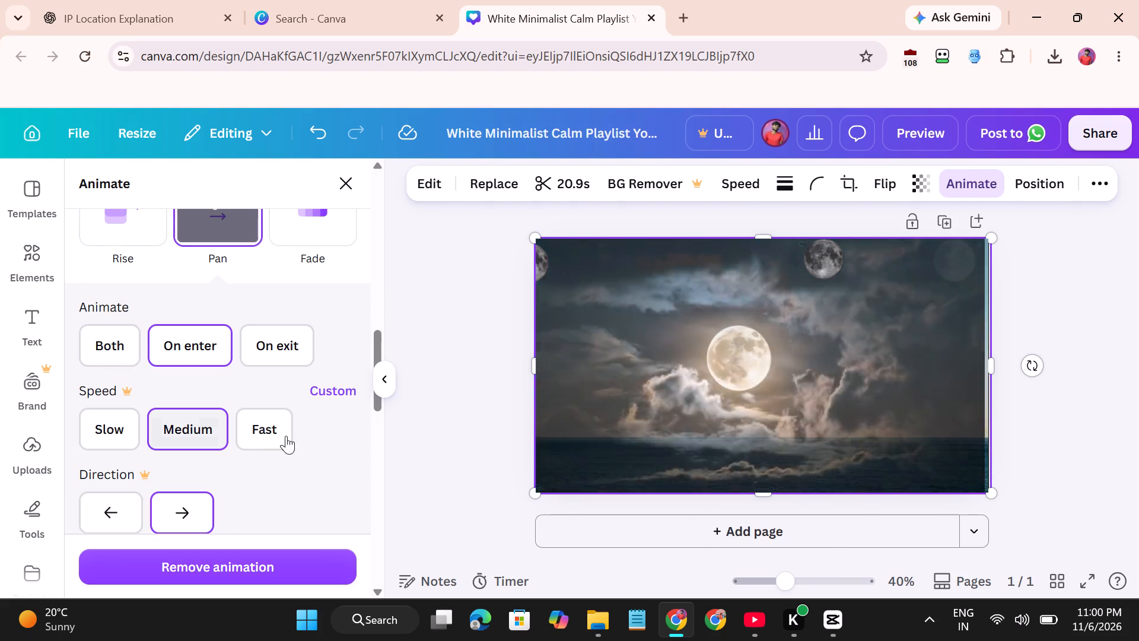
scroll(316, 439, up, 1)
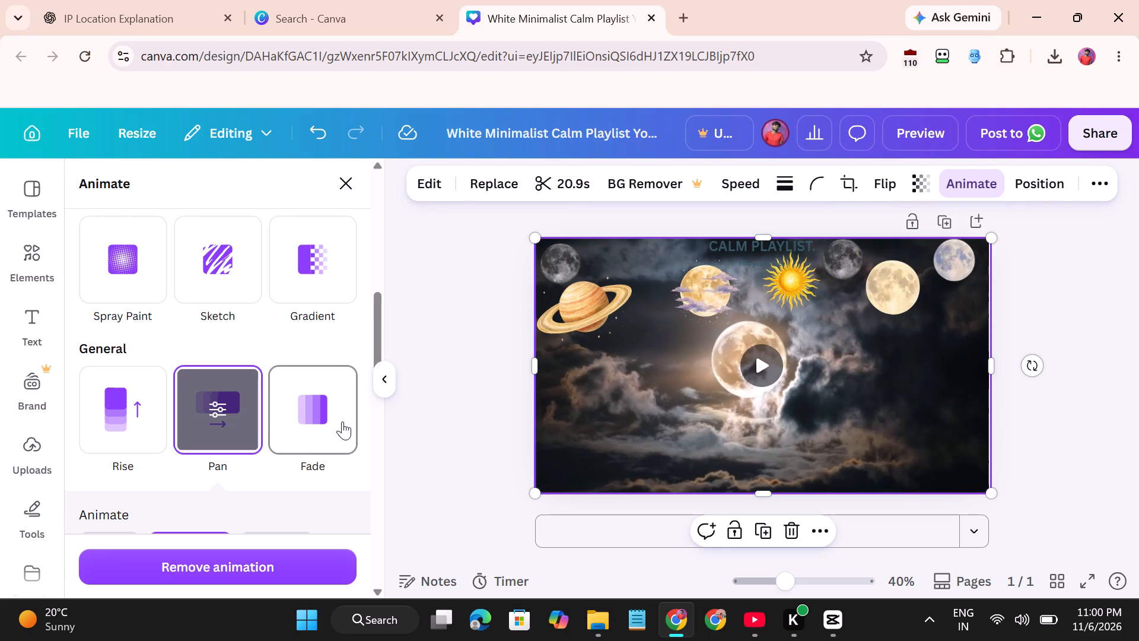
click(317, 428)
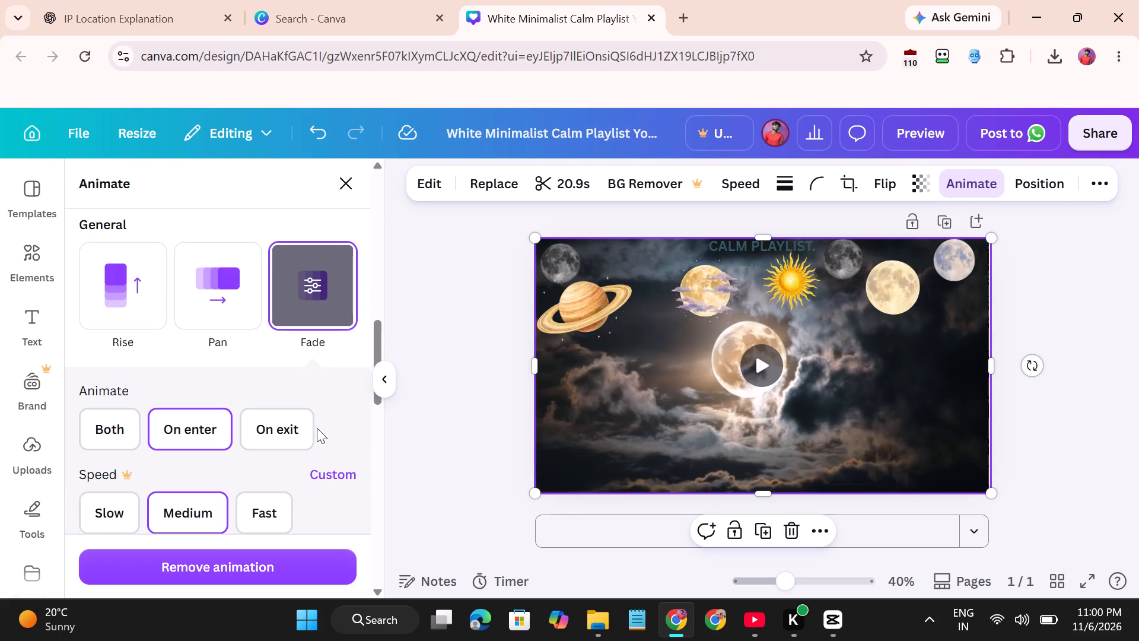
scroll(317, 428, up, 2)
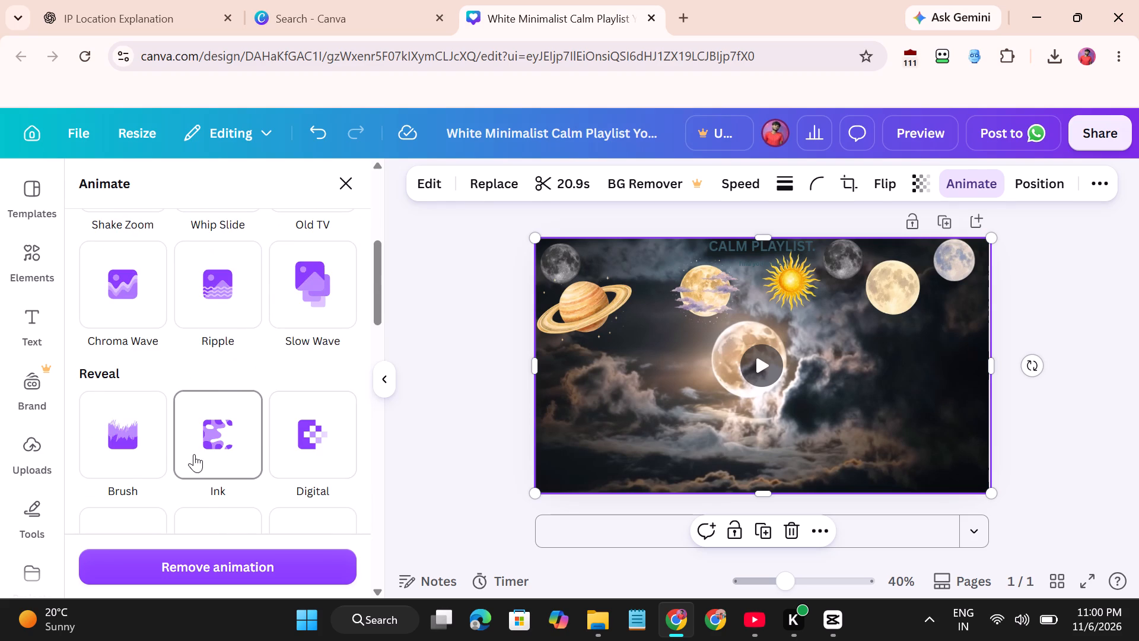
scroll(194, 454, down, 1)
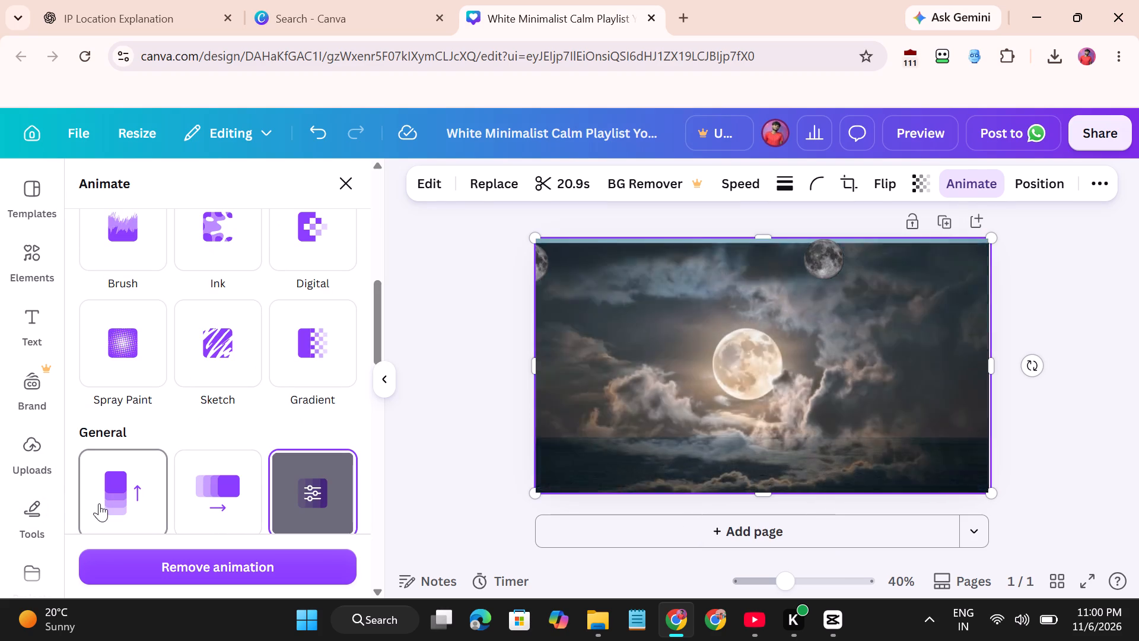
click(99, 503)
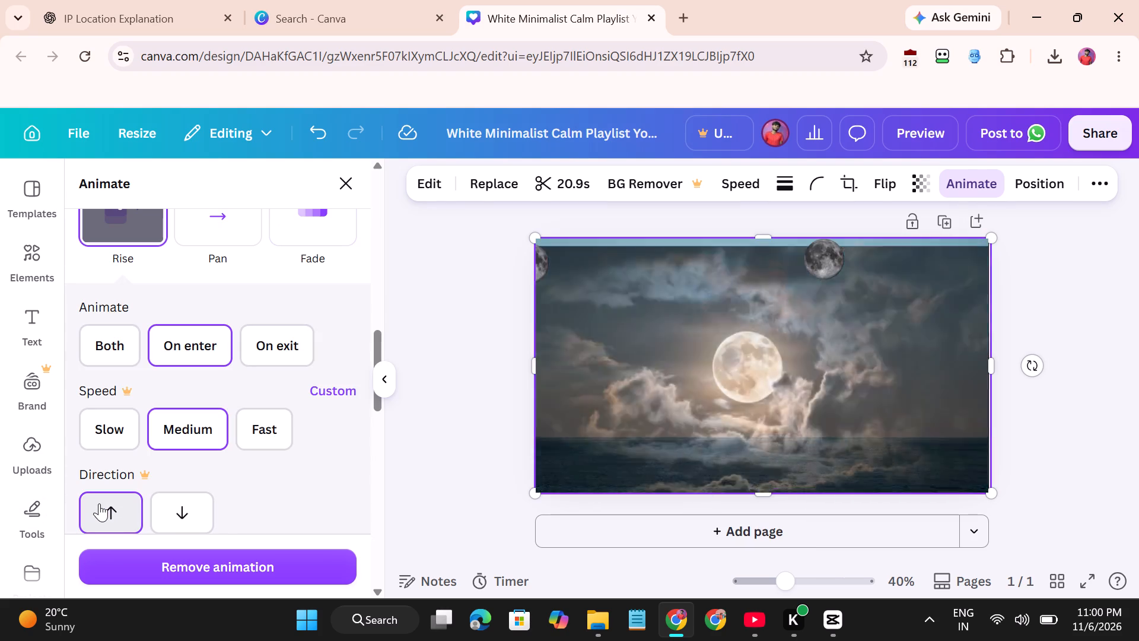
scroll(239, 512, up, 1)
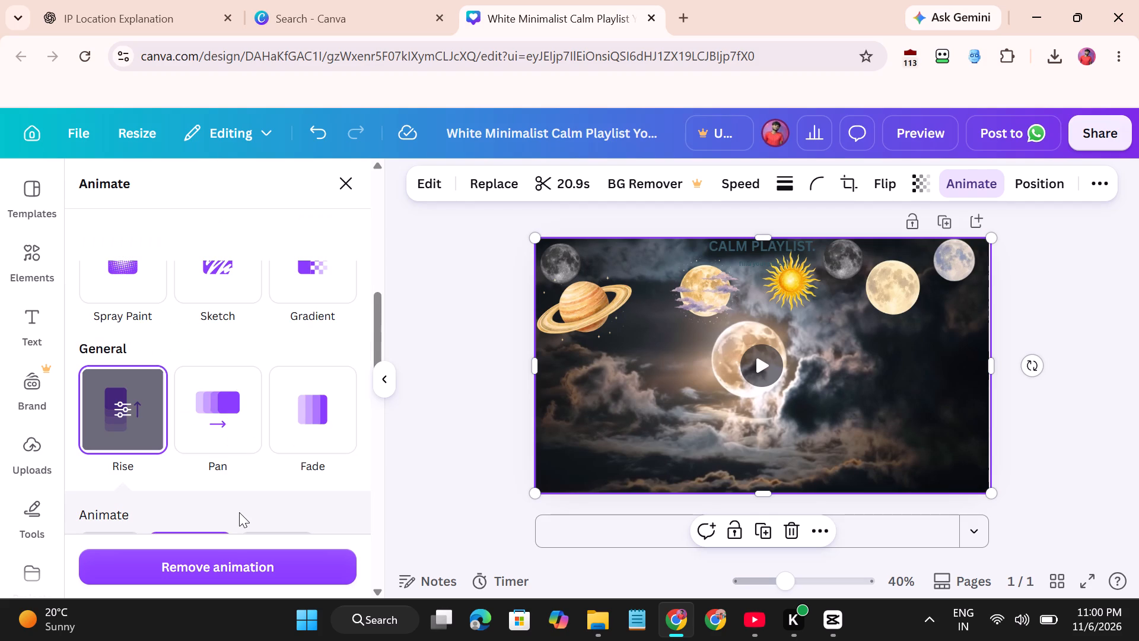
Switch the background moon video's entrance animation to Fade.
click(345, 429)
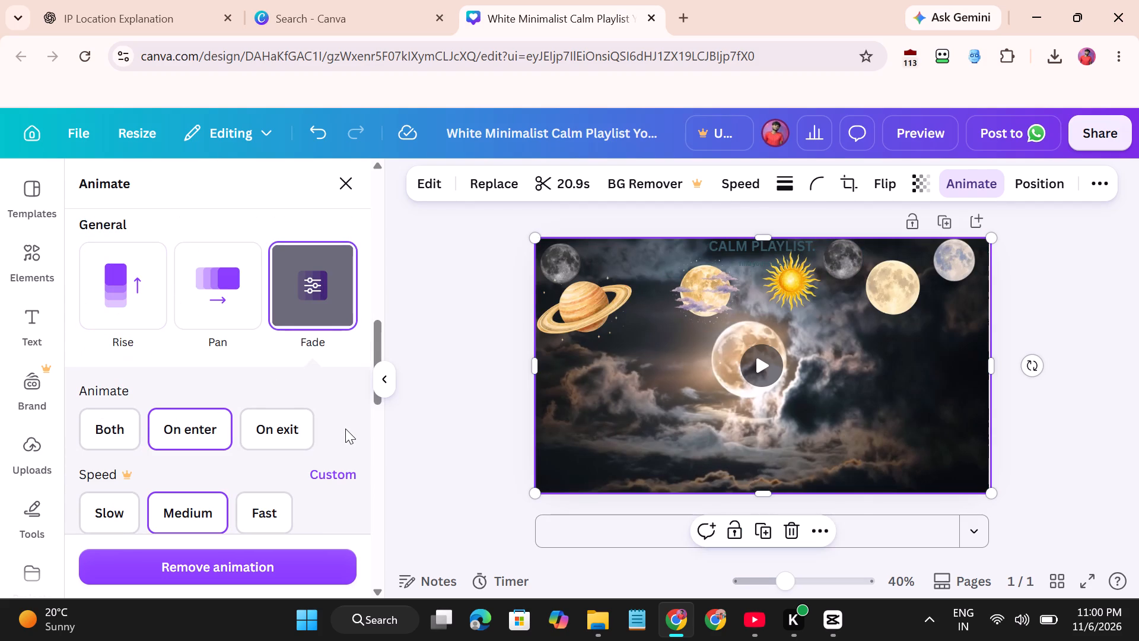
Change the animation of the small dark moon above the ringed planet to Tectonic.
click(574, 261)
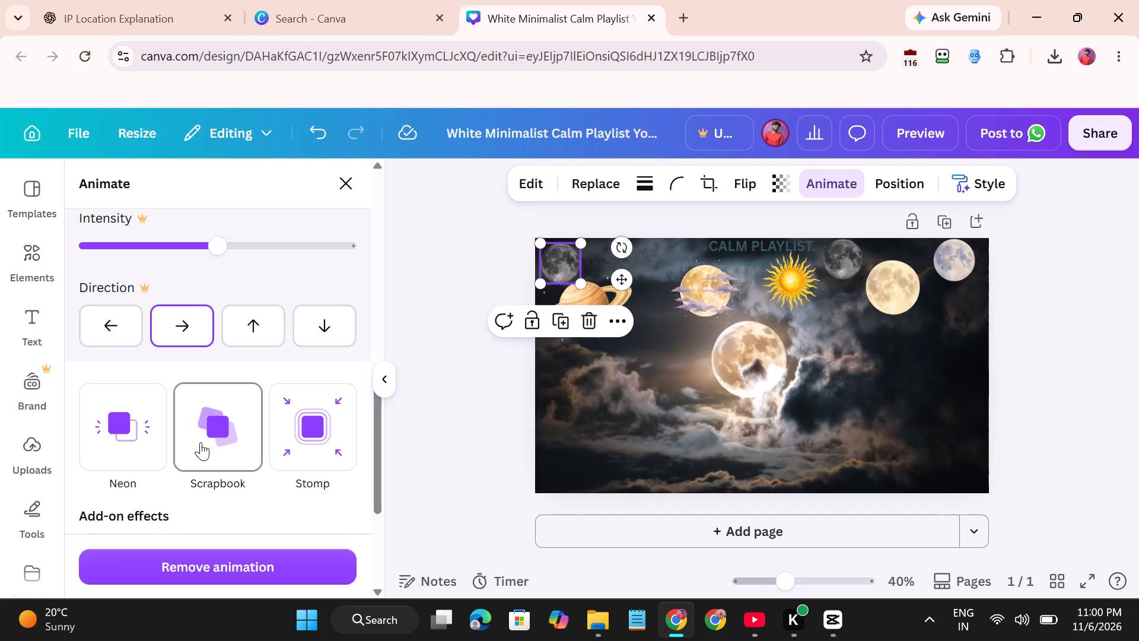
scroll(152, 458, up, 1)
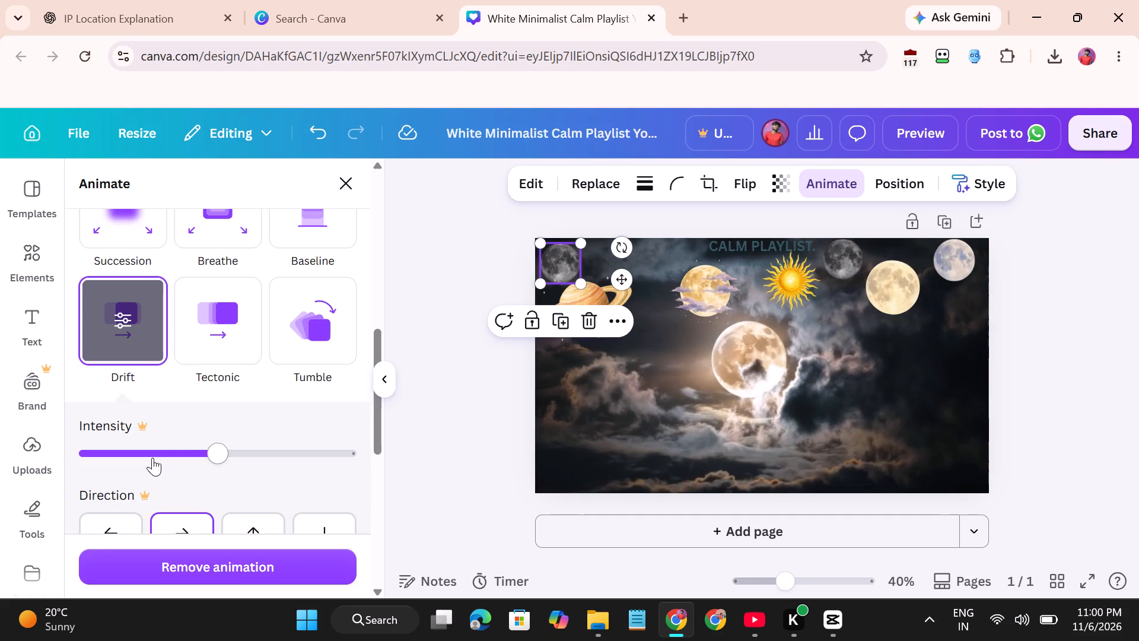
right_click(218, 330)
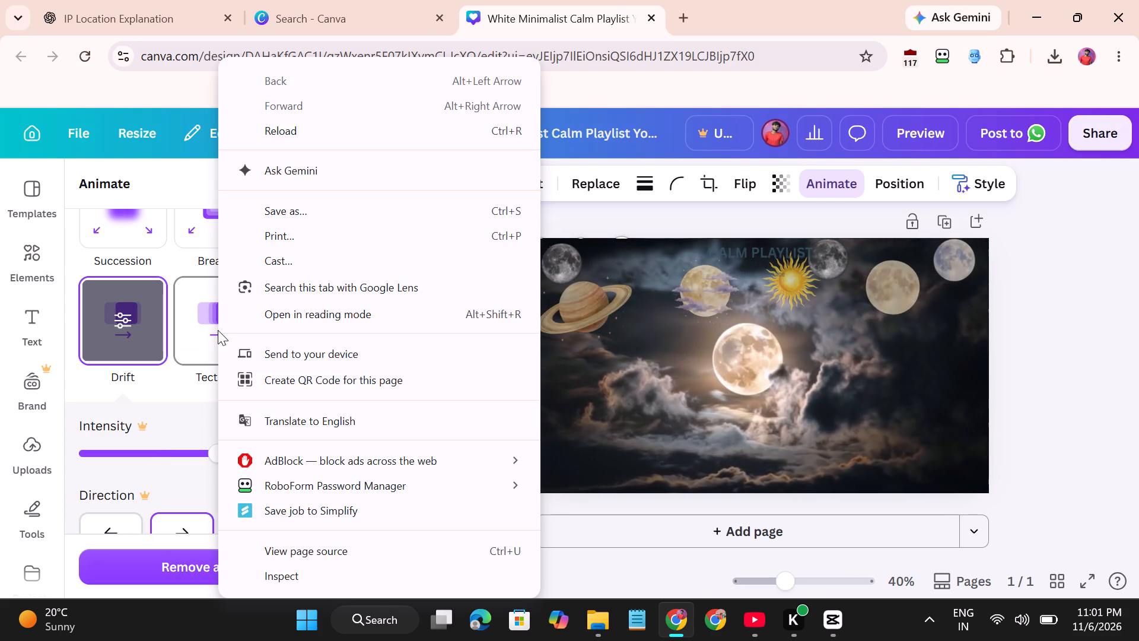
click(619, 217)
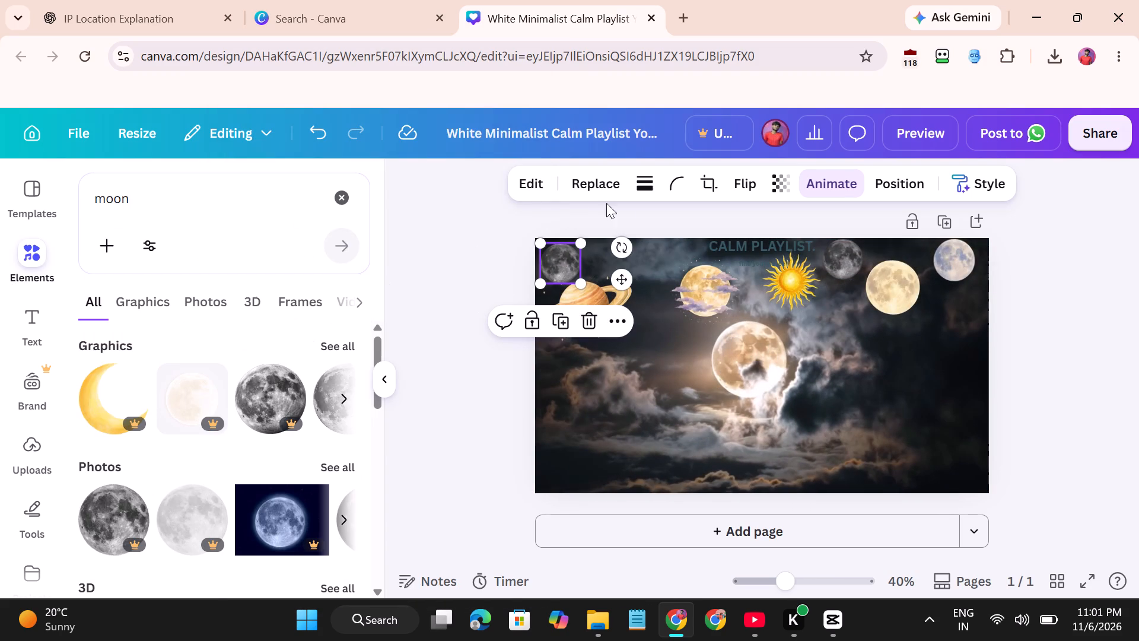
click(828, 182)
scroll(828, 182, up, 1)
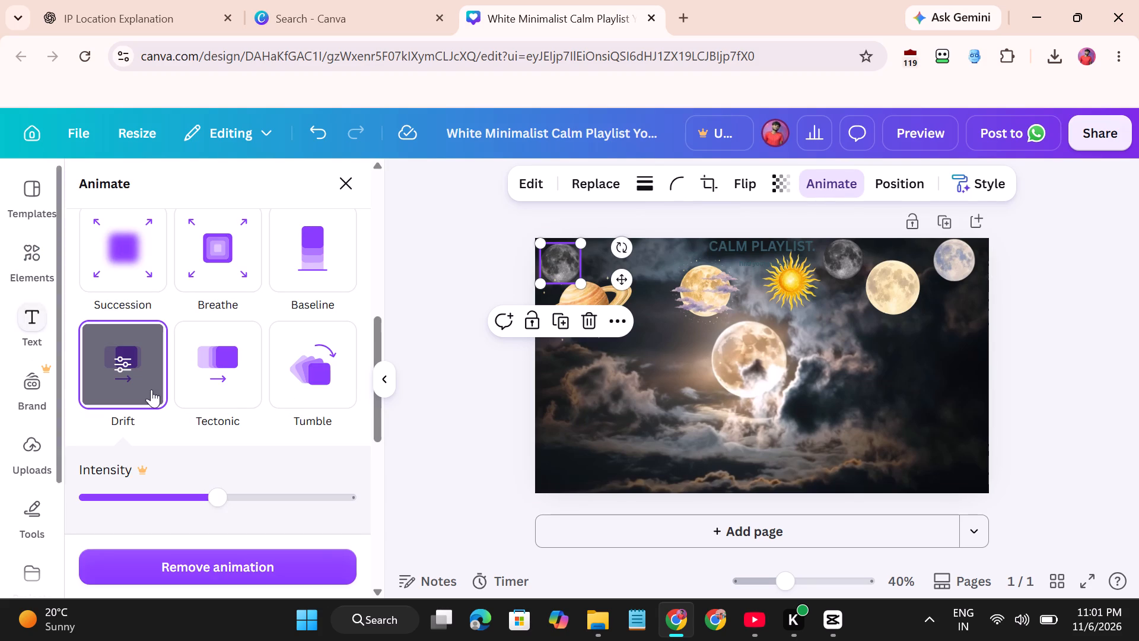
click(238, 386)
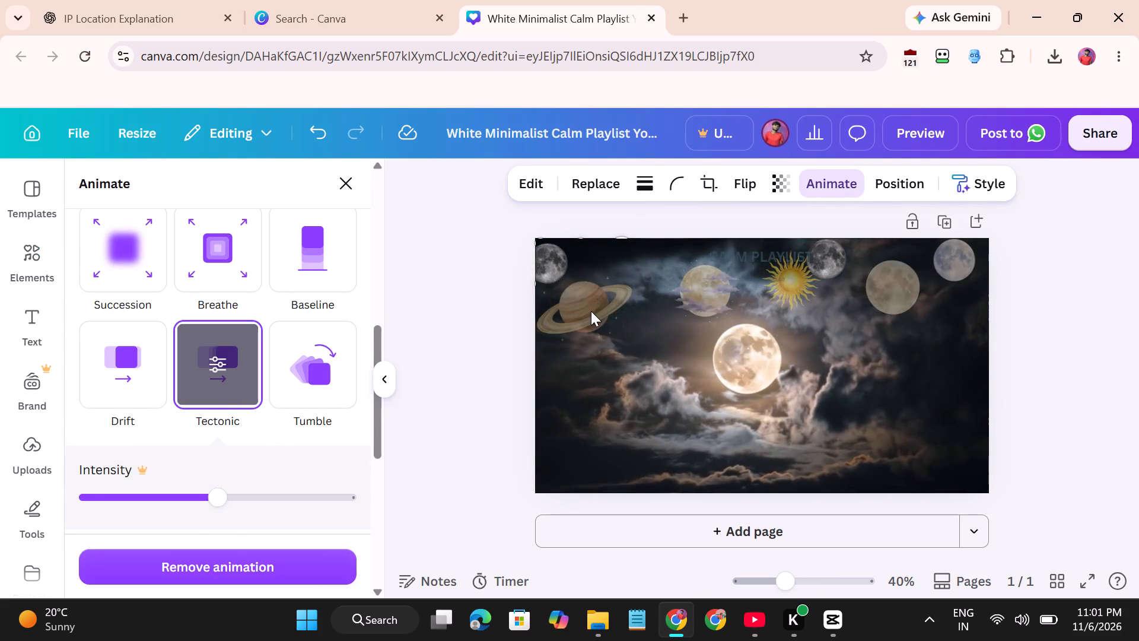
Change the ringed planet's entrance animation to Rise.
click(591, 311)
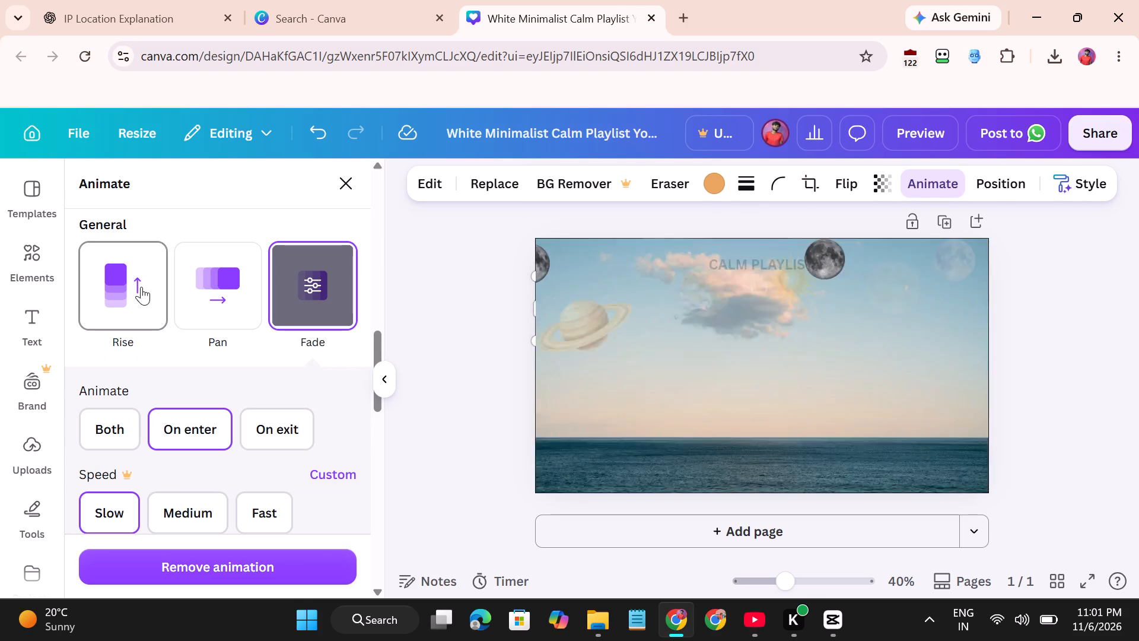
click(141, 287)
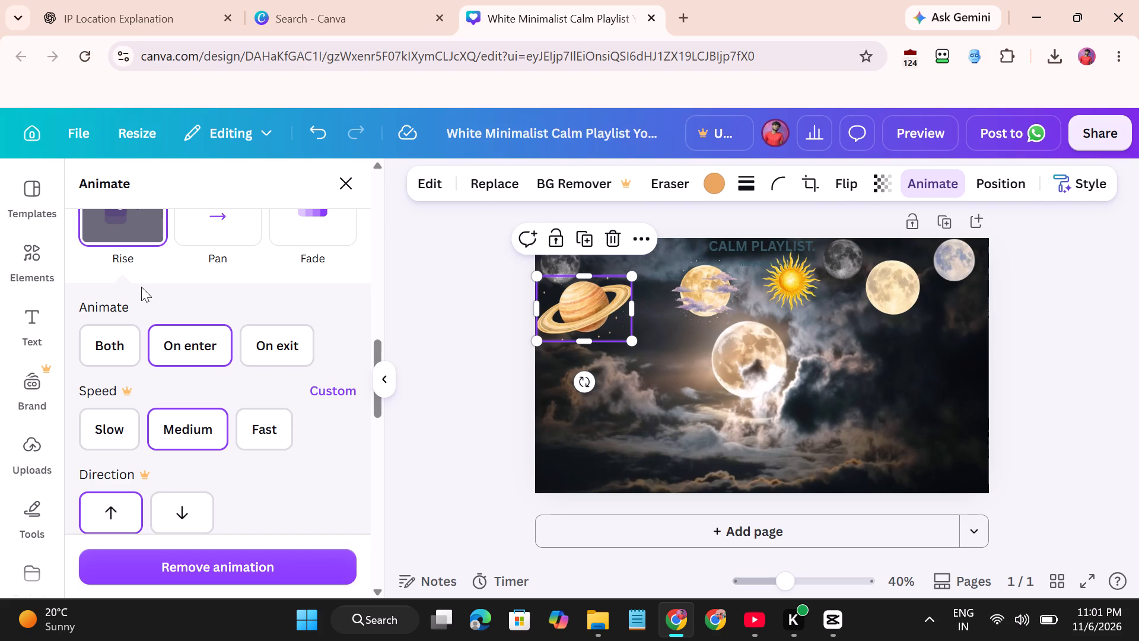
Change the entrance animation of the cloud-wrapped moon beside the sun to Pan.
click(698, 294)
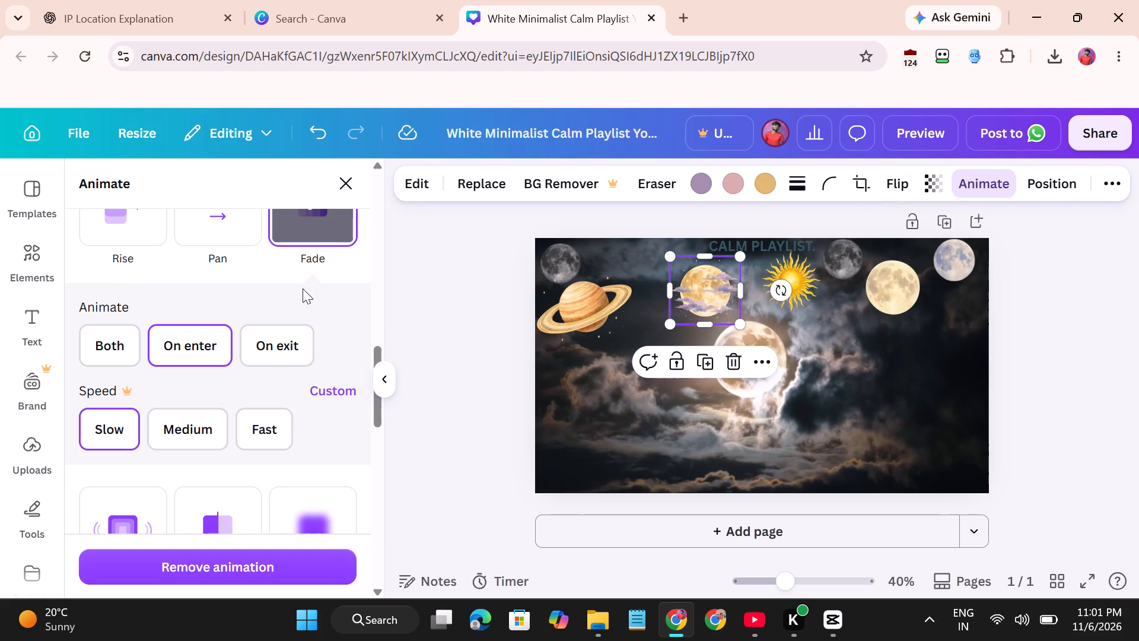
scroll(182, 372, up, 1)
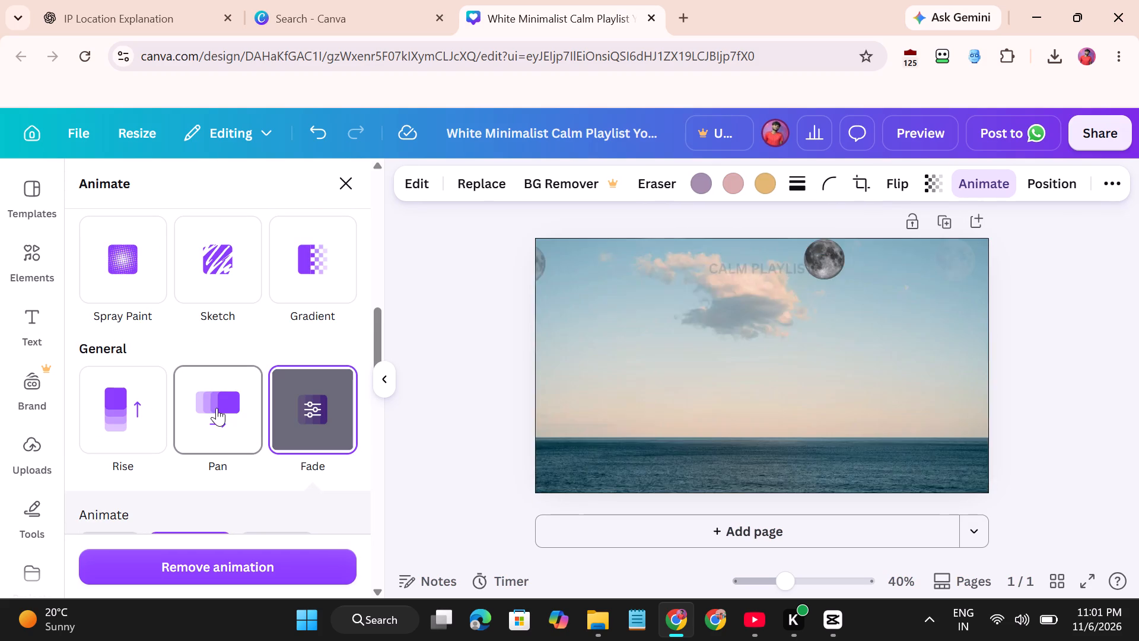
click(217, 408)
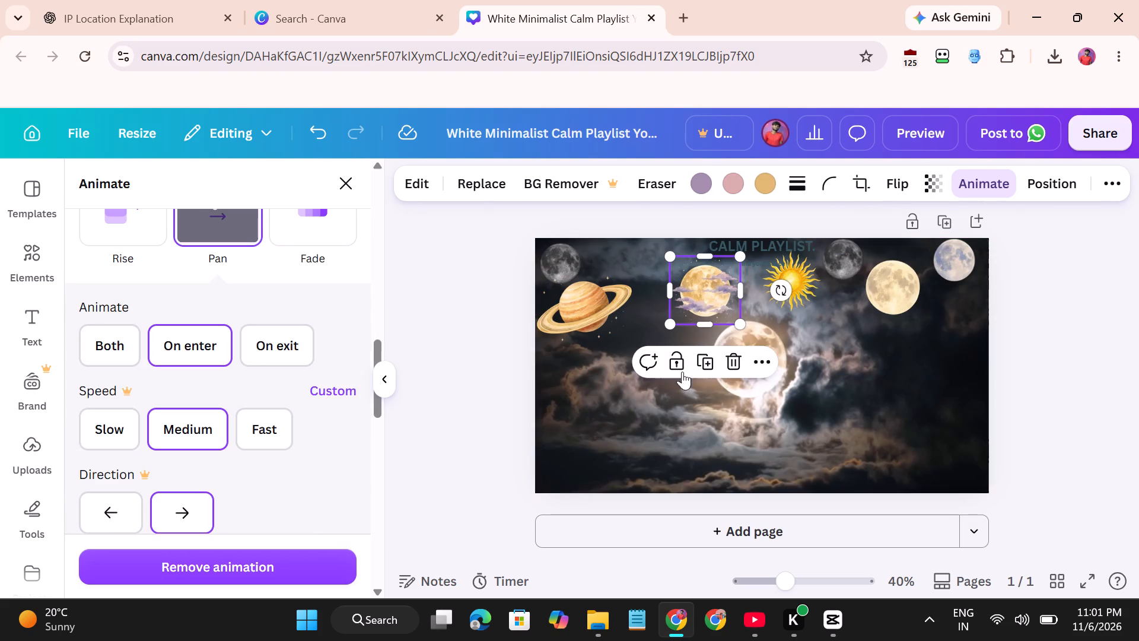
Change the sun graphic's entrance animation to Rise.
click(797, 290)
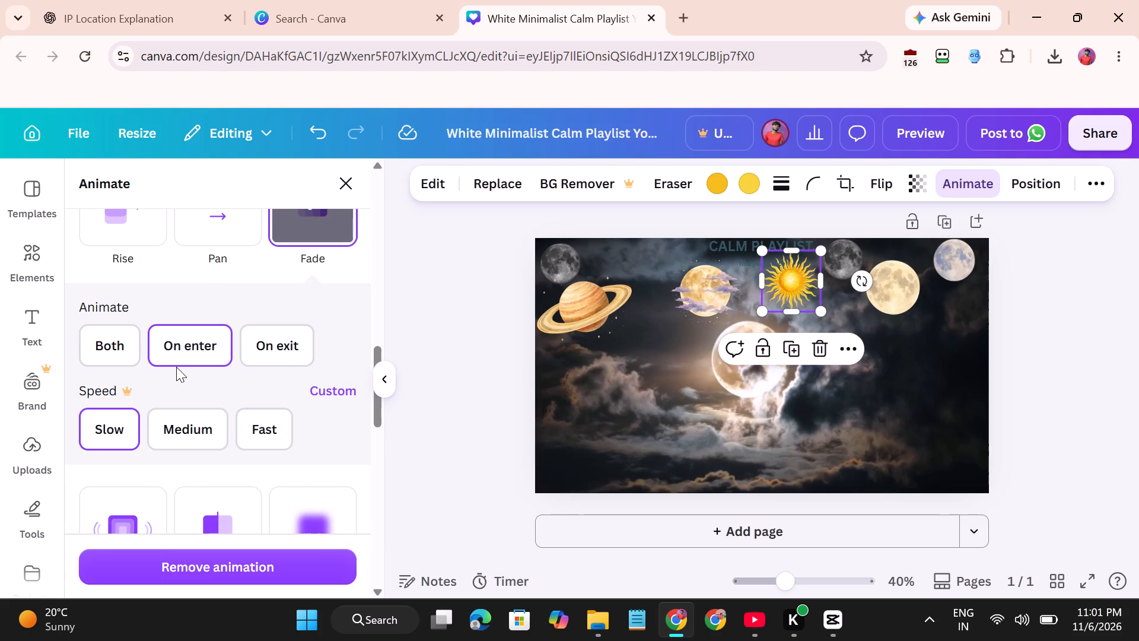
scroll(176, 367, up, 1)
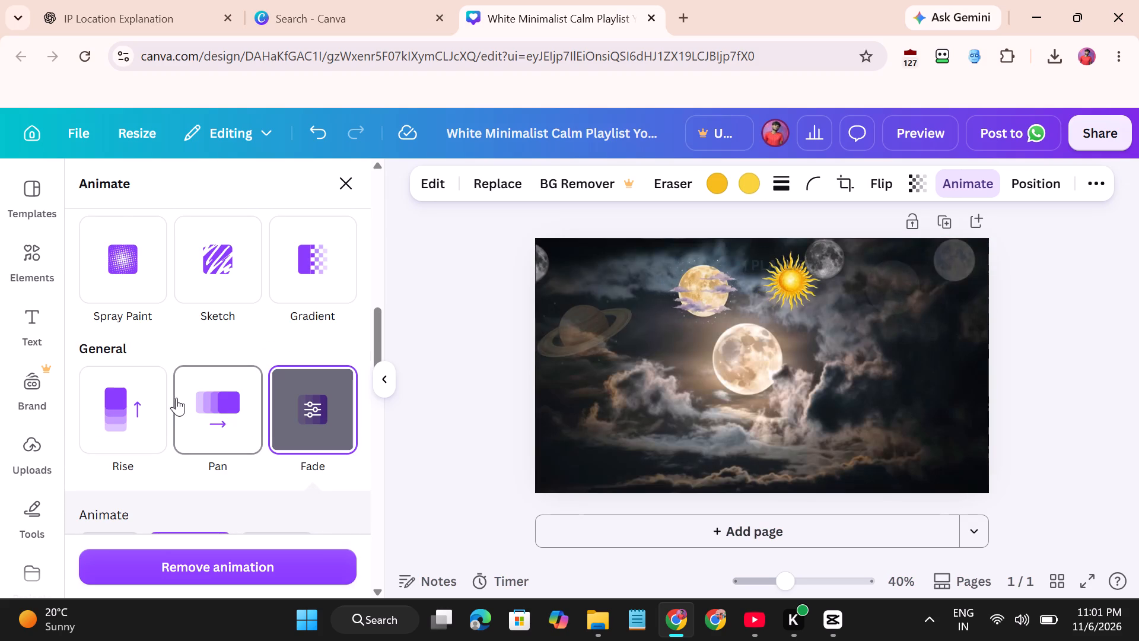
click(135, 408)
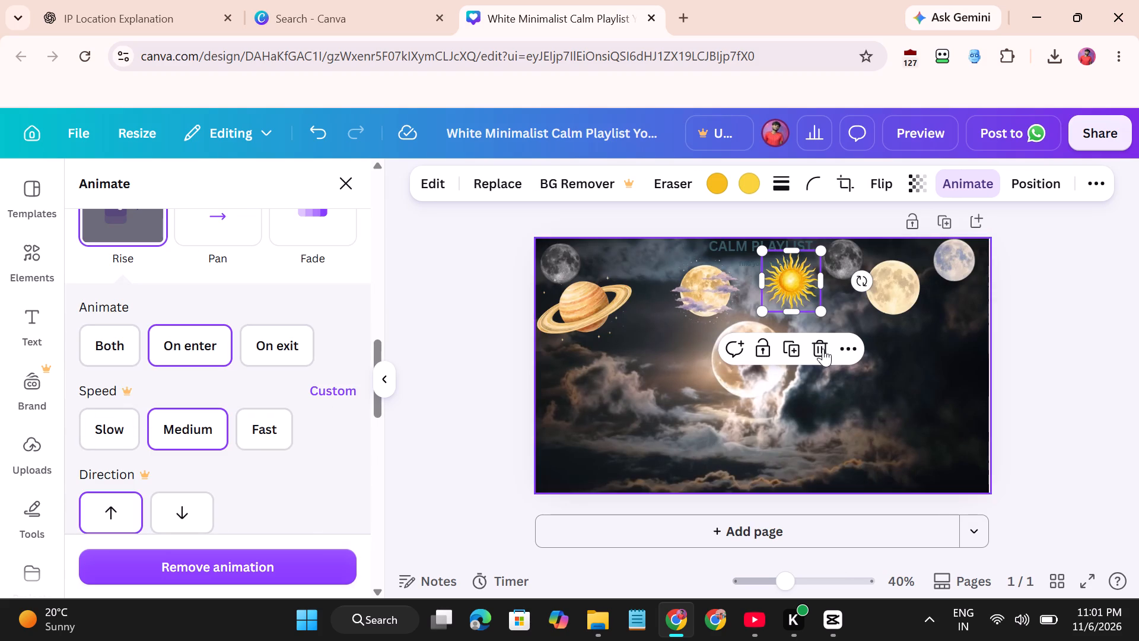
Change the animation of the small dark moon between the sun and the yellow full moon to Tectonic.
click(851, 256)
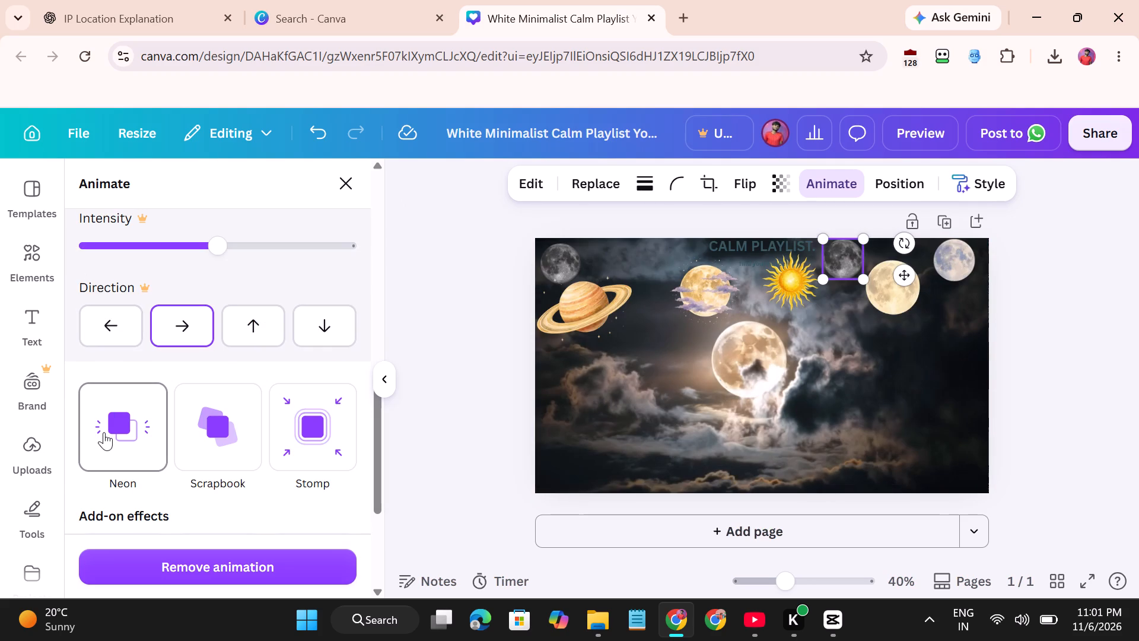
scroll(104, 432, down, 1)
scroll(104, 432, up, 1)
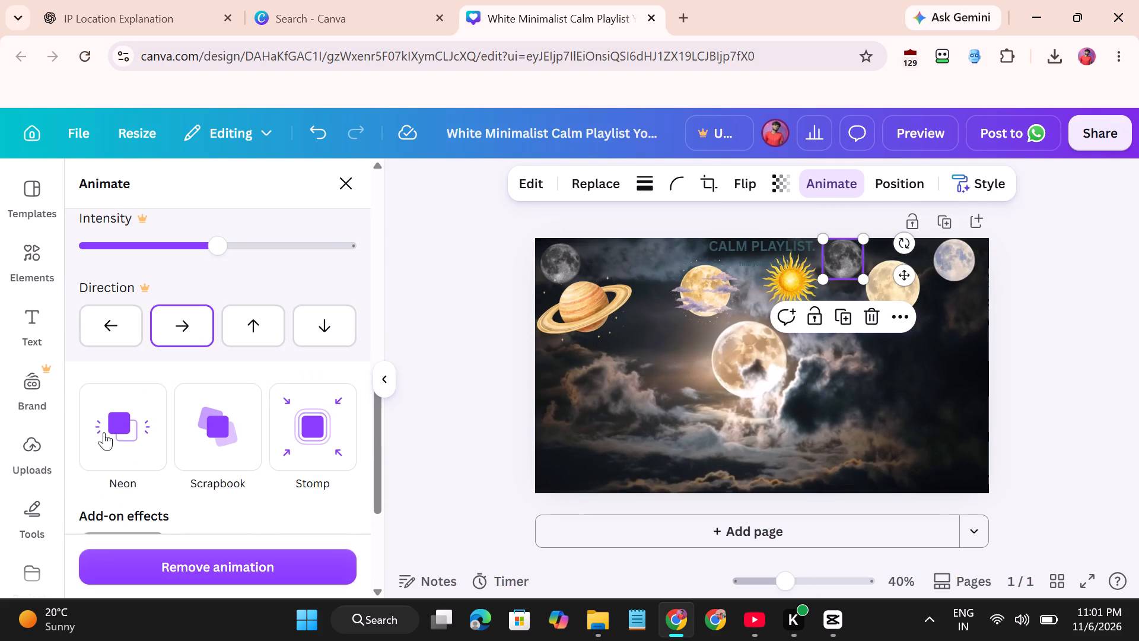
scroll(104, 432, down, 1)
scroll(246, 296, up, 2)
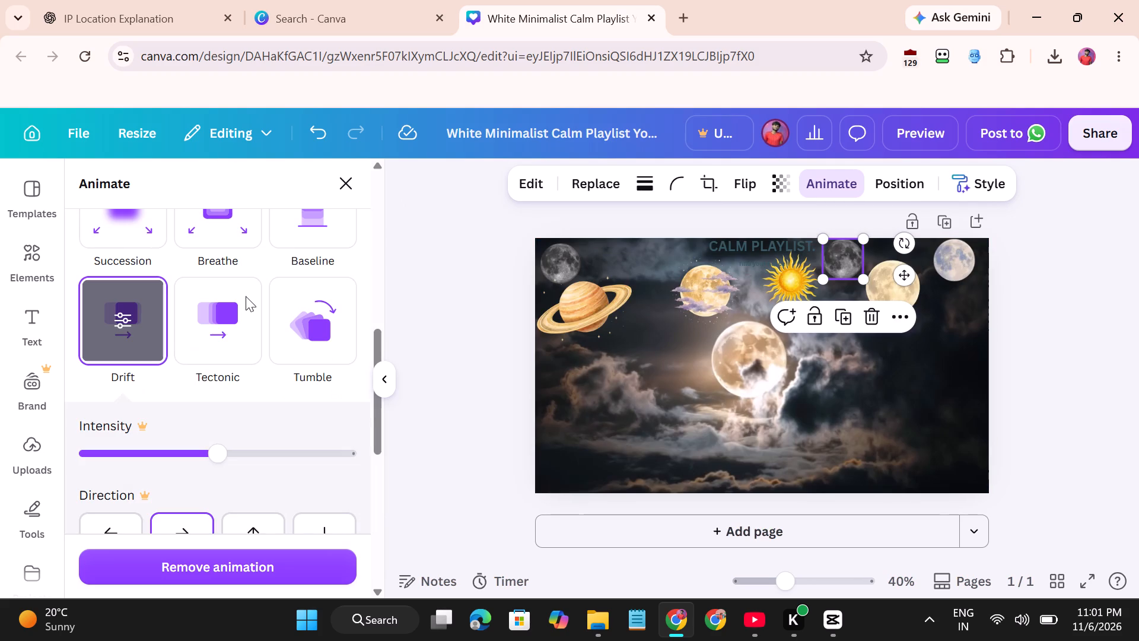
click(233, 313)
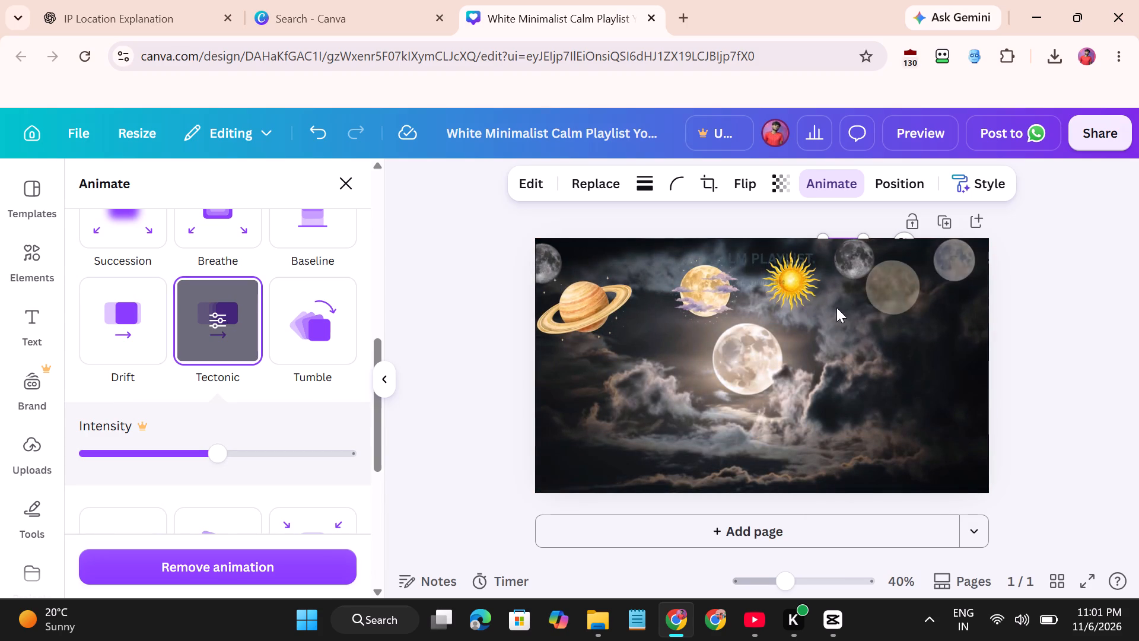
Change the yellow full moon's entrance animation to Rise.
click(908, 285)
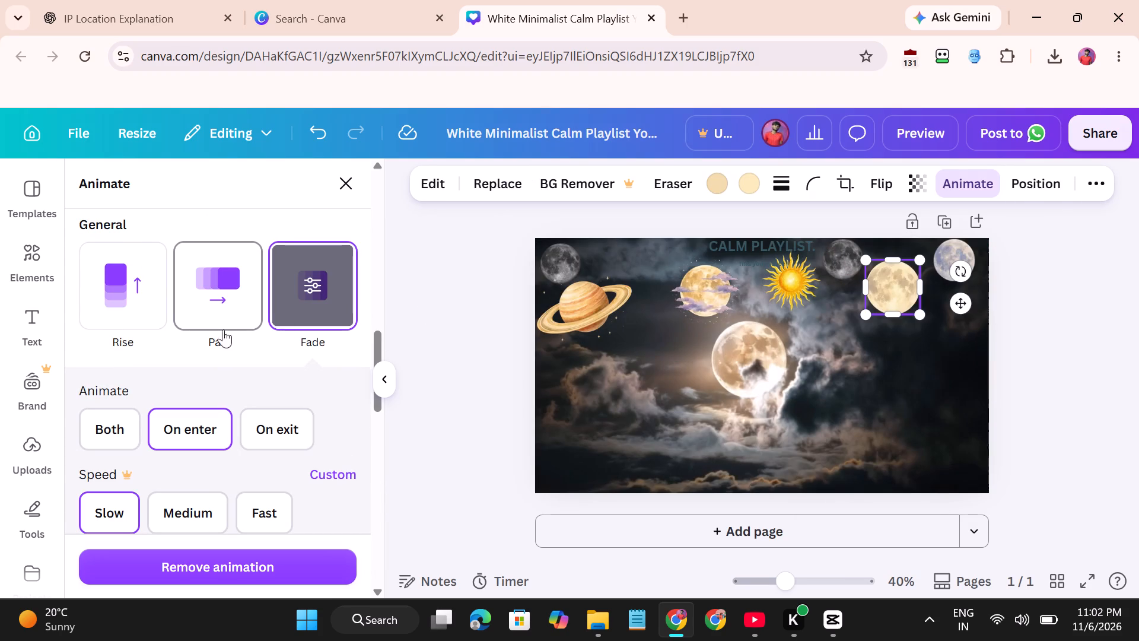
click(137, 323)
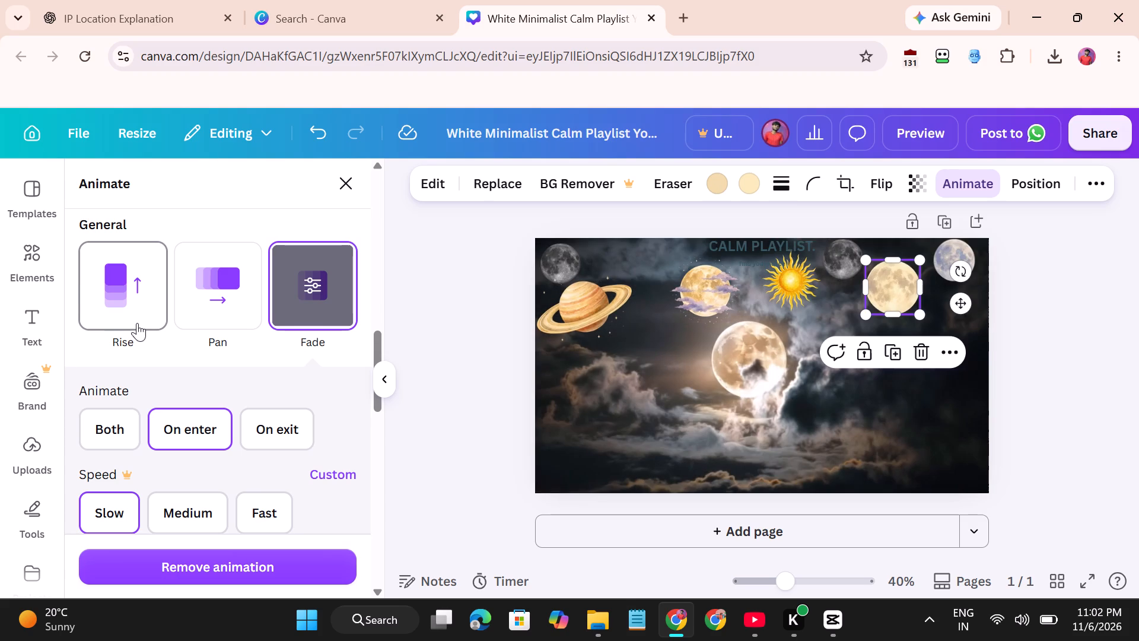
Change the entrance animation of the blue-grey moon in the page's upper-right corner to Rise.
click(965, 263)
click(968, 255)
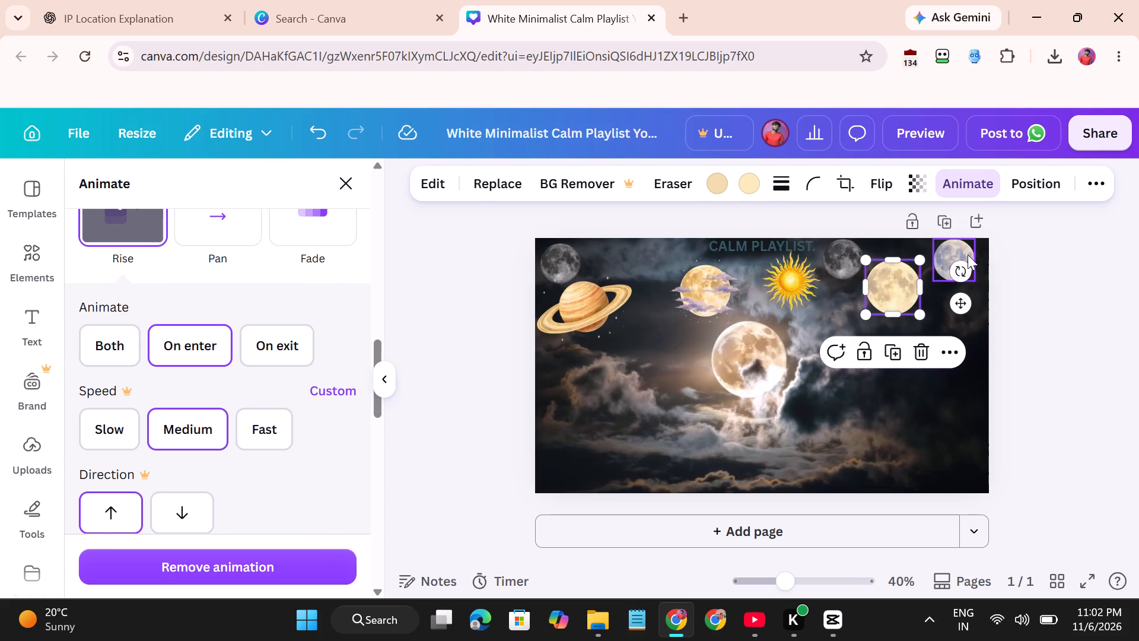
scroll(238, 331, up, 1)
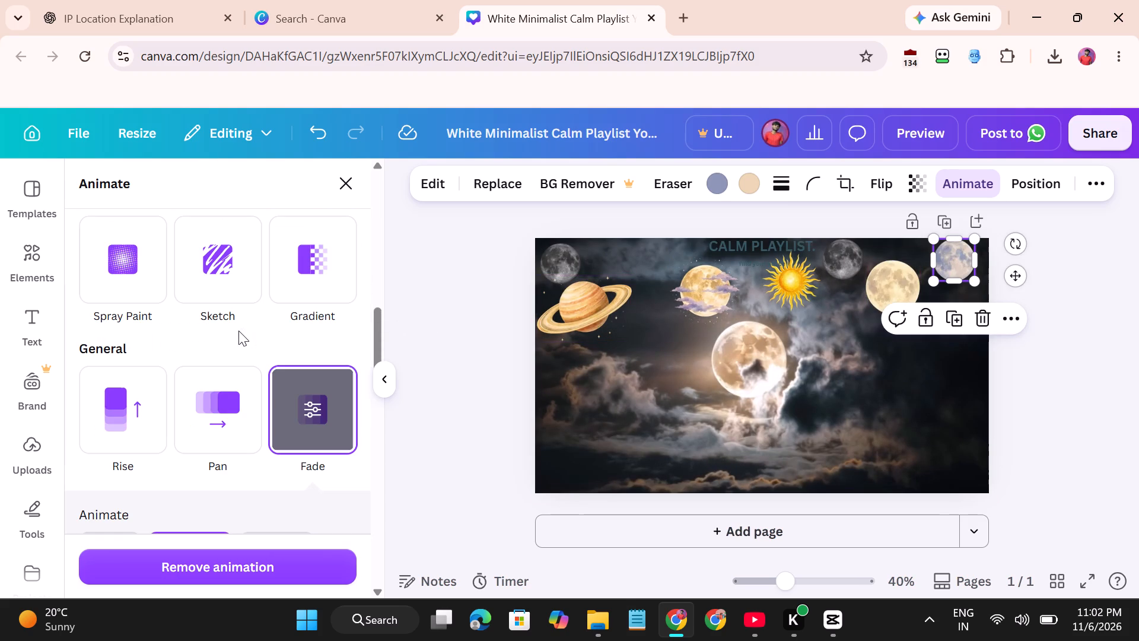
click(106, 404)
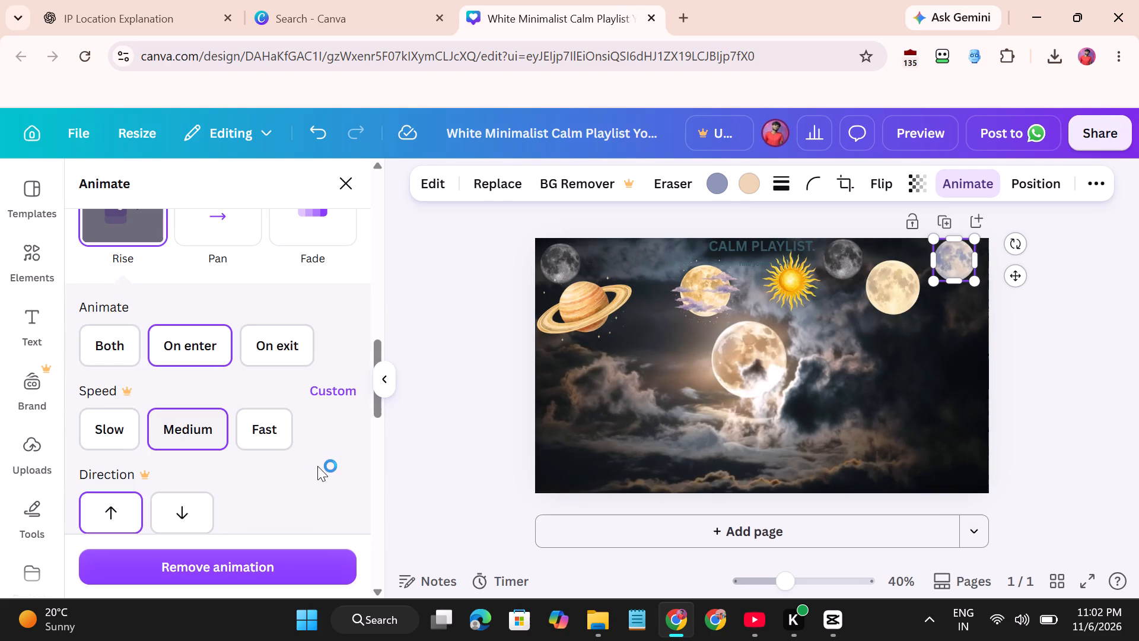
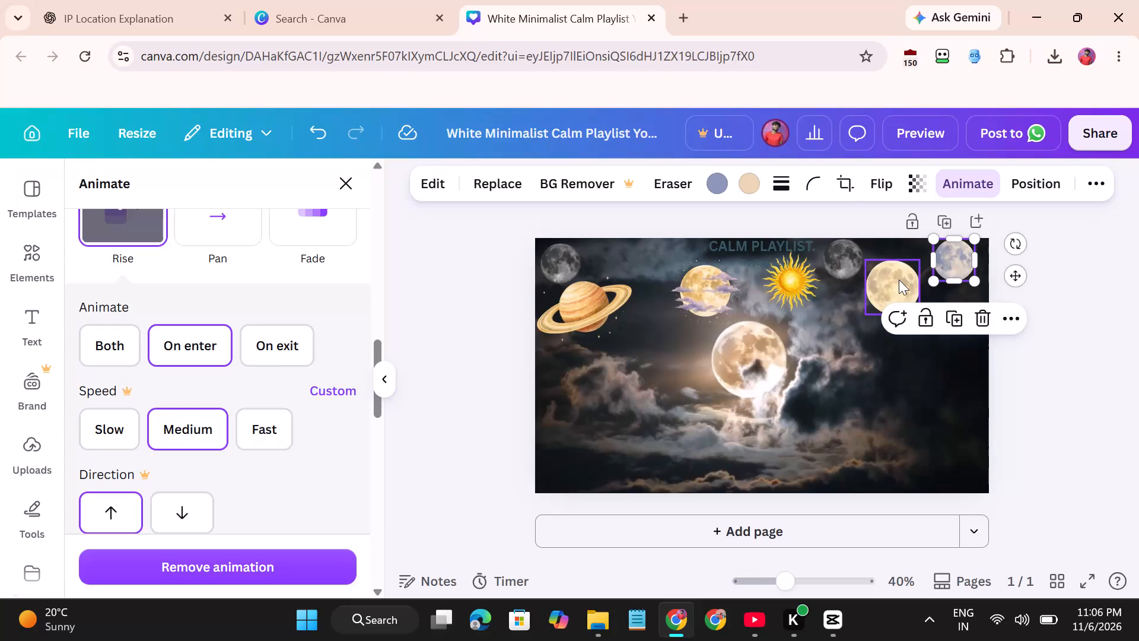
Add the grey 3D full moon from the moon search results to the page.
click(899, 280)
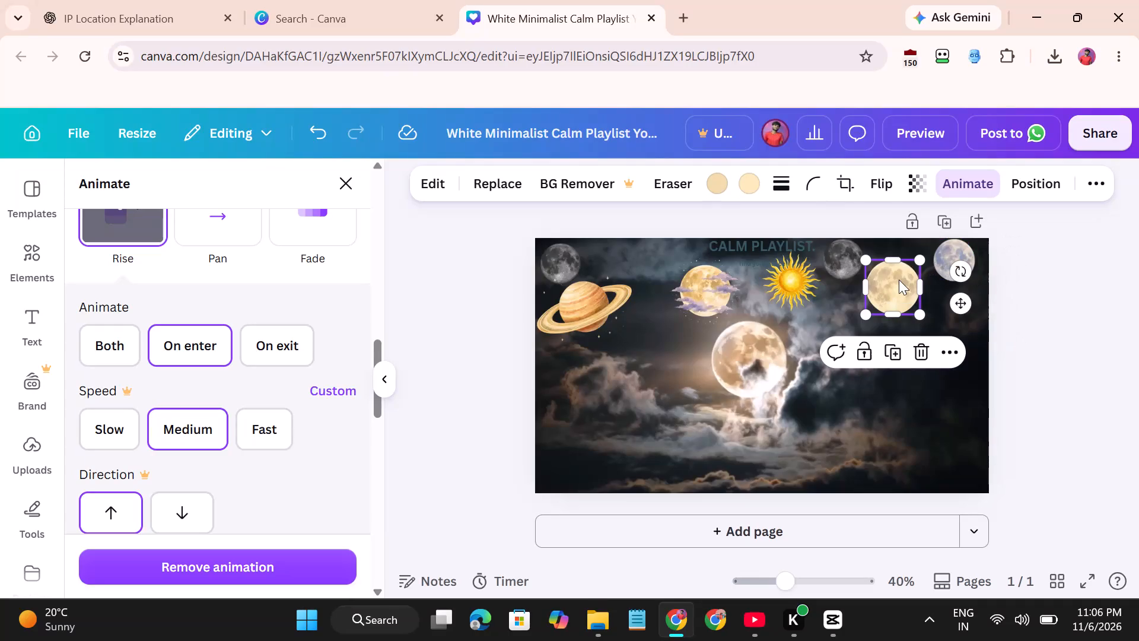
click(972, 172)
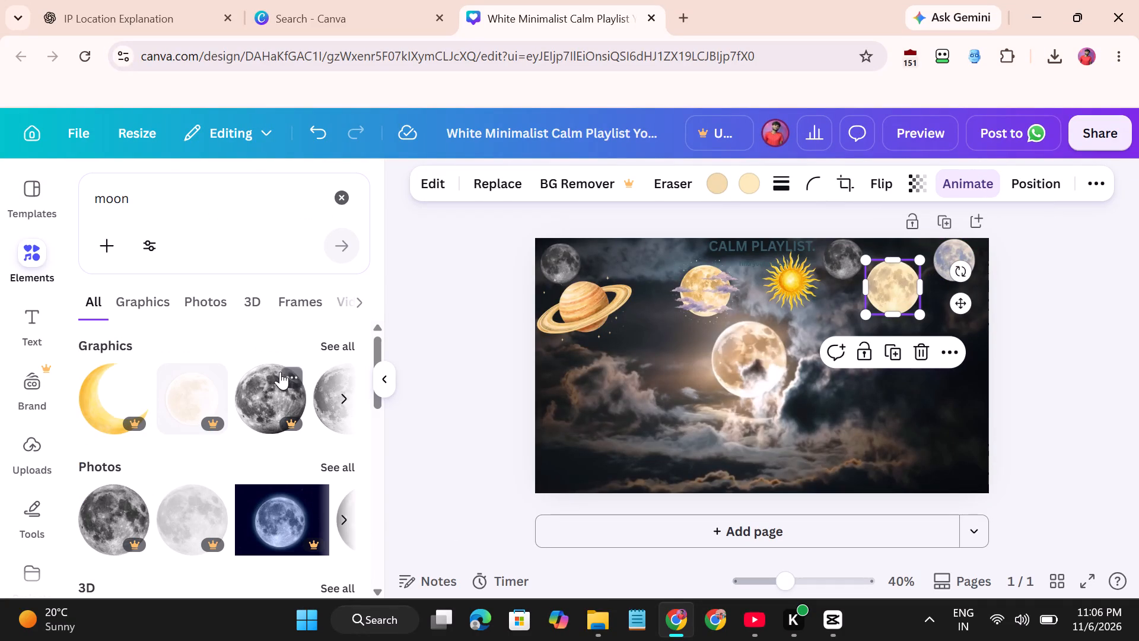
scroll(280, 372, down, 1)
drag(184, 444, 187, 446)
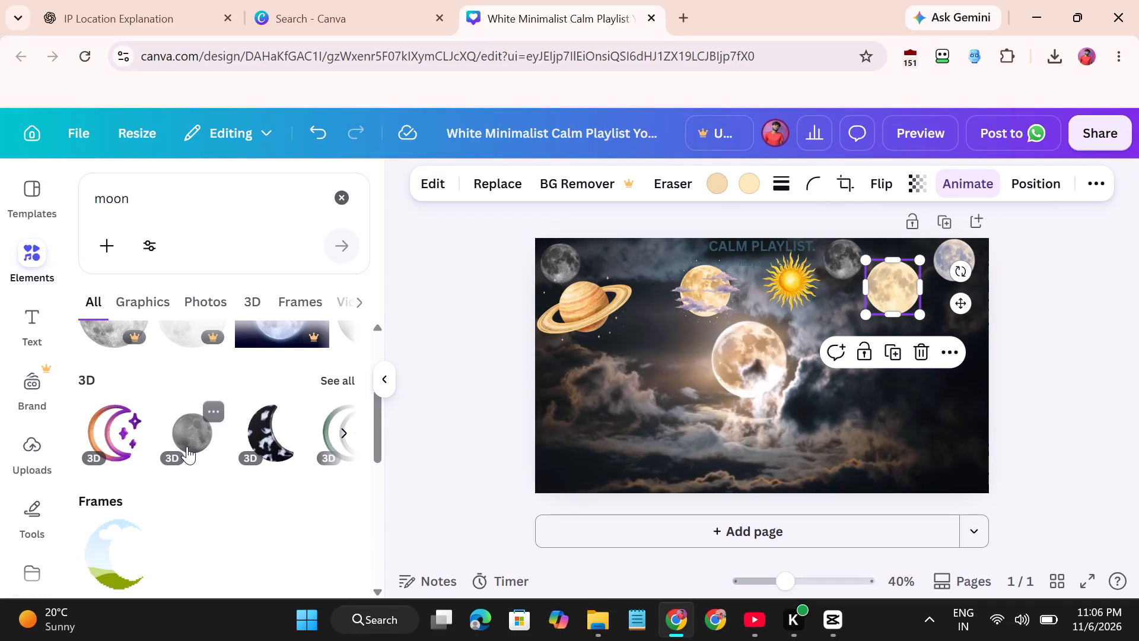
drag(187, 446, 844, 293)
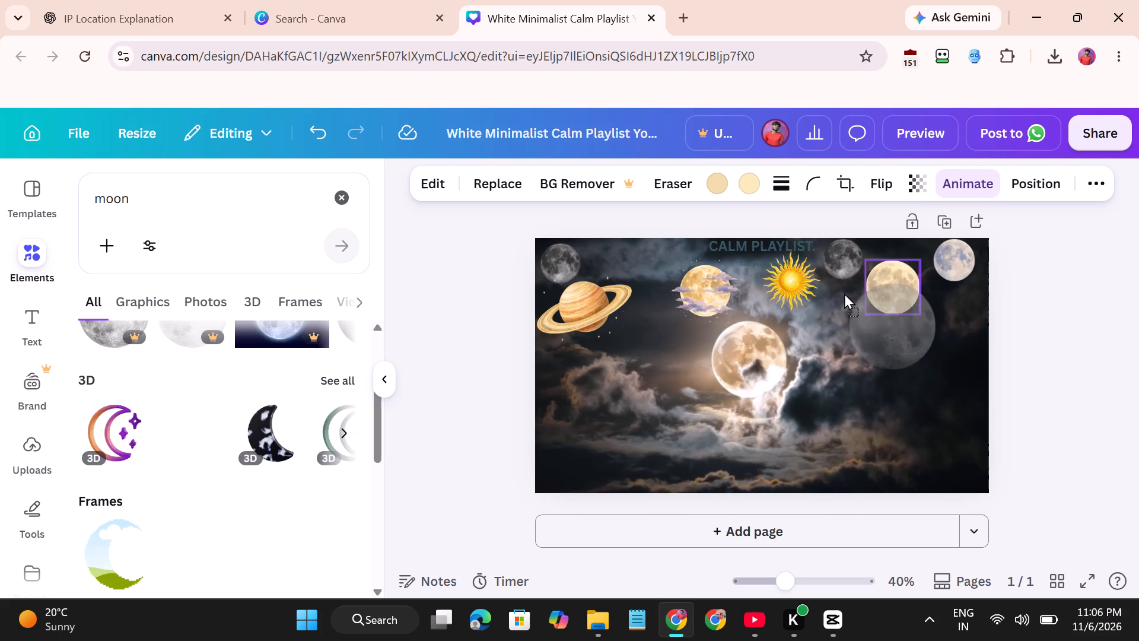
drag(844, 293, 812, 328)
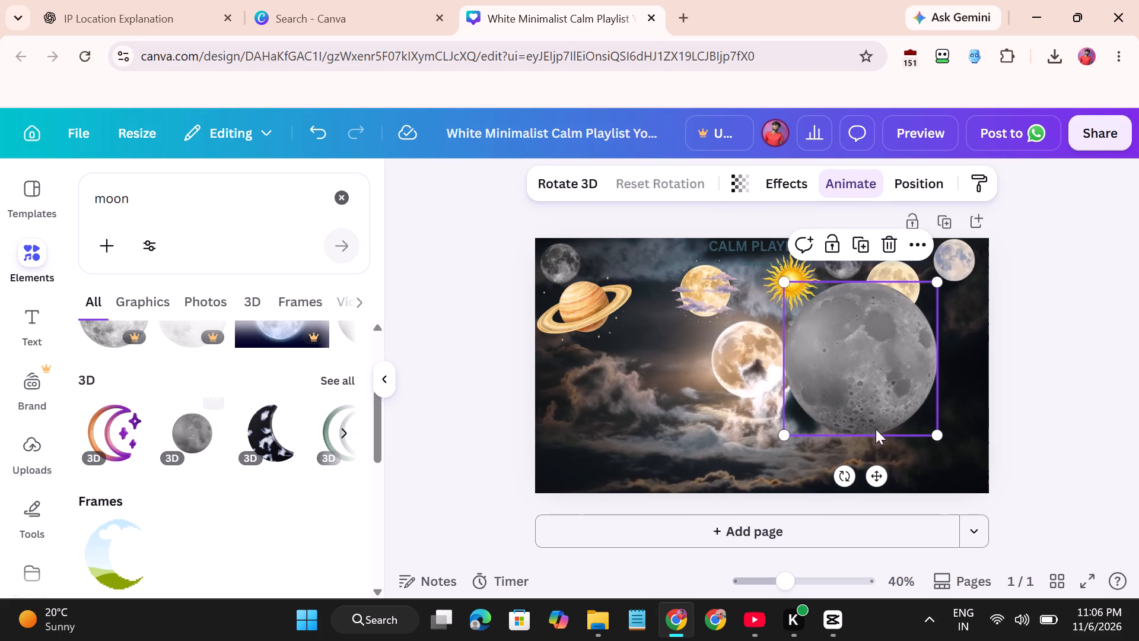
Shrink the grey 3D moon and place it over the glowing full moon in the background video.
drag(934, 439, 850, 363)
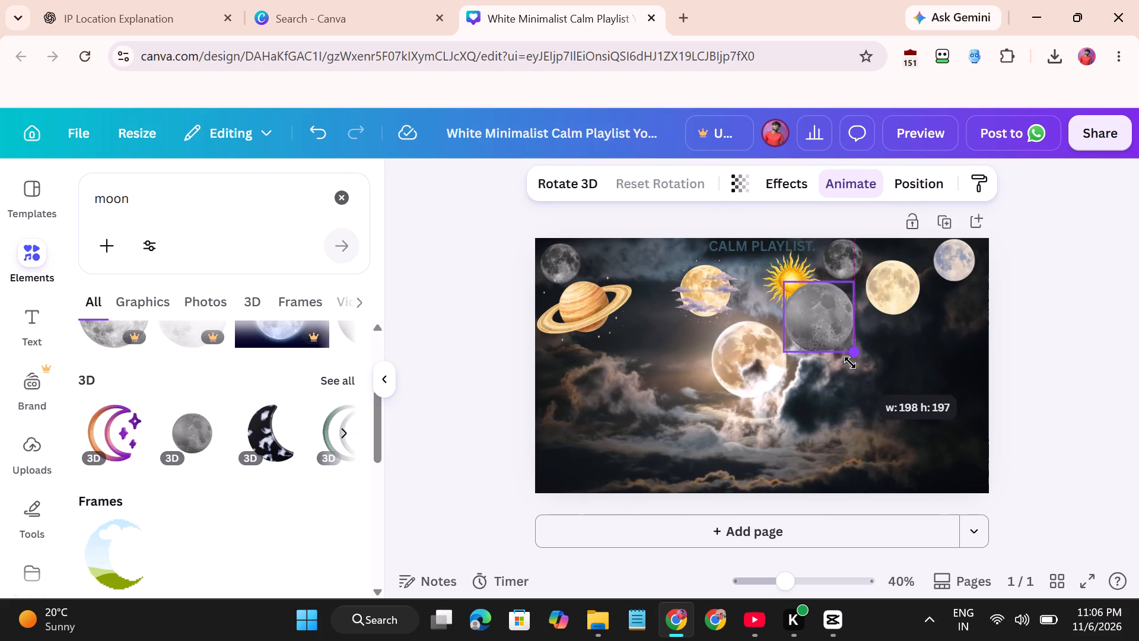
drag(850, 363, 835, 350)
drag(823, 299, 761, 351)
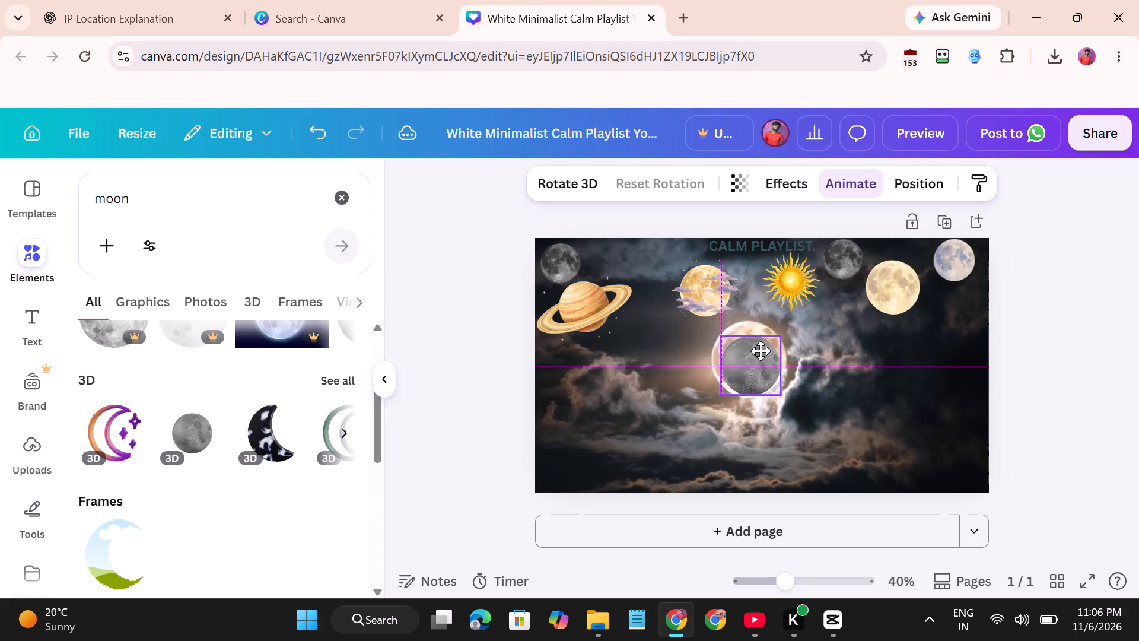
drag(761, 351, 761, 350)
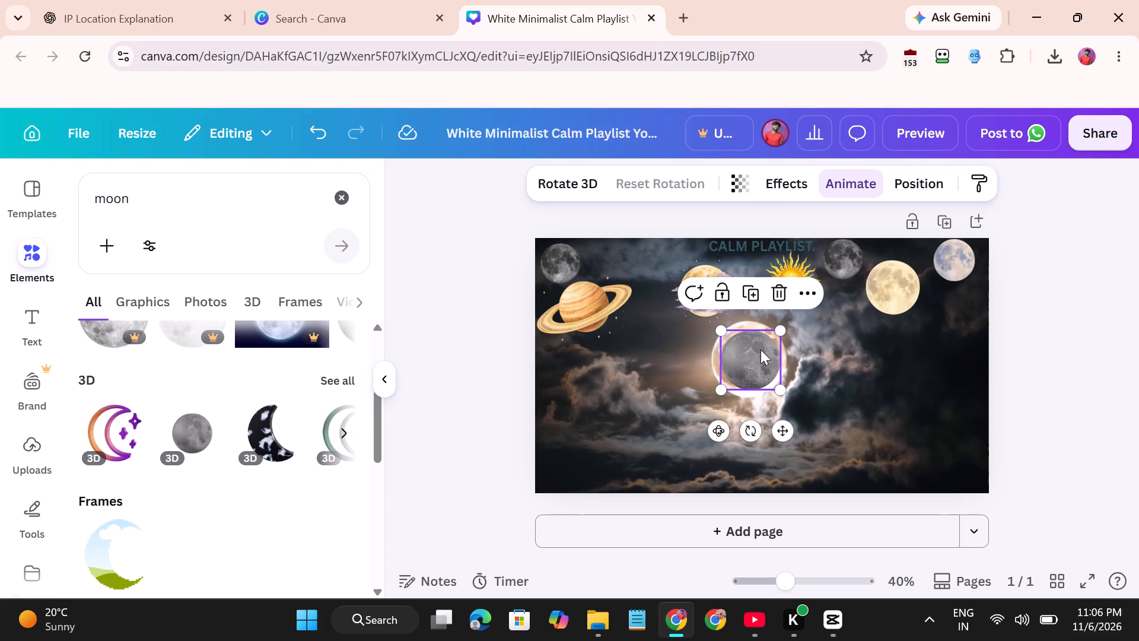
Set the animation of the grey 3D moon to Tectonic.
click(857, 178)
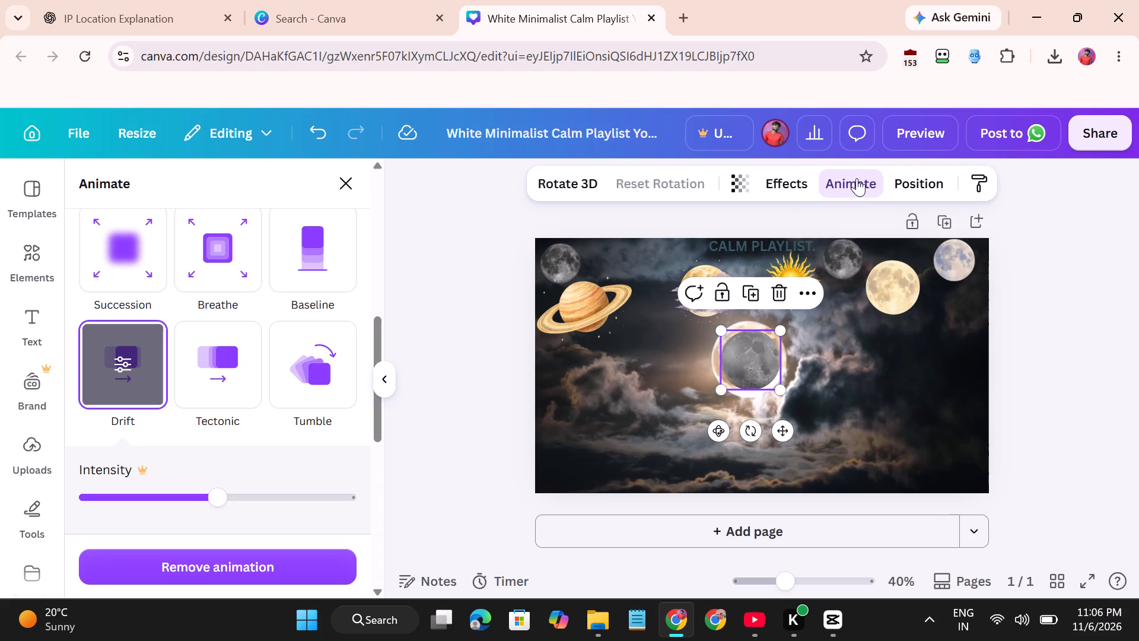
click(237, 364)
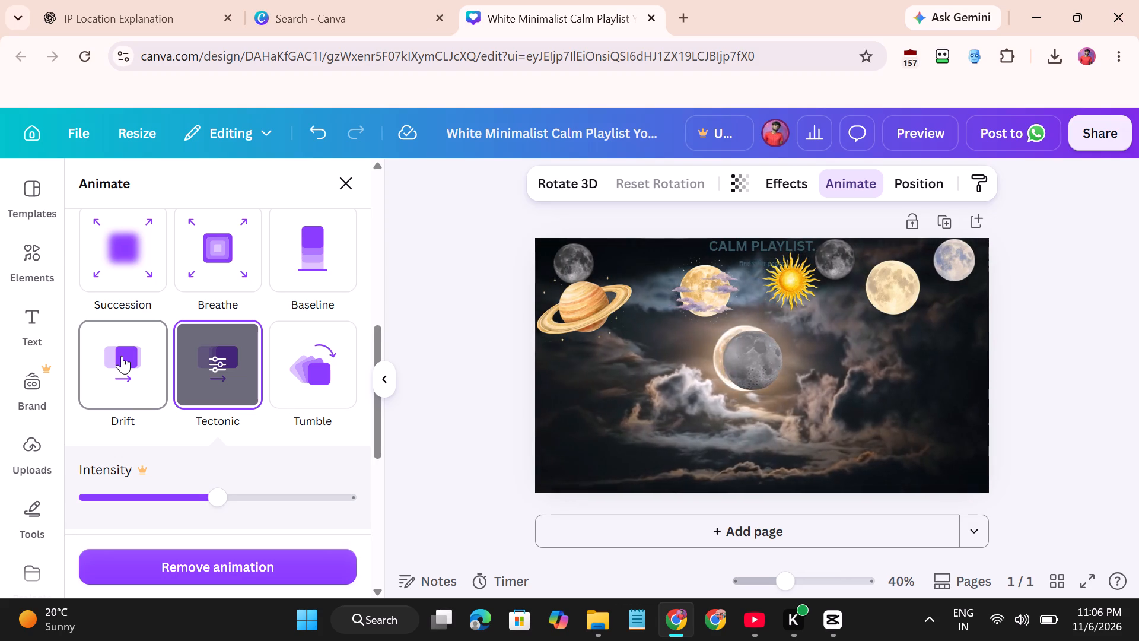
Change the ringed planet's animation to Tectonic.
click(591, 314)
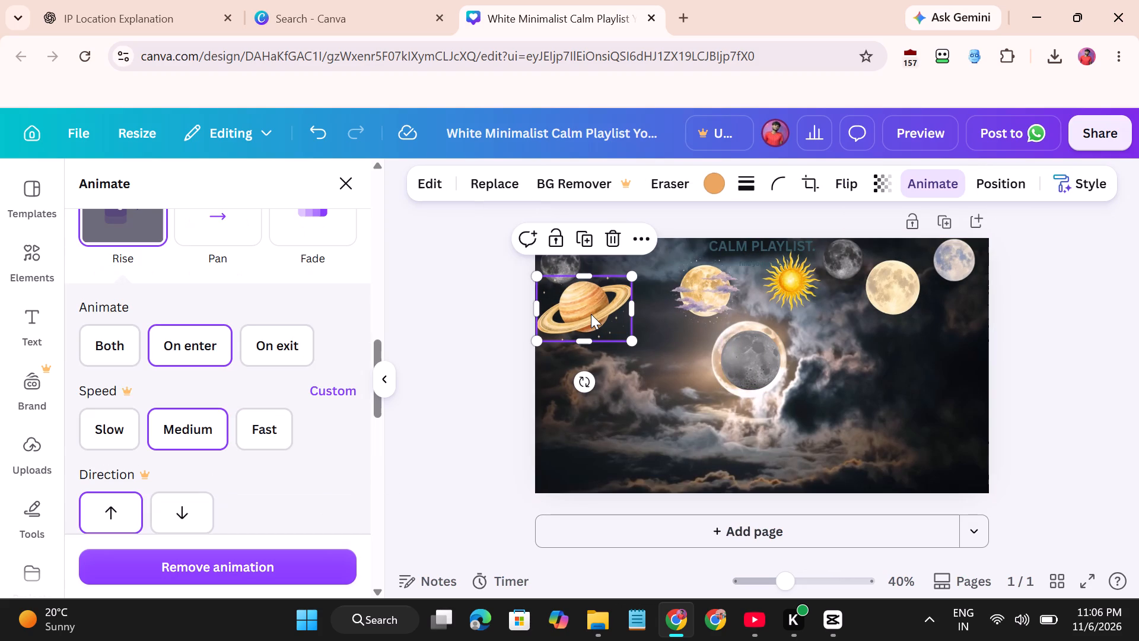
scroll(242, 361, up, 1)
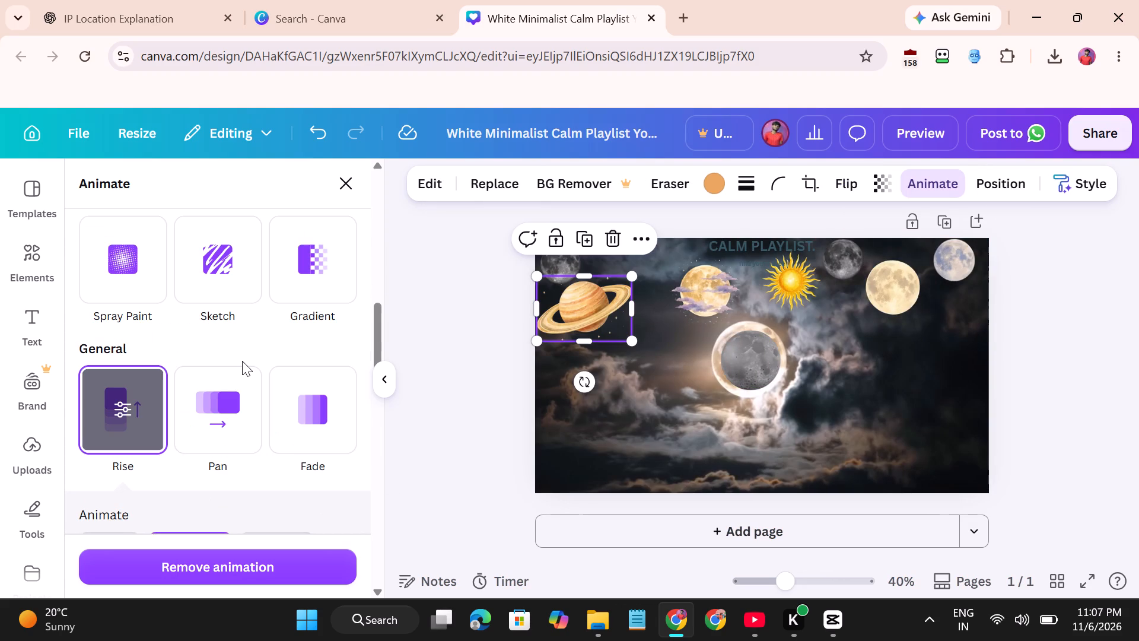
scroll(242, 361, down, 4)
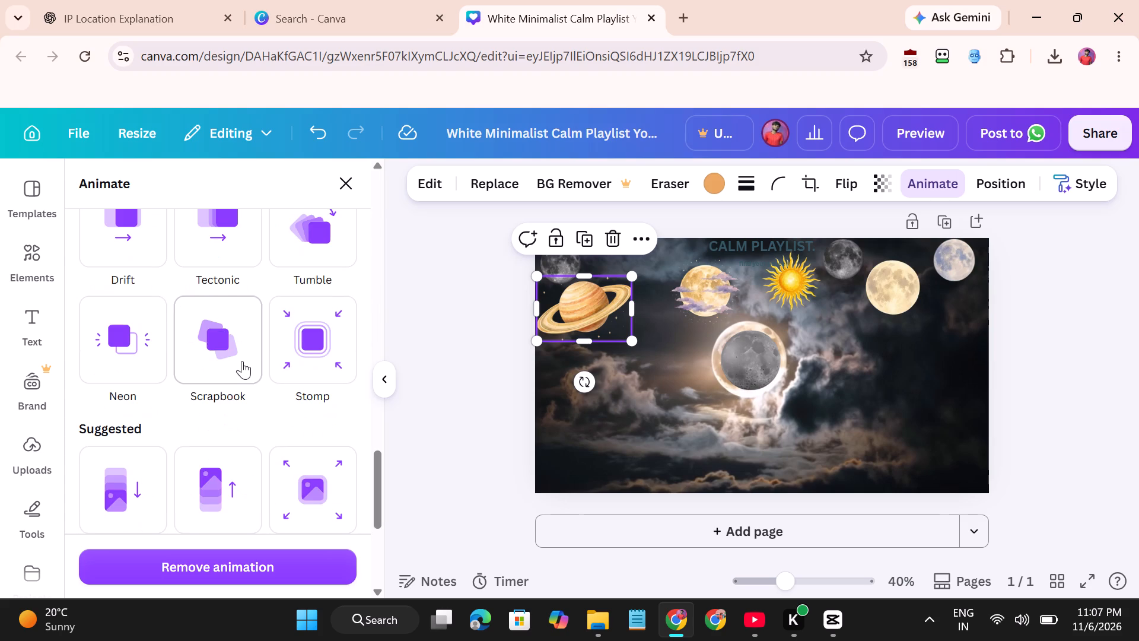
scroll(242, 361, down, 2)
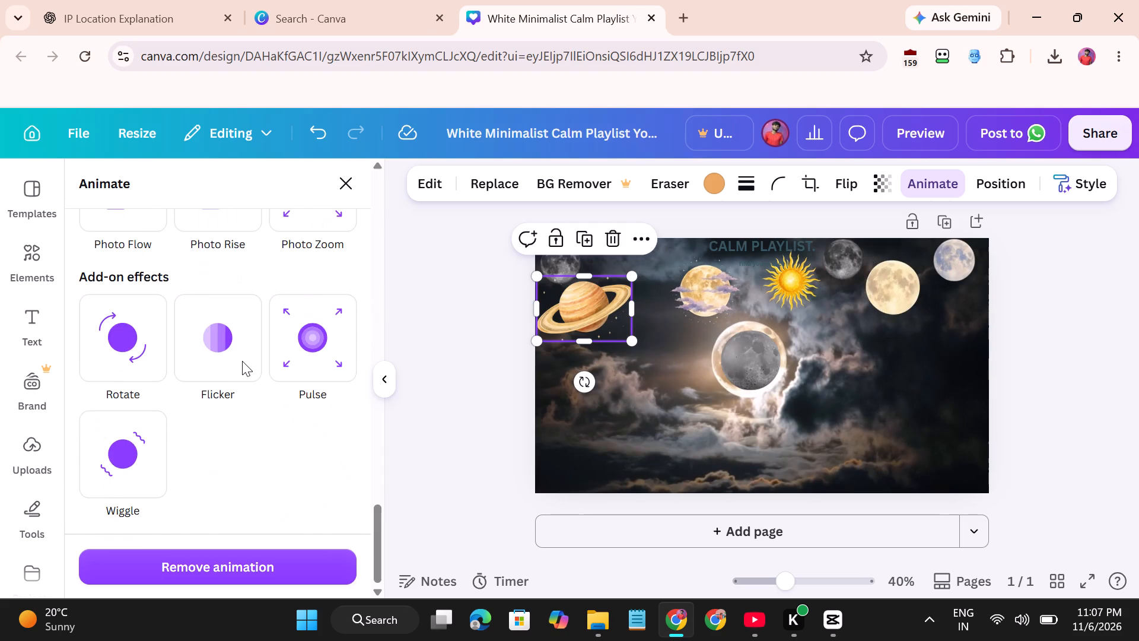
scroll(242, 361, up, 1)
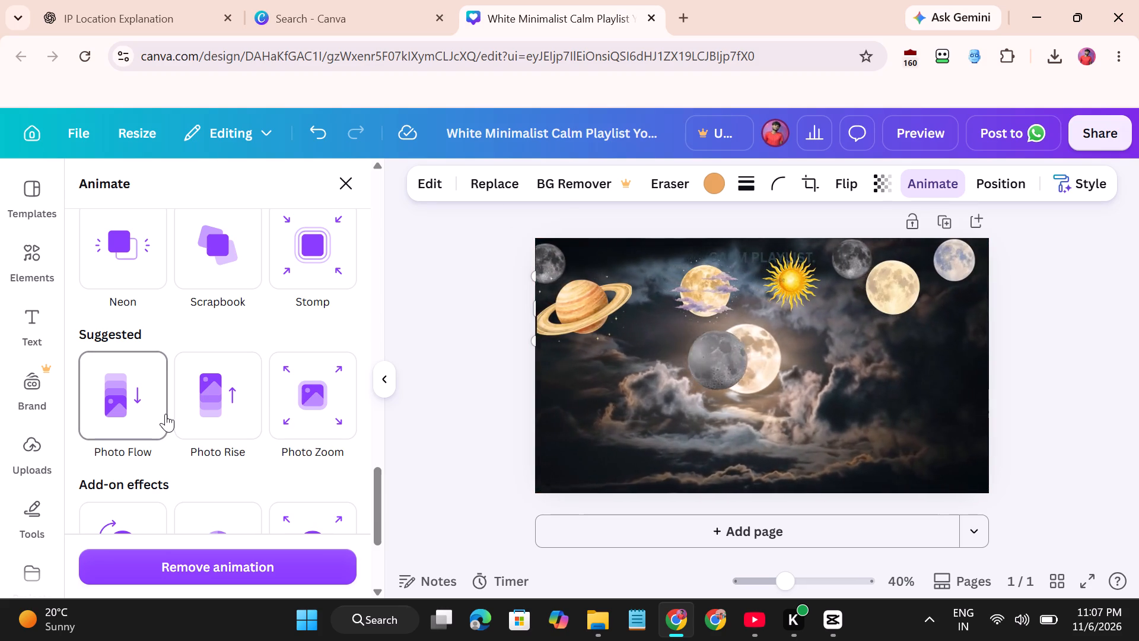
scroll(206, 411, up, 2)
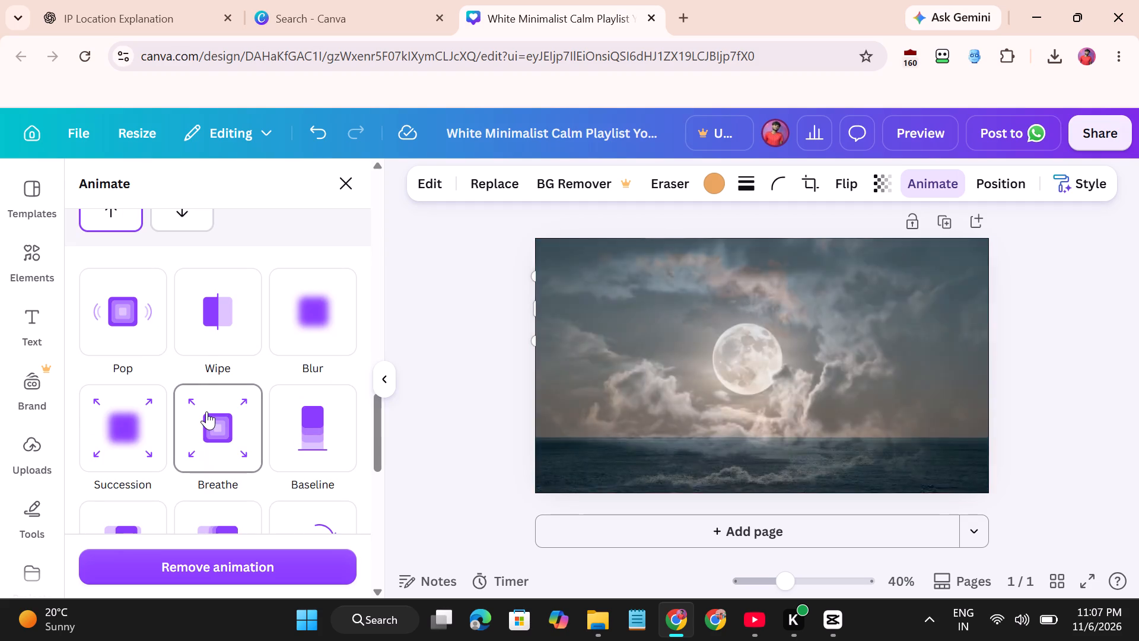
scroll(206, 424, down, 1)
click(227, 334)
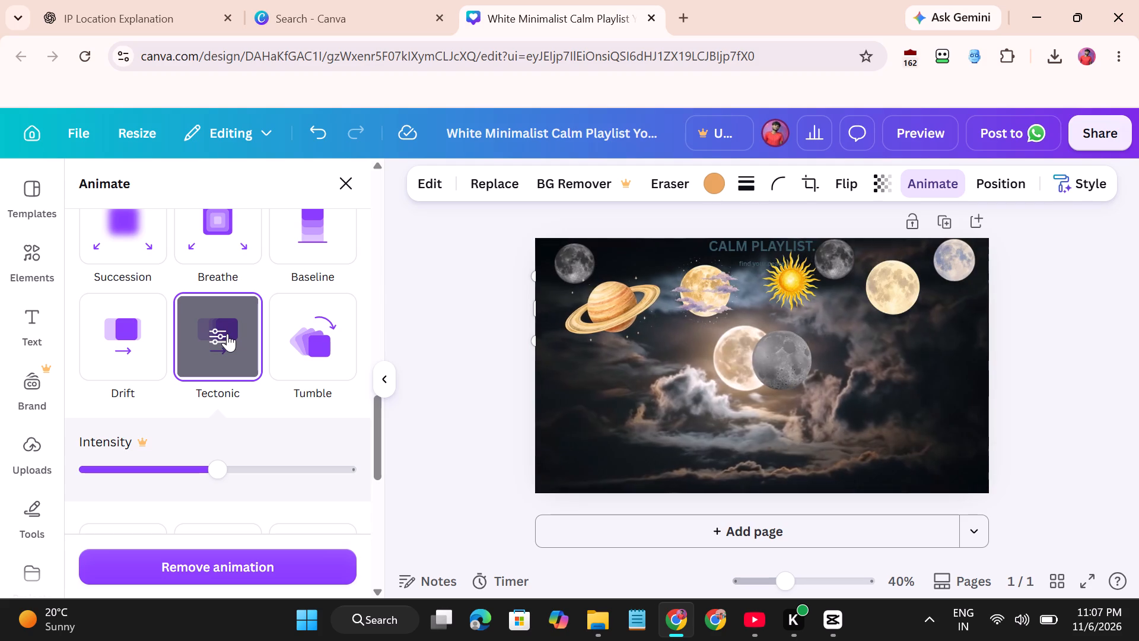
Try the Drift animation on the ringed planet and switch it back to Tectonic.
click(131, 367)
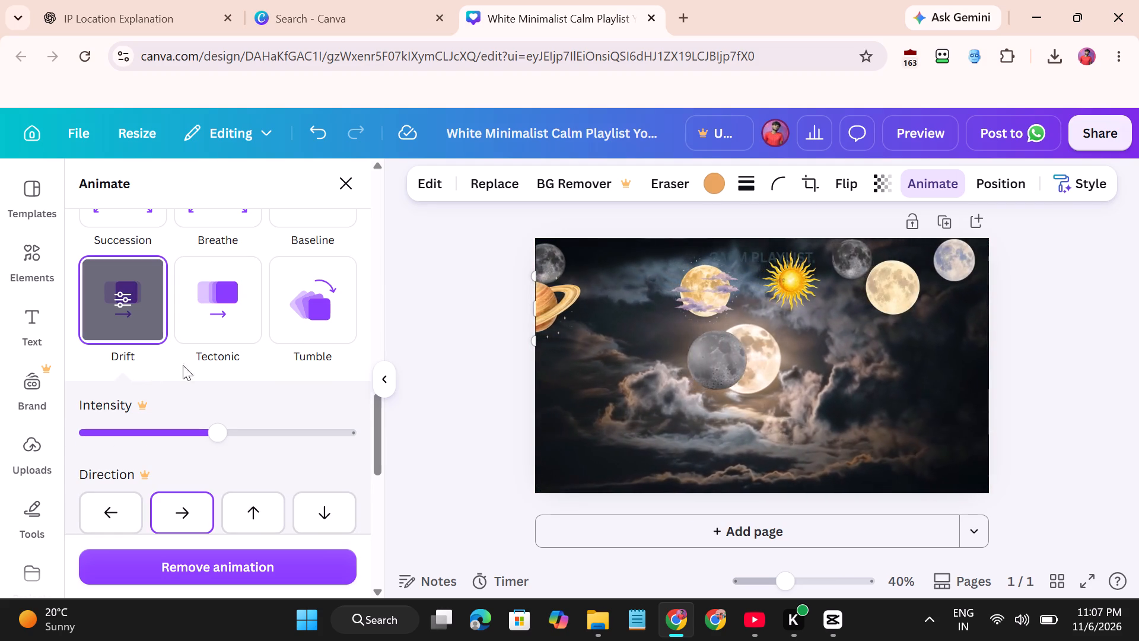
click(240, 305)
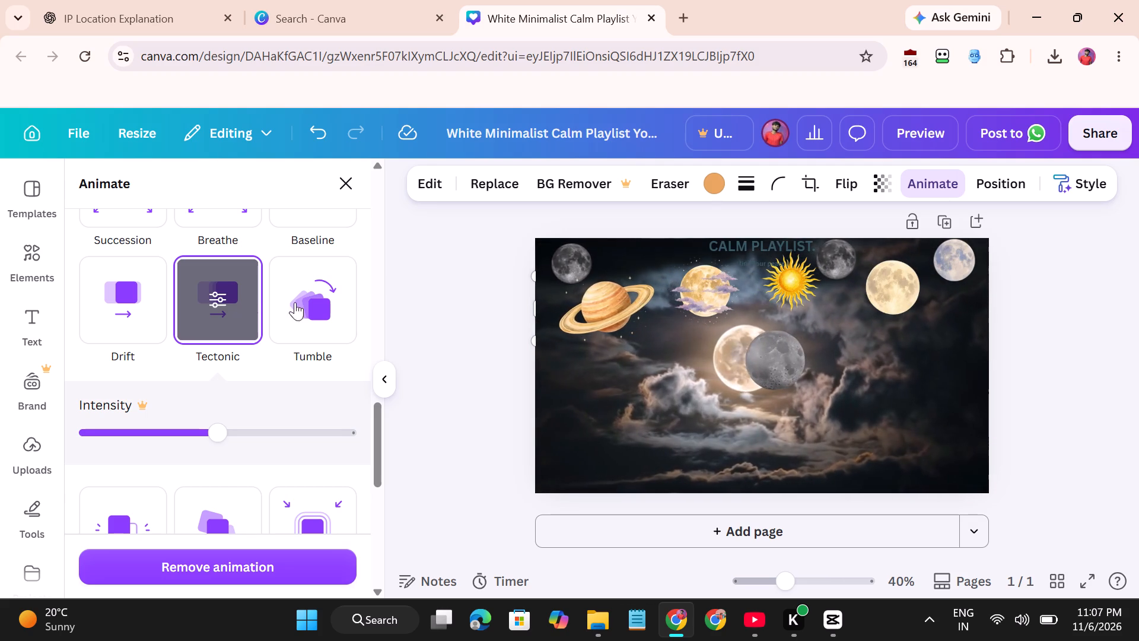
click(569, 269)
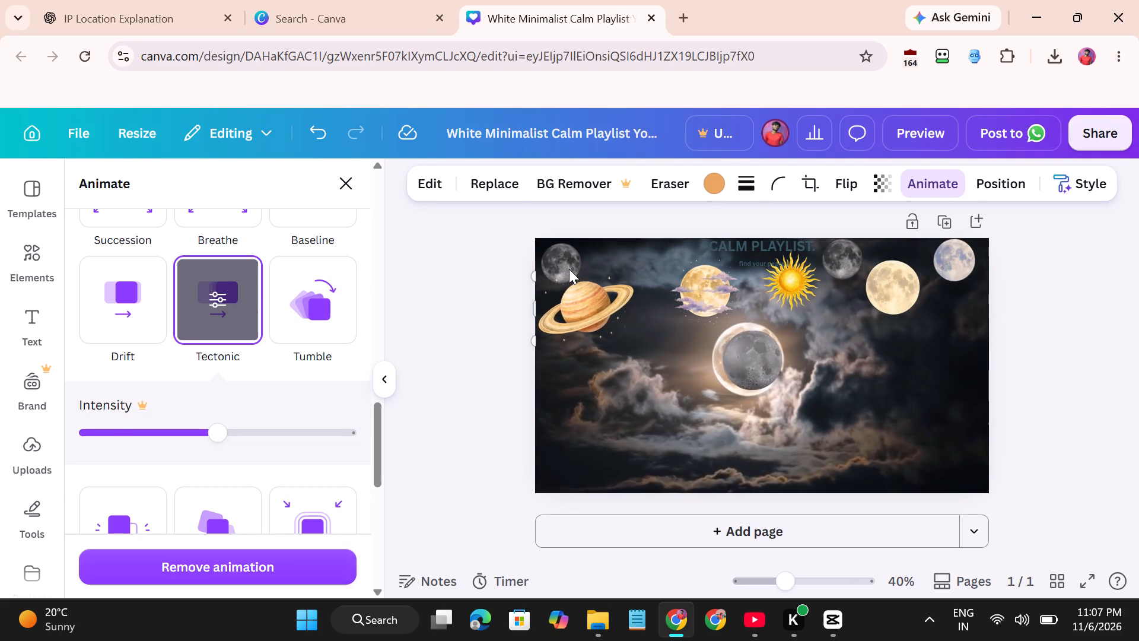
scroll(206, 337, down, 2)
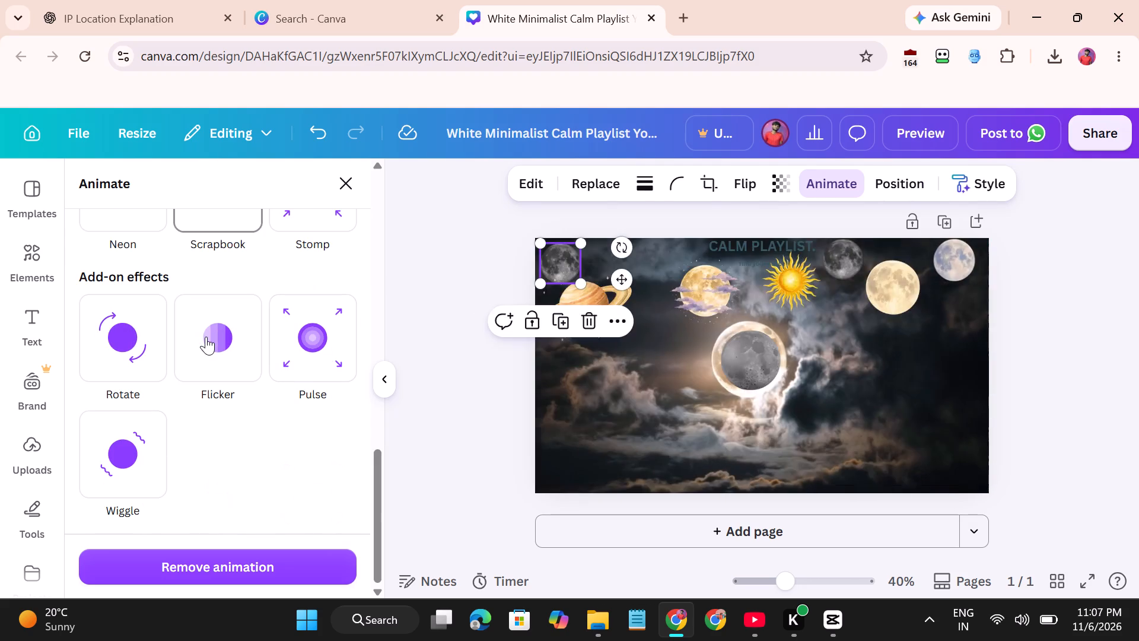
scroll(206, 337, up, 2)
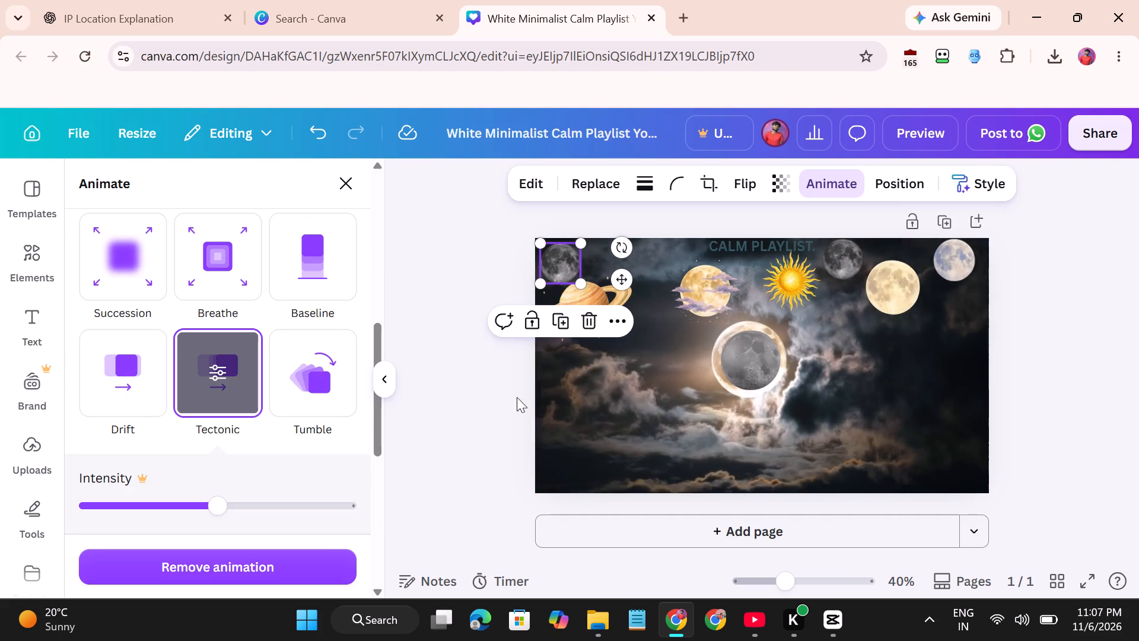
Change the animation of the yellow moon wrapped in purple clouds to Tectonic.
click(707, 290)
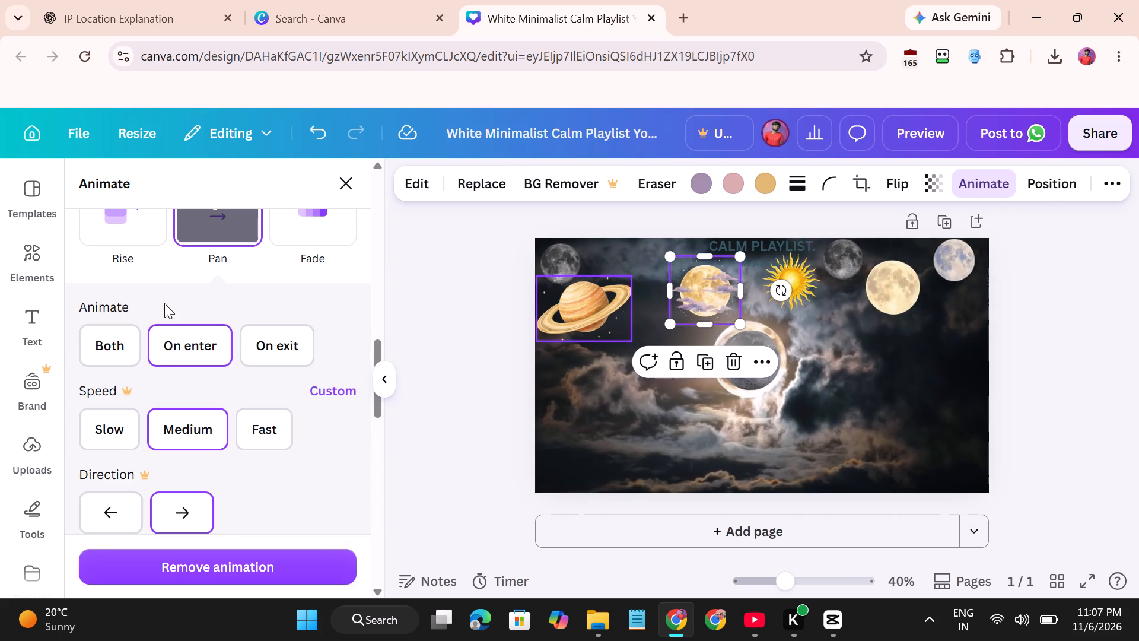
scroll(164, 302, up, 2)
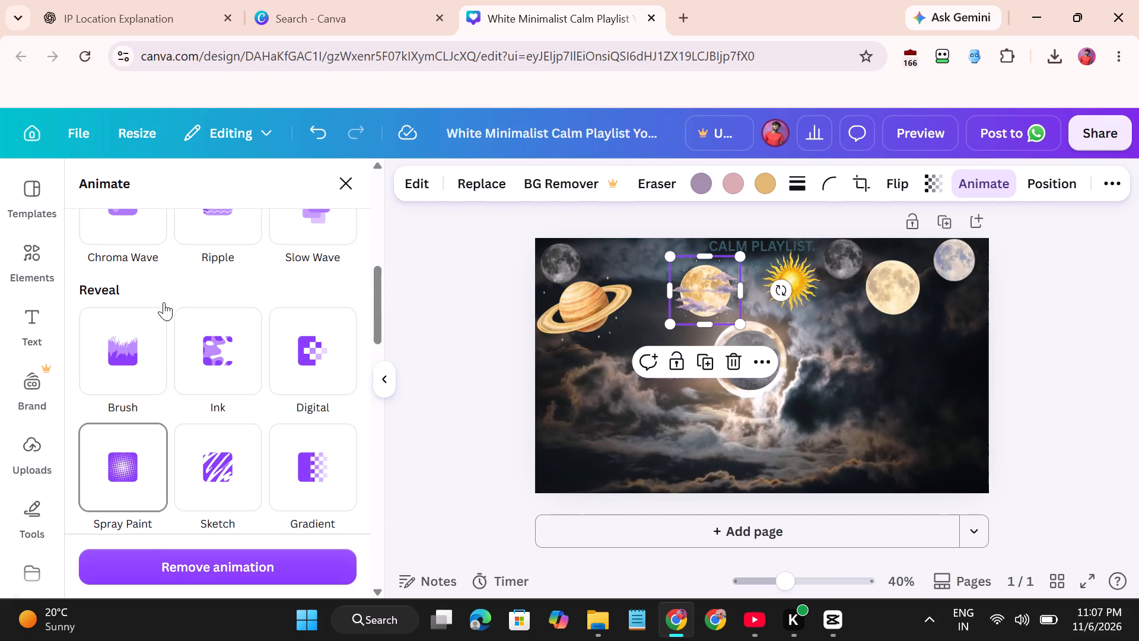
scroll(164, 302, up, 2)
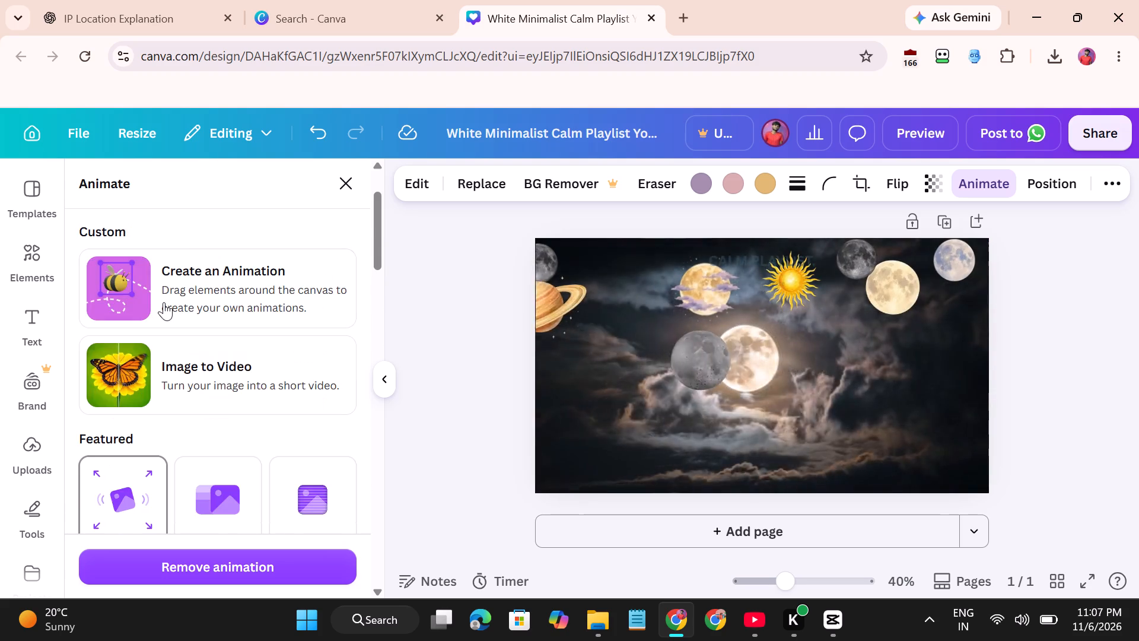
scroll(164, 302, up, 1)
scroll(164, 302, down, 2)
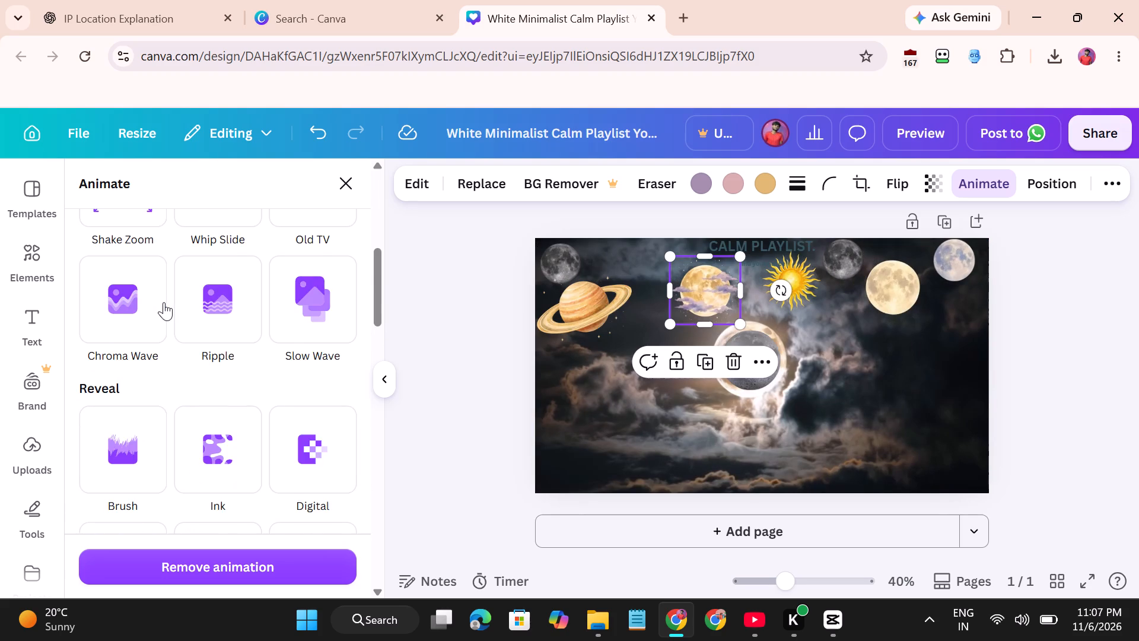
scroll(164, 302, down, 2)
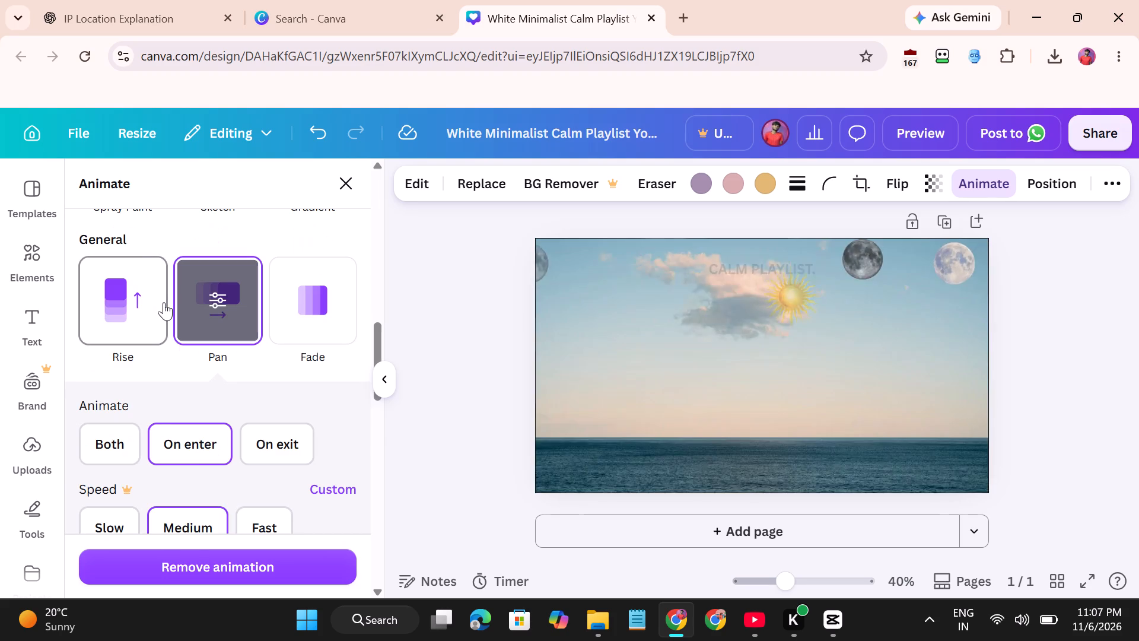
scroll(164, 302, down, 2)
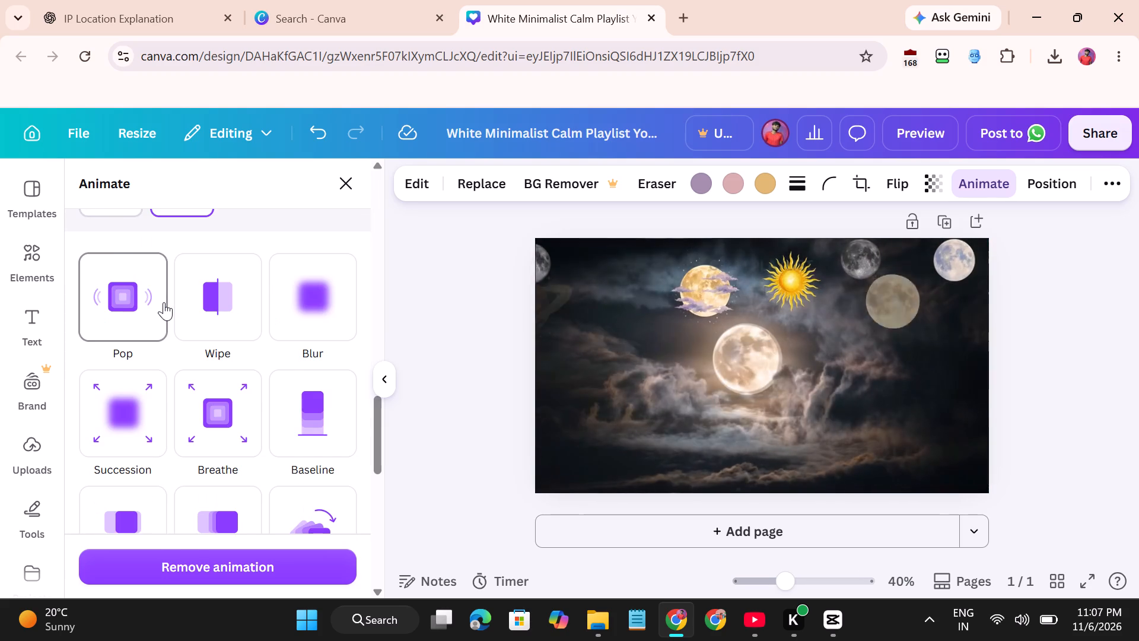
scroll(164, 302, down, 1)
click(210, 305)
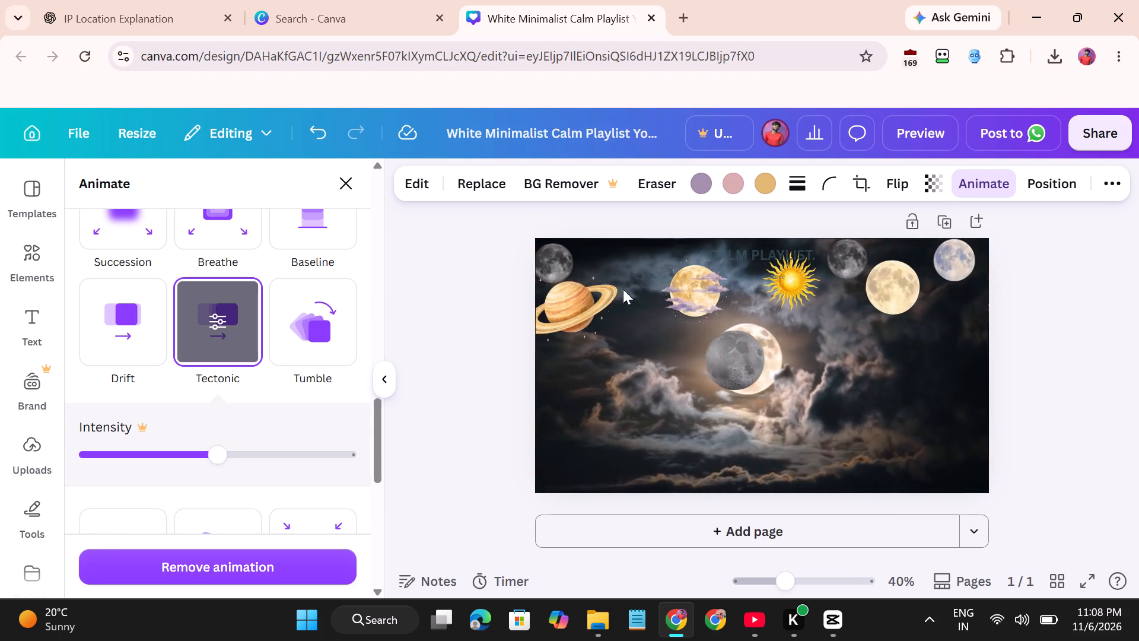
Apply the Tectonic animation to the small grey moon between the sun and the plain yellow moon.
click(841, 261)
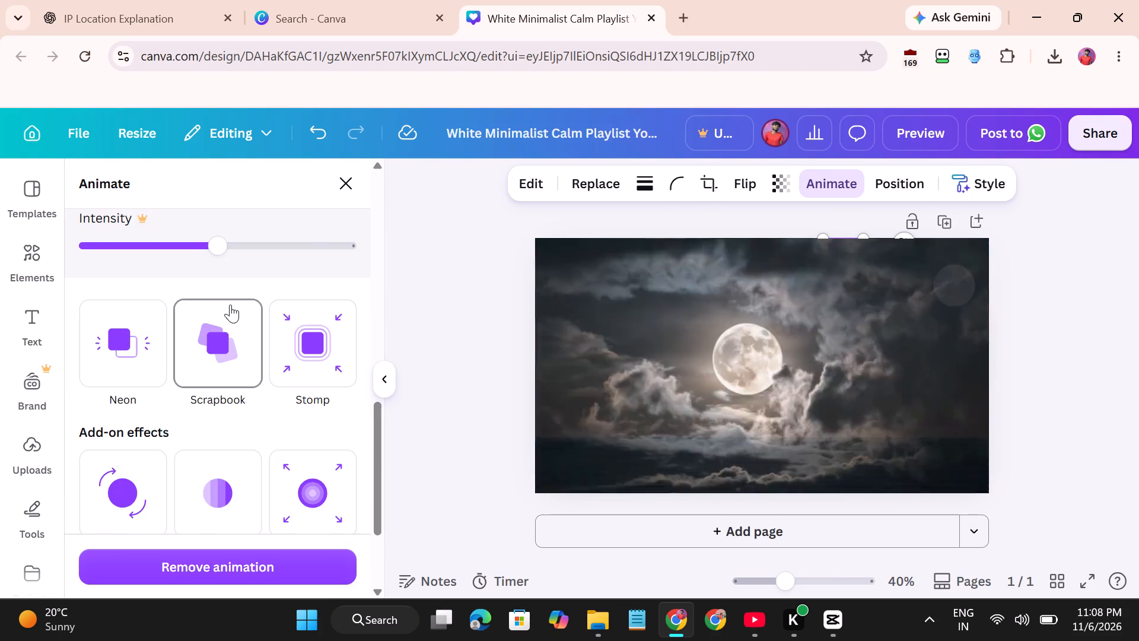
scroll(230, 304, down, 1)
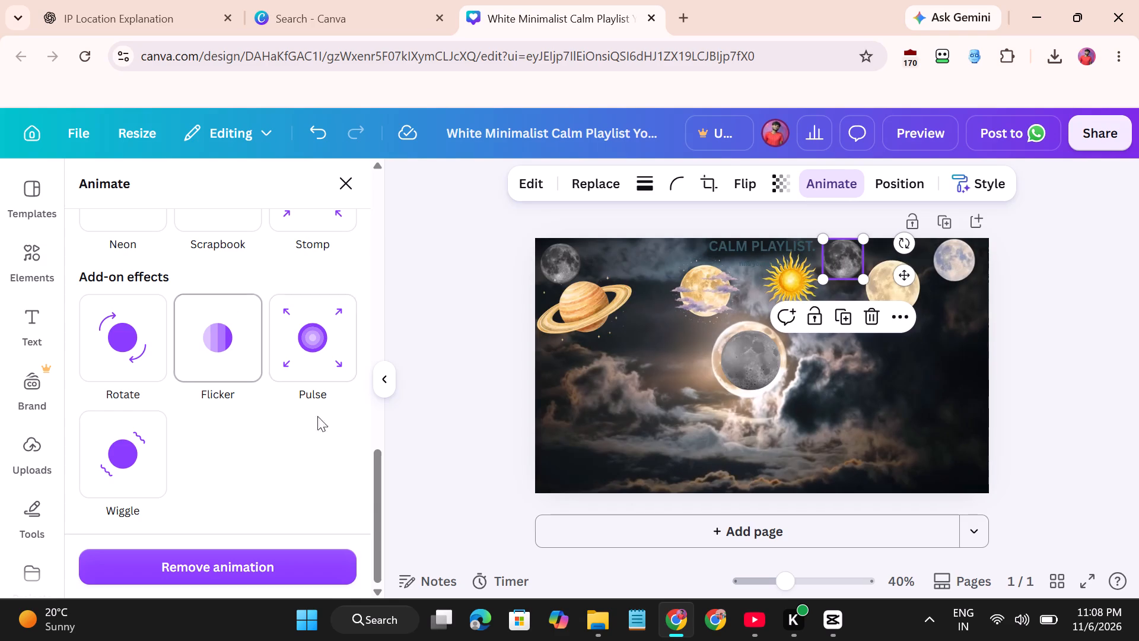
drag(378, 480, 380, 470)
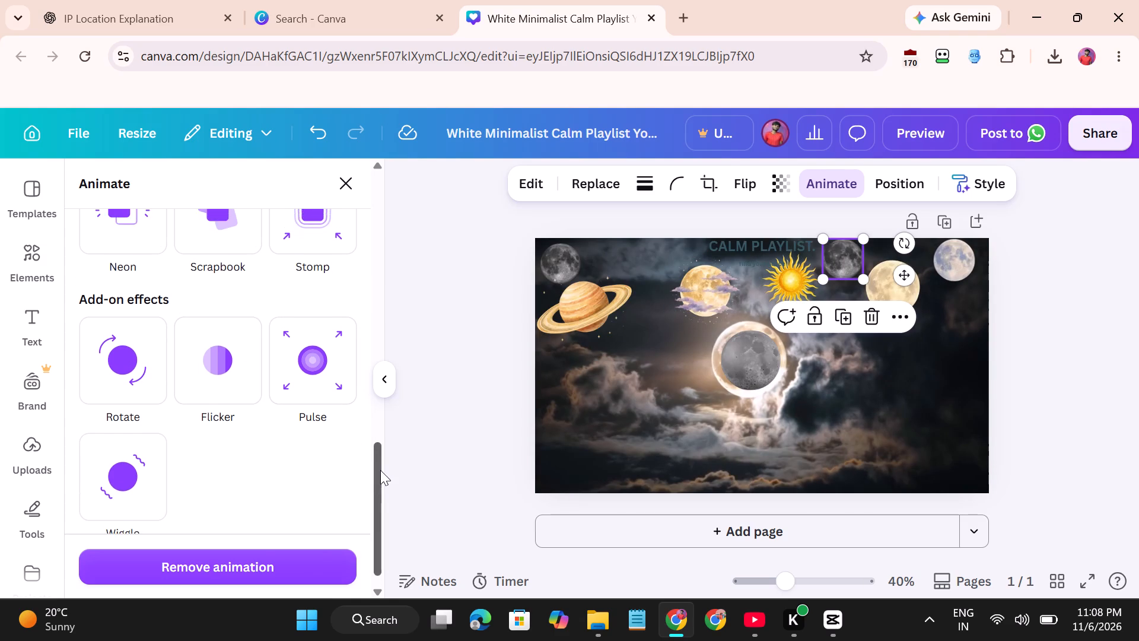
drag(380, 470, 388, 375)
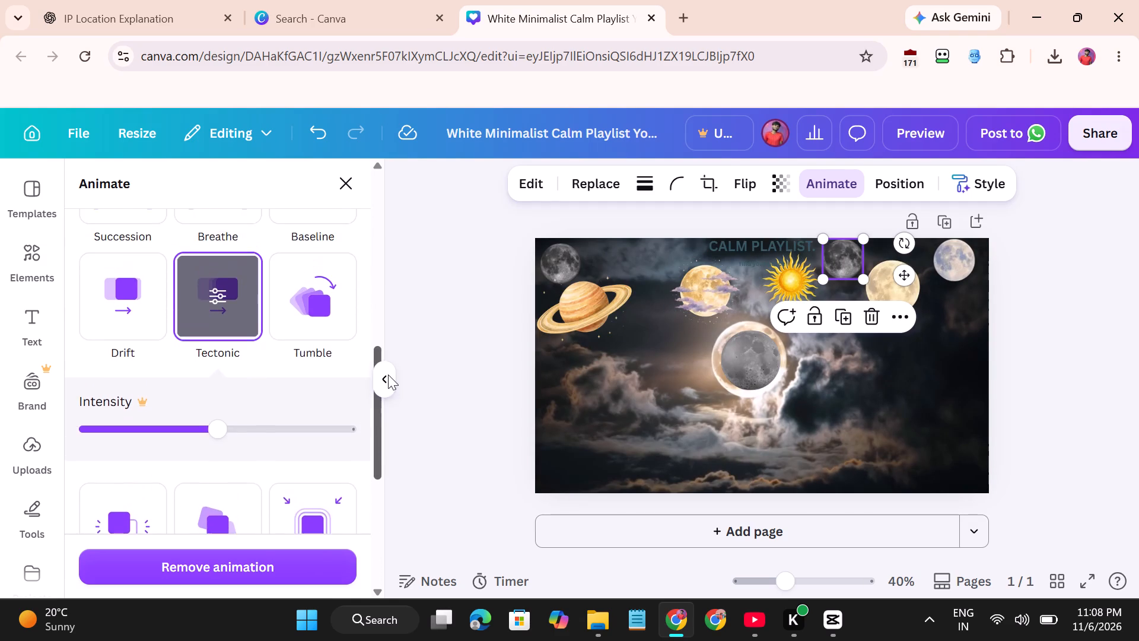
drag(388, 375, 392, 204)
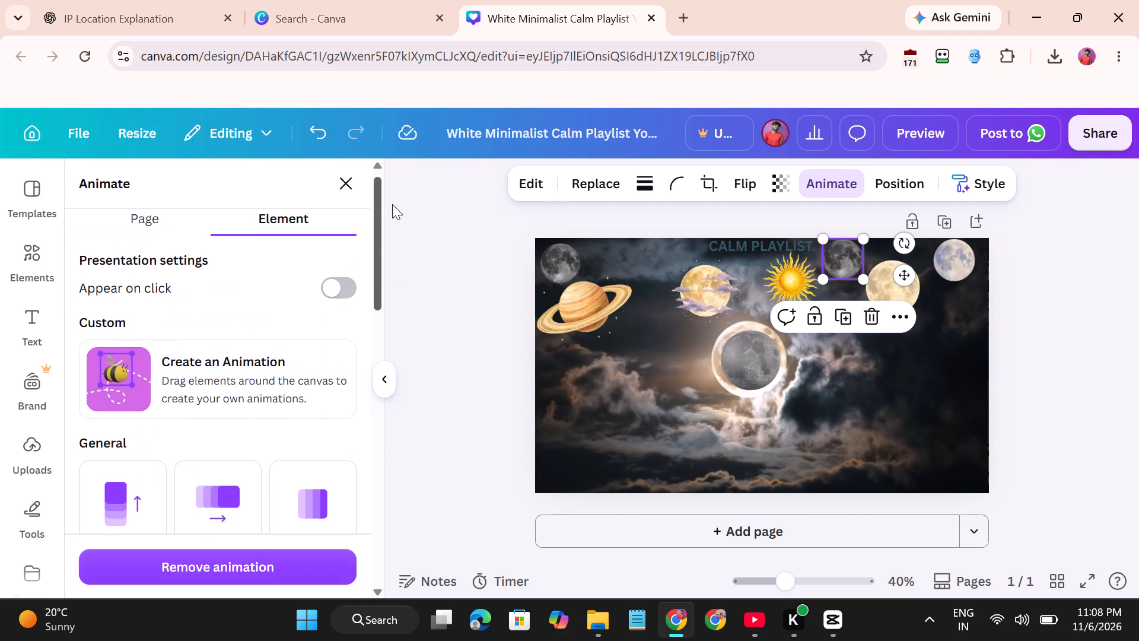
drag(392, 204, 393, 217)
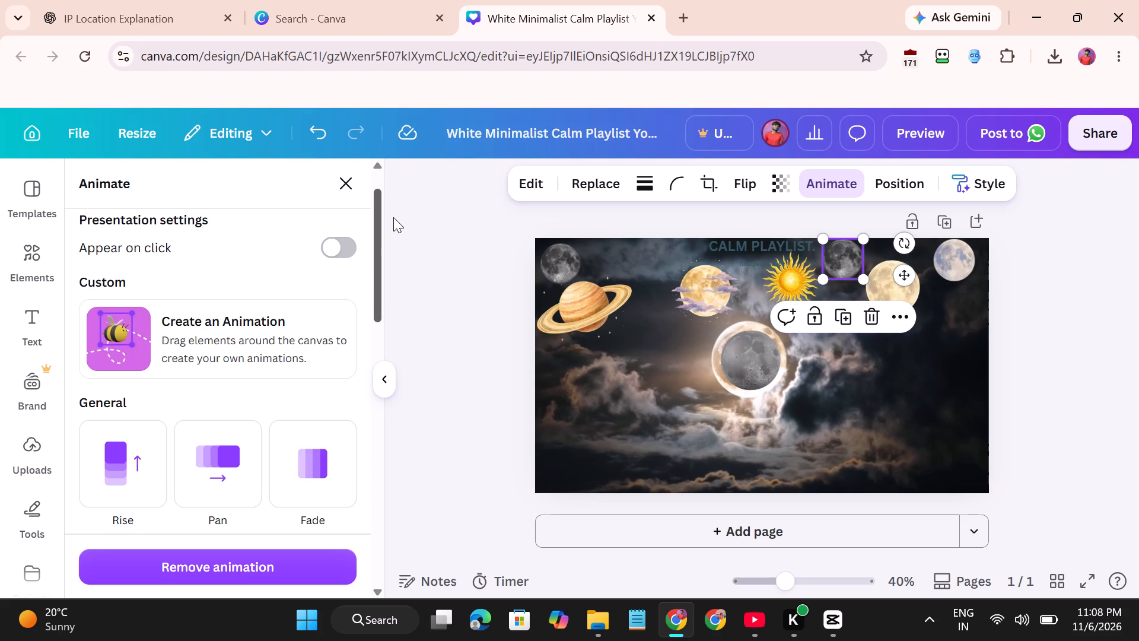
drag(393, 217, 394, 189)
click(157, 224)
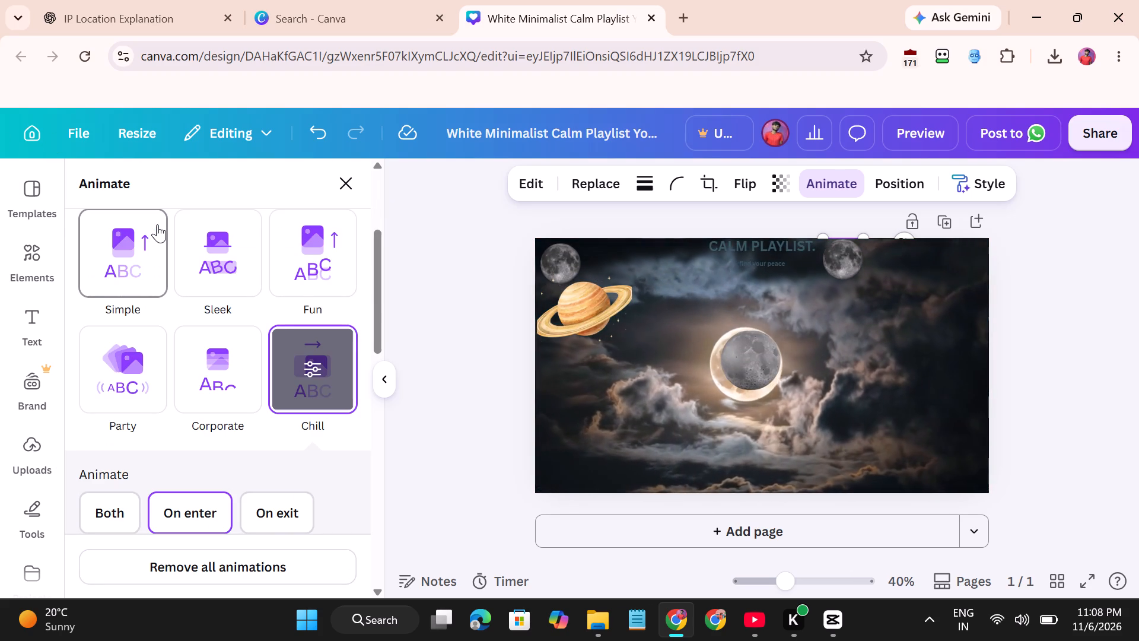
scroll(250, 244, up, 2)
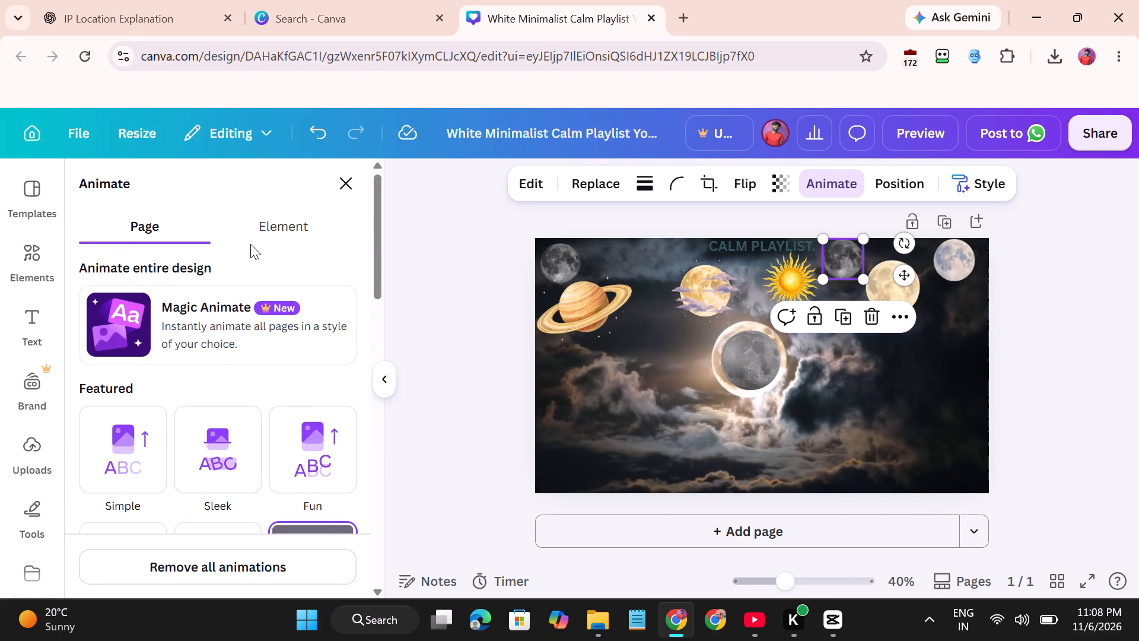
click(269, 229)
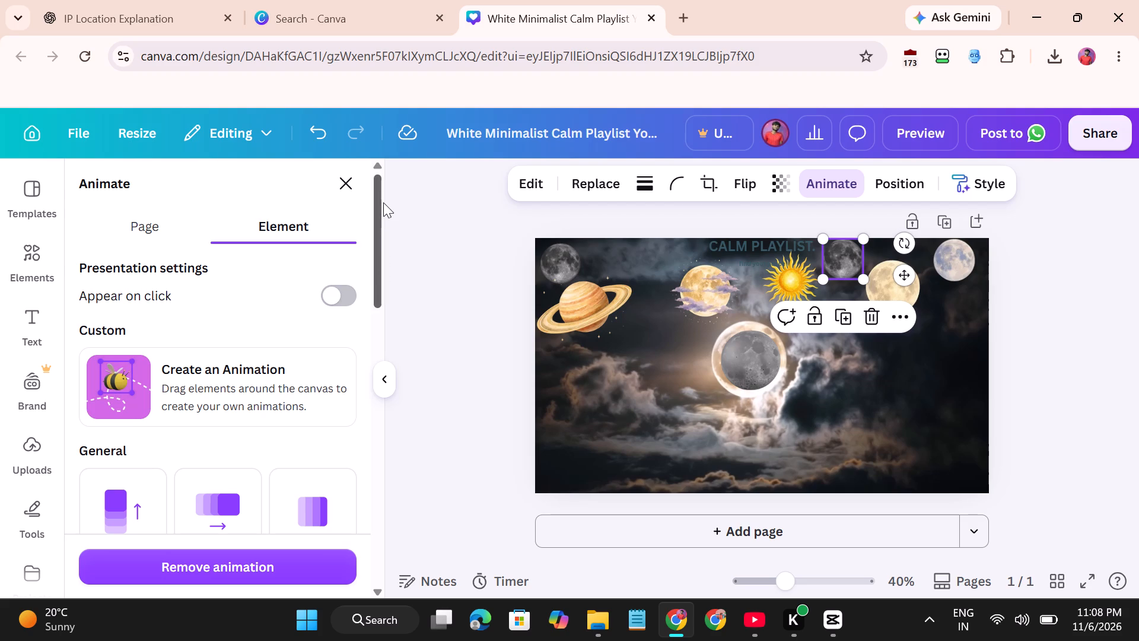
drag(379, 206, 370, 273)
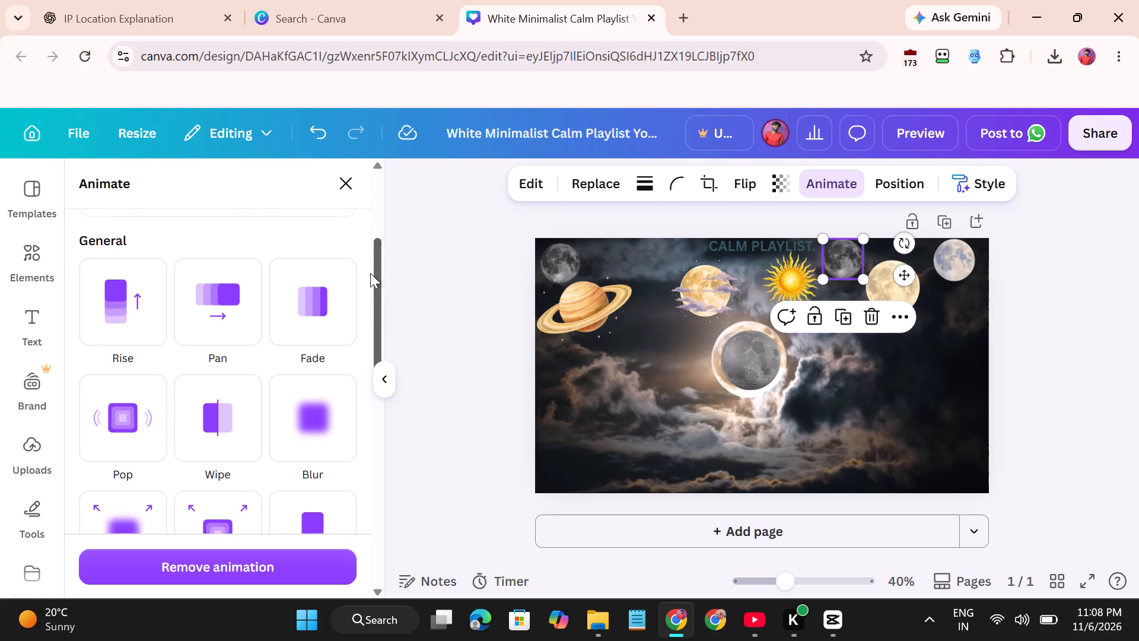
drag(370, 273, 363, 315)
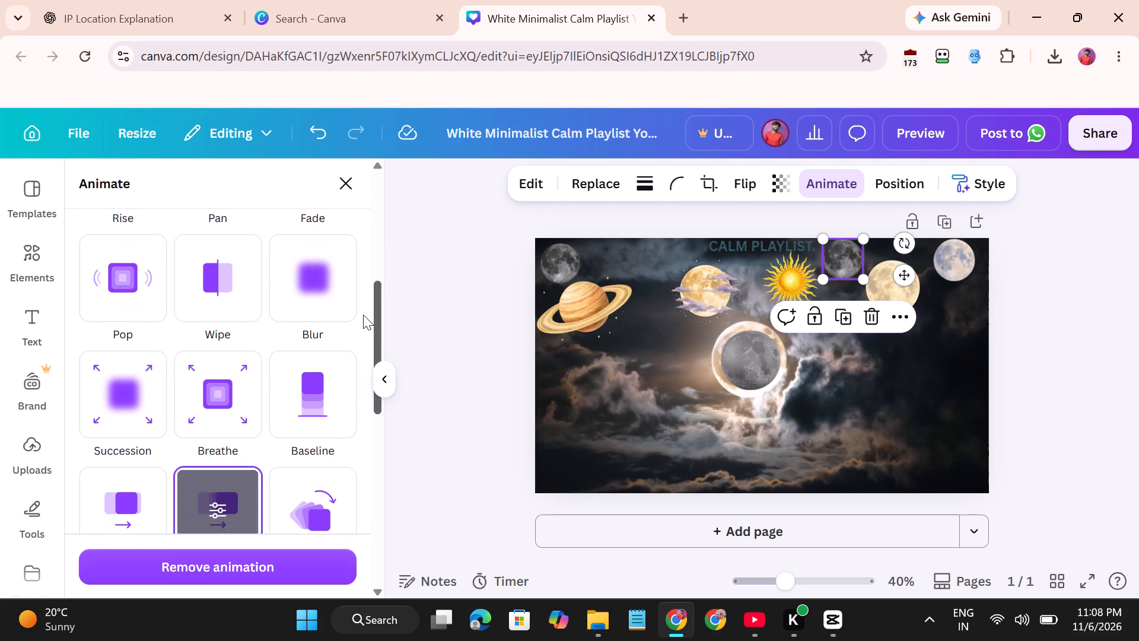
drag(363, 315, 358, 356)
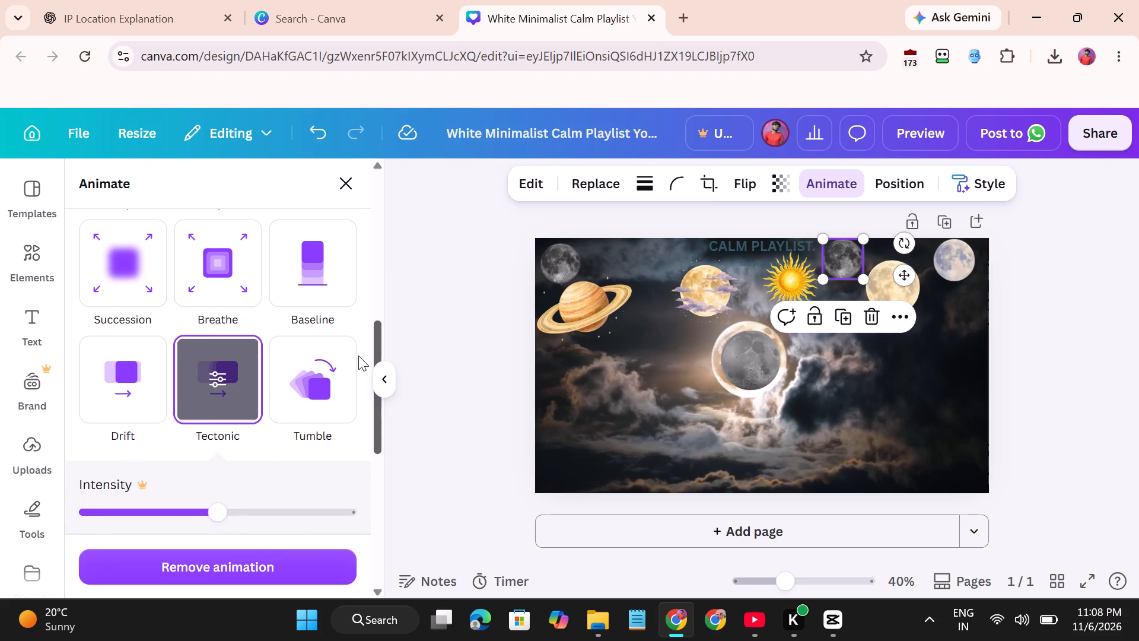
drag(358, 356, 346, 389)
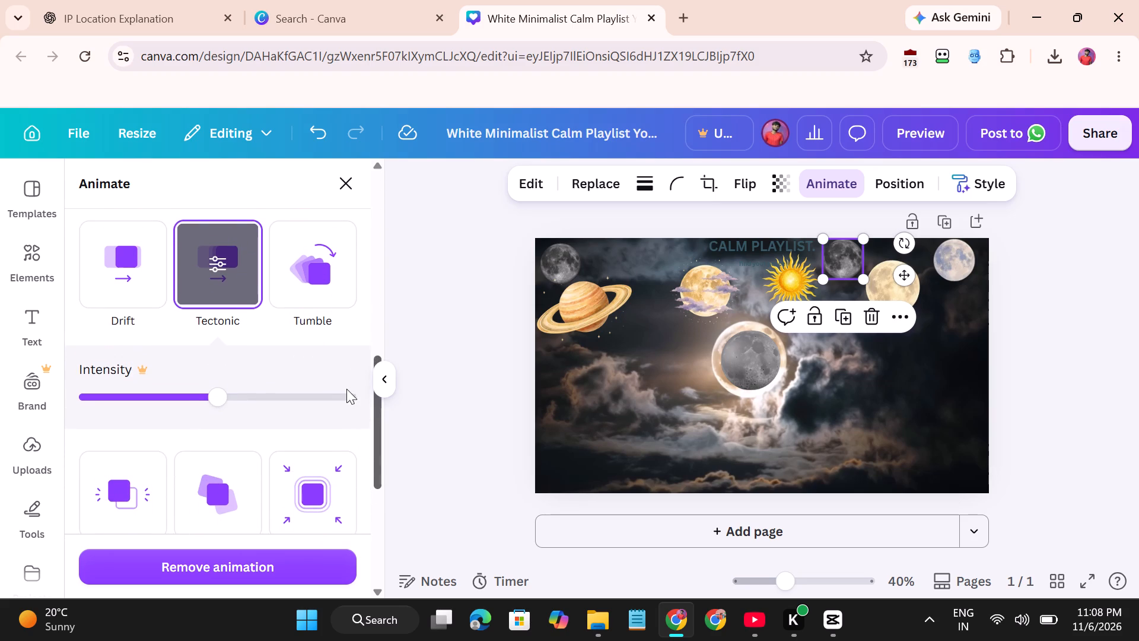
click(216, 272)
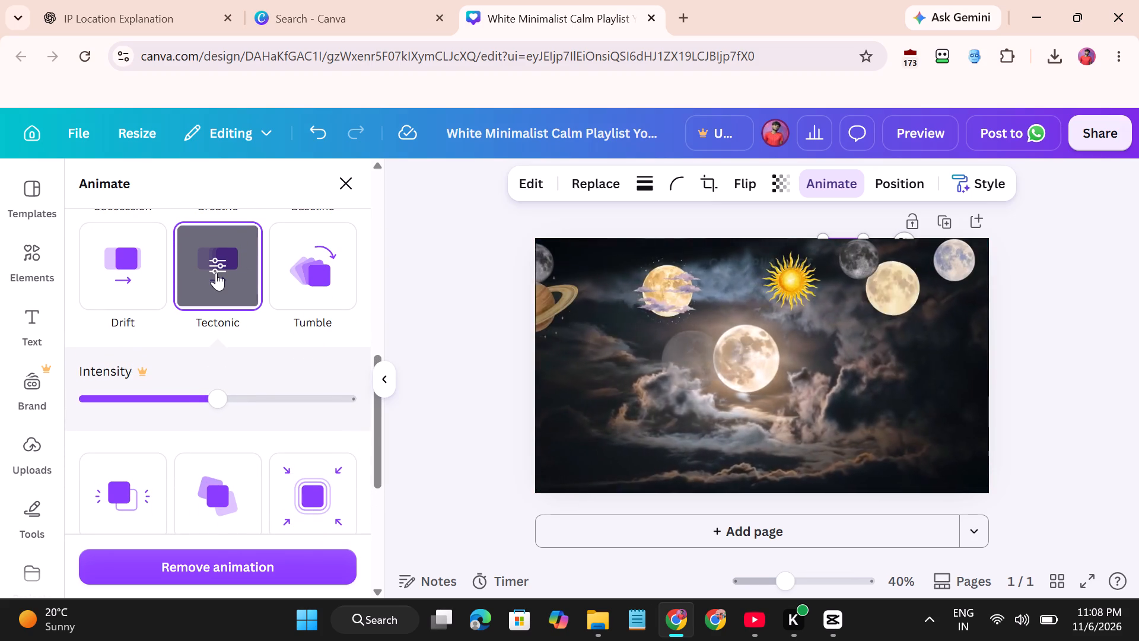
Change the animation of the plain yellow full moon from Rise to Tectonic.
click(887, 292)
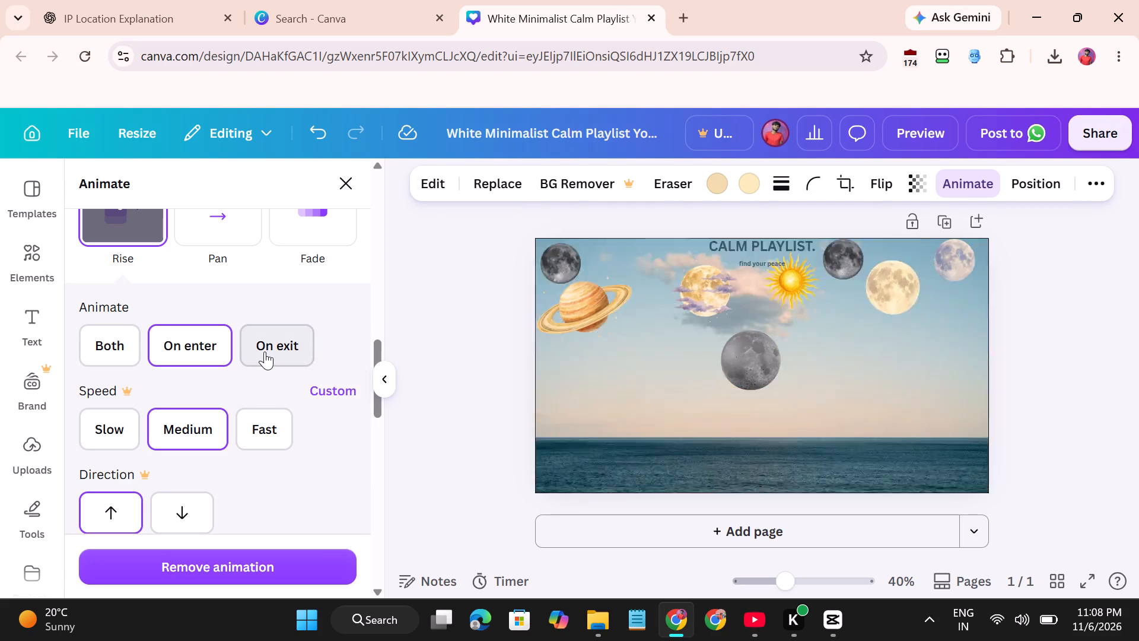
scroll(265, 351, up, 1)
scroll(265, 351, down, 1)
scroll(265, 351, up, 2)
scroll(265, 351, down, 2)
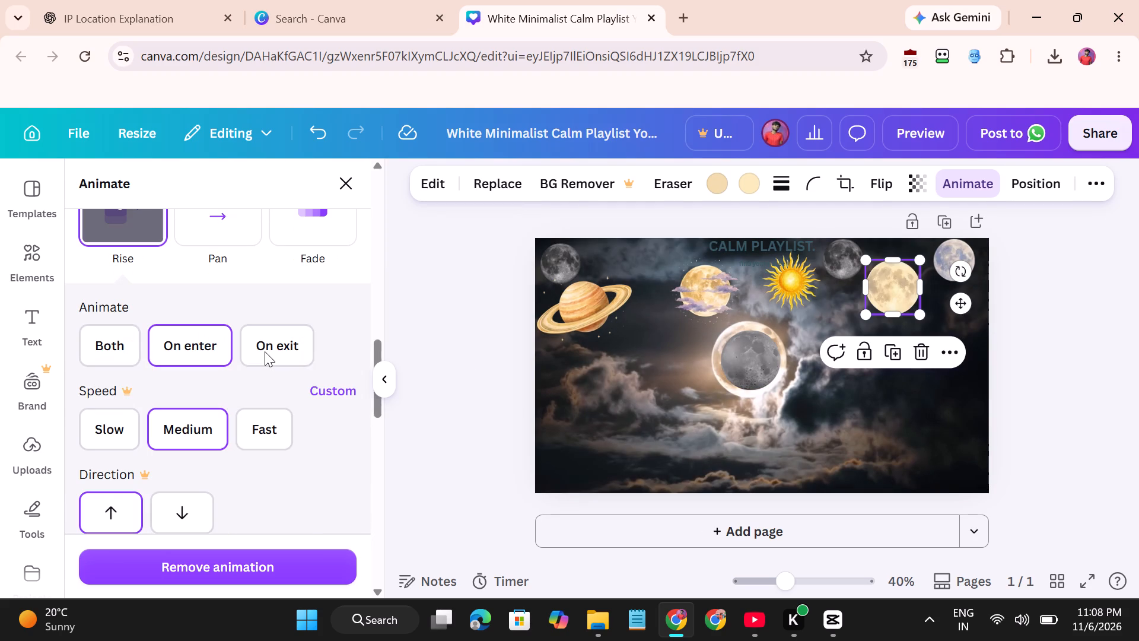
scroll(265, 351, down, 1)
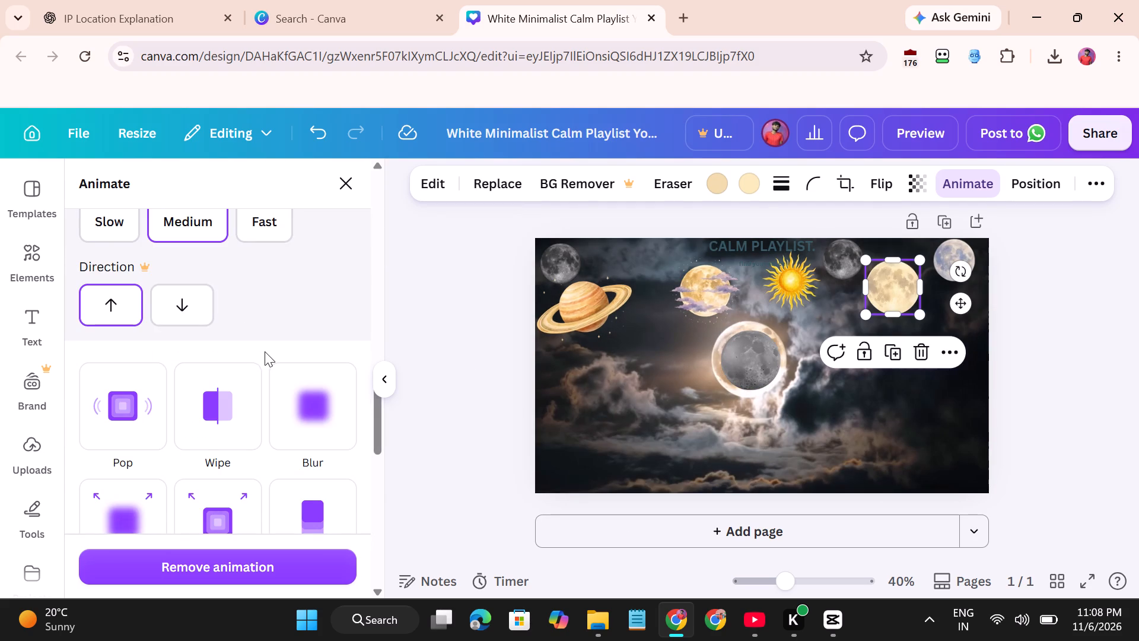
scroll(265, 351, down, 2)
scroll(265, 351, up, 1)
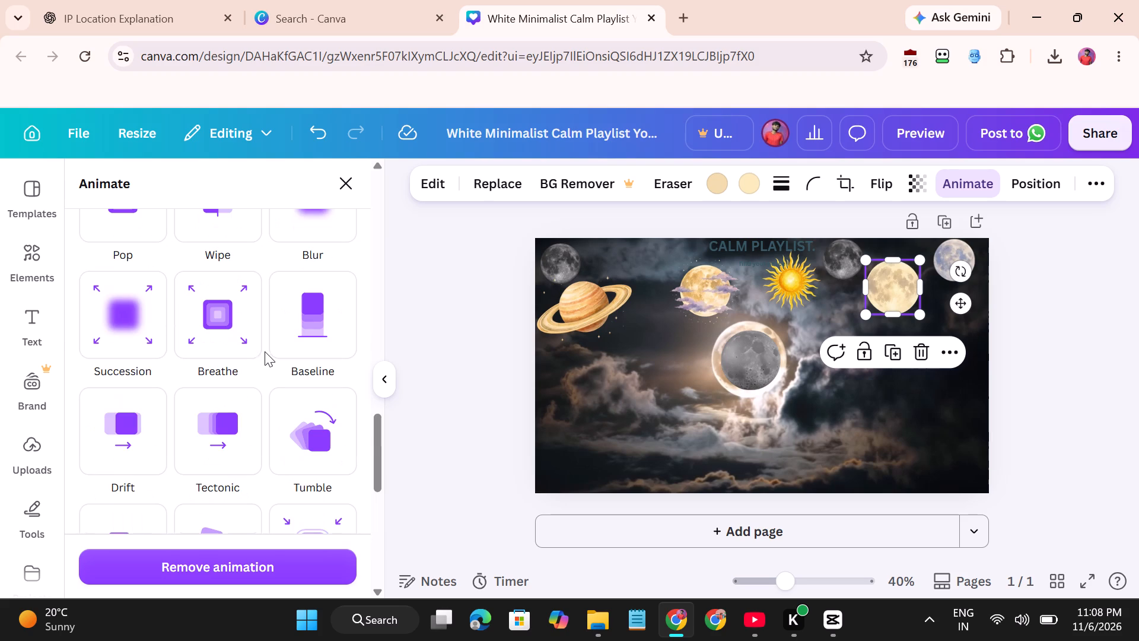
click(211, 424)
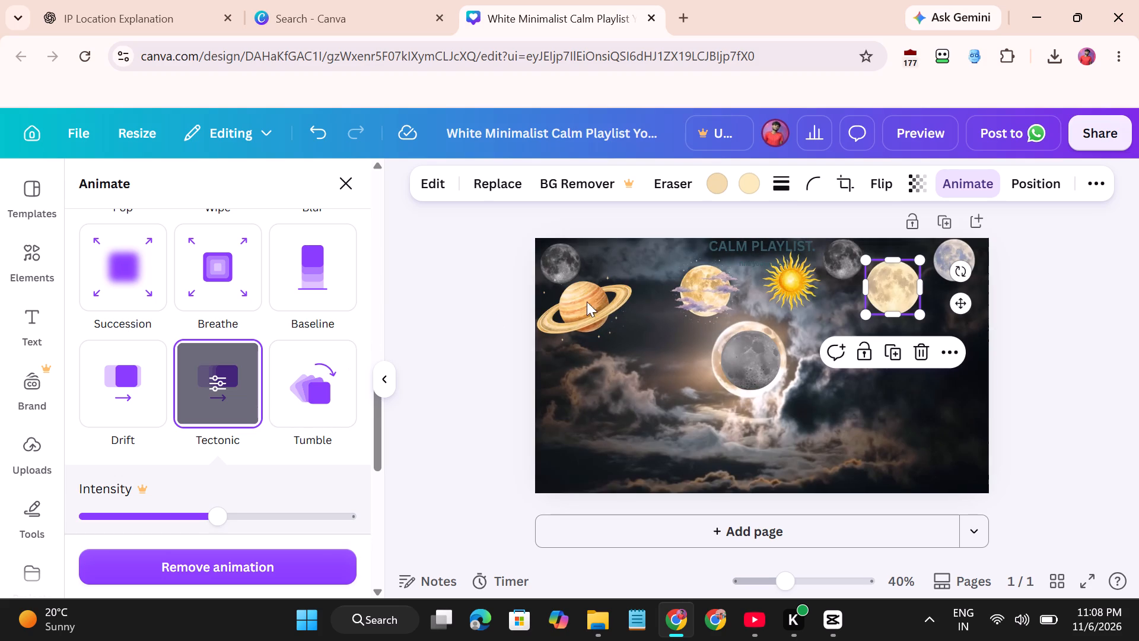
Change the animation of the pale blue-tinted moon in the page's upper right corner to Tectonic.
click(960, 253)
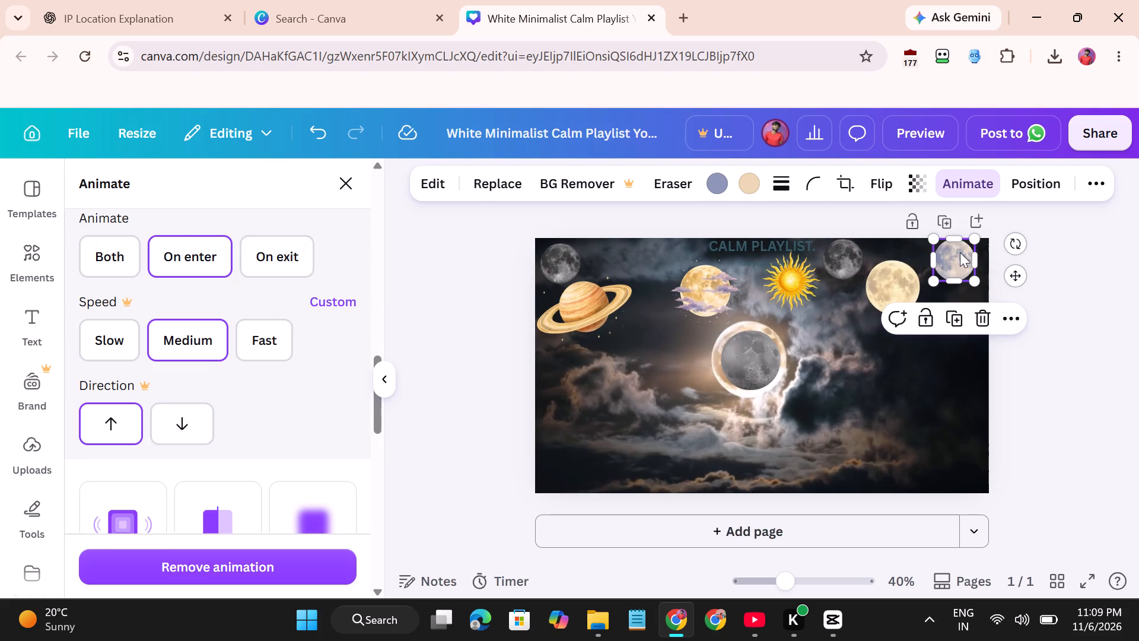
scroll(173, 319, up, 1)
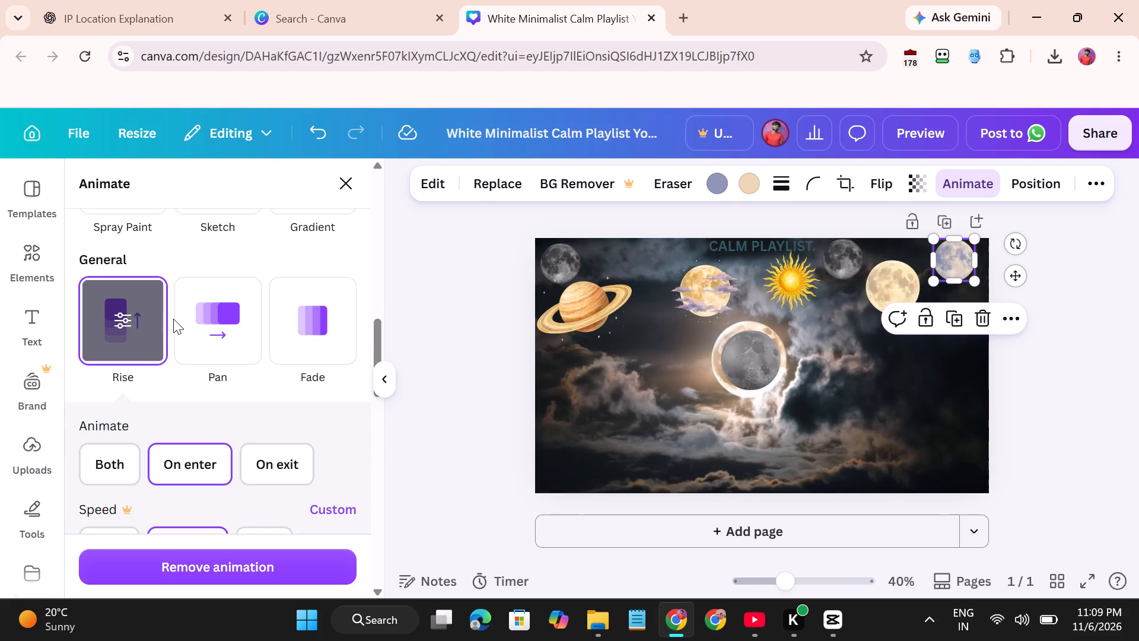
scroll(205, 315, up, 2)
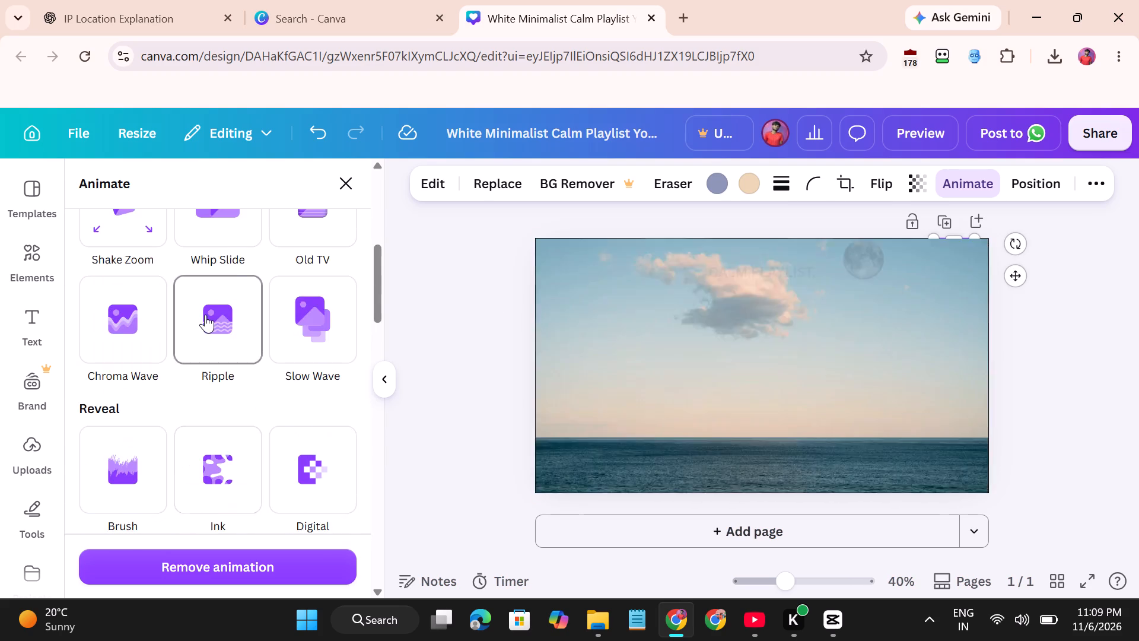
scroll(205, 315, up, 4)
scroll(205, 315, down, 2)
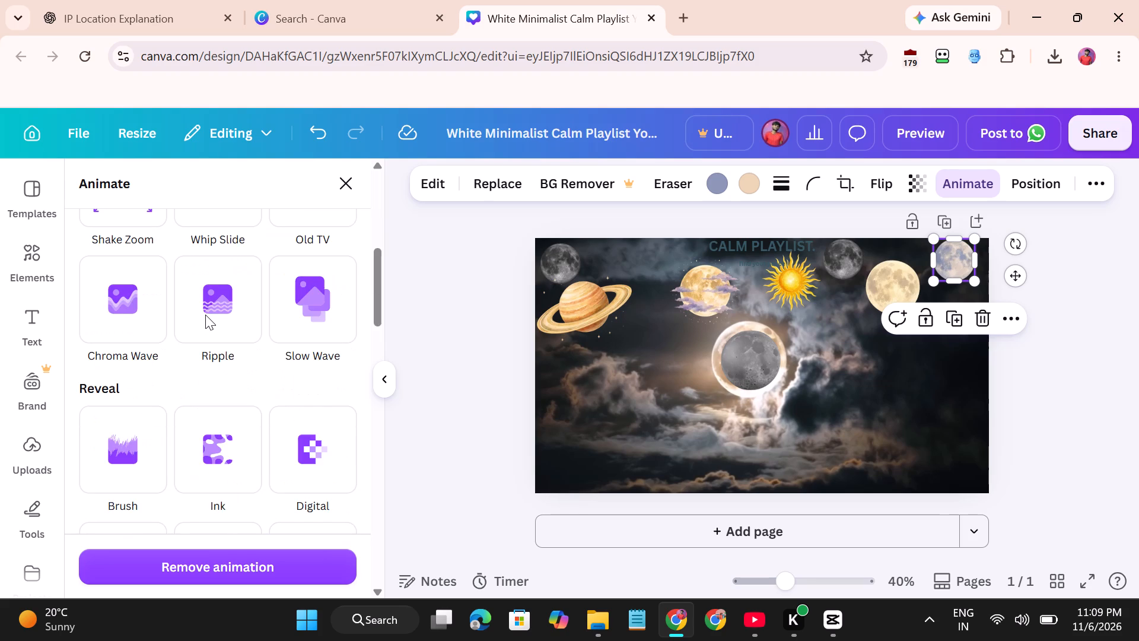
scroll(205, 315, down, 2)
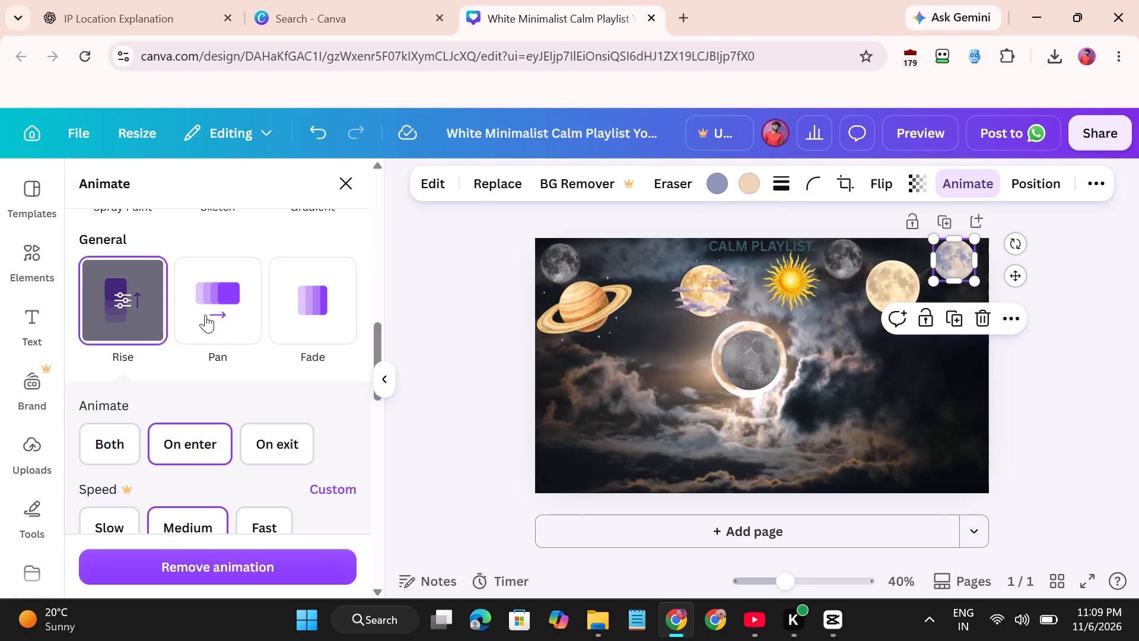
scroll(214, 311, down, 1)
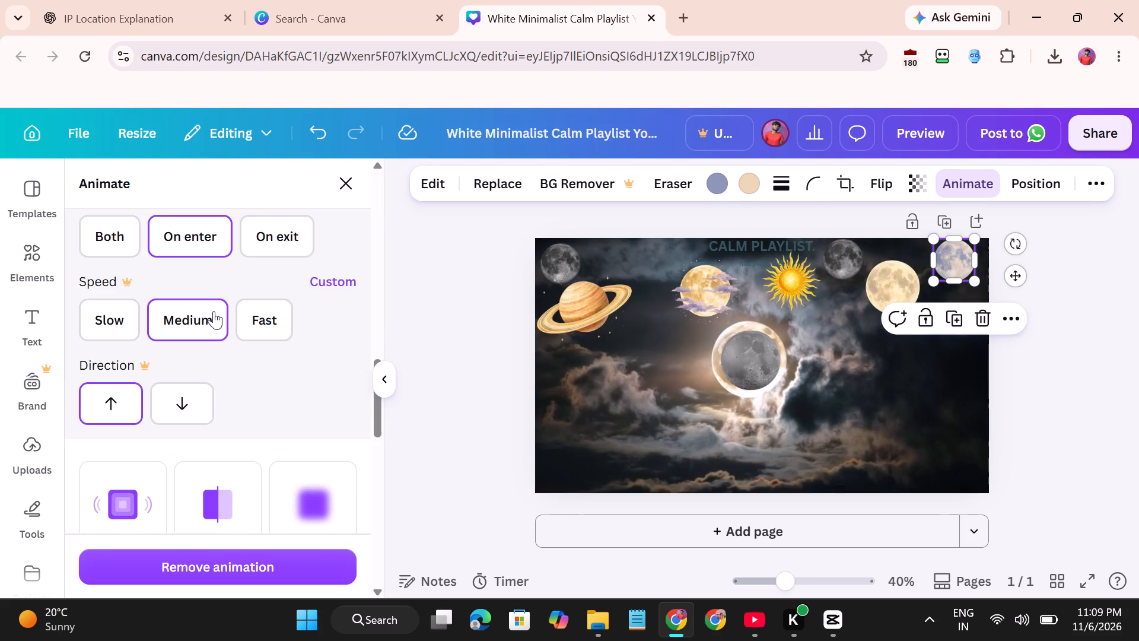
scroll(214, 311, down, 2)
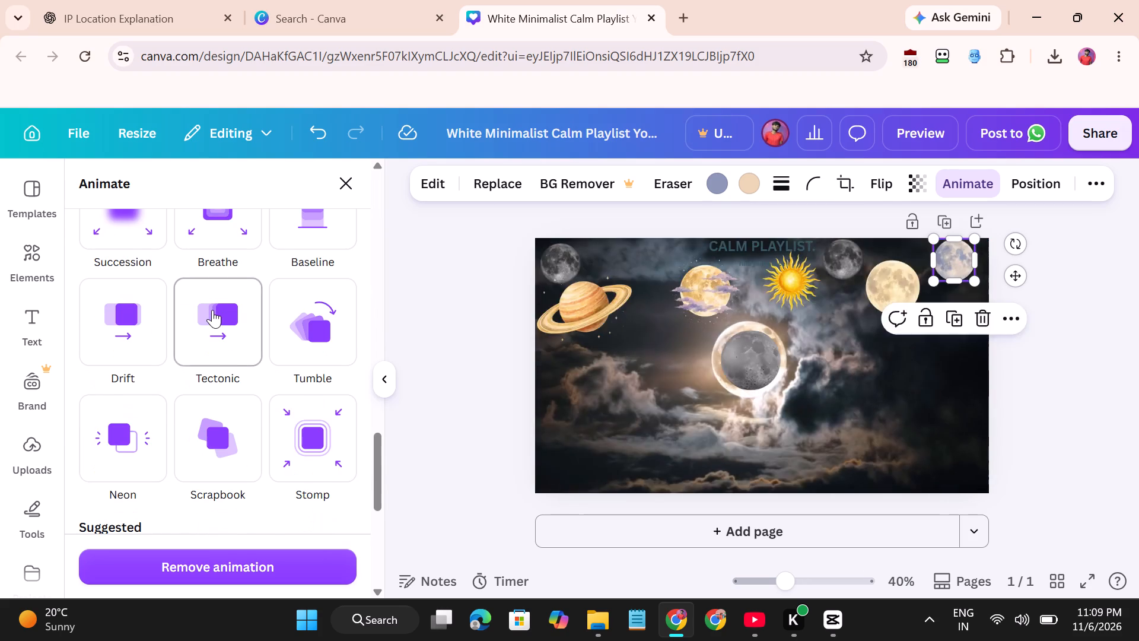
click(212, 309)
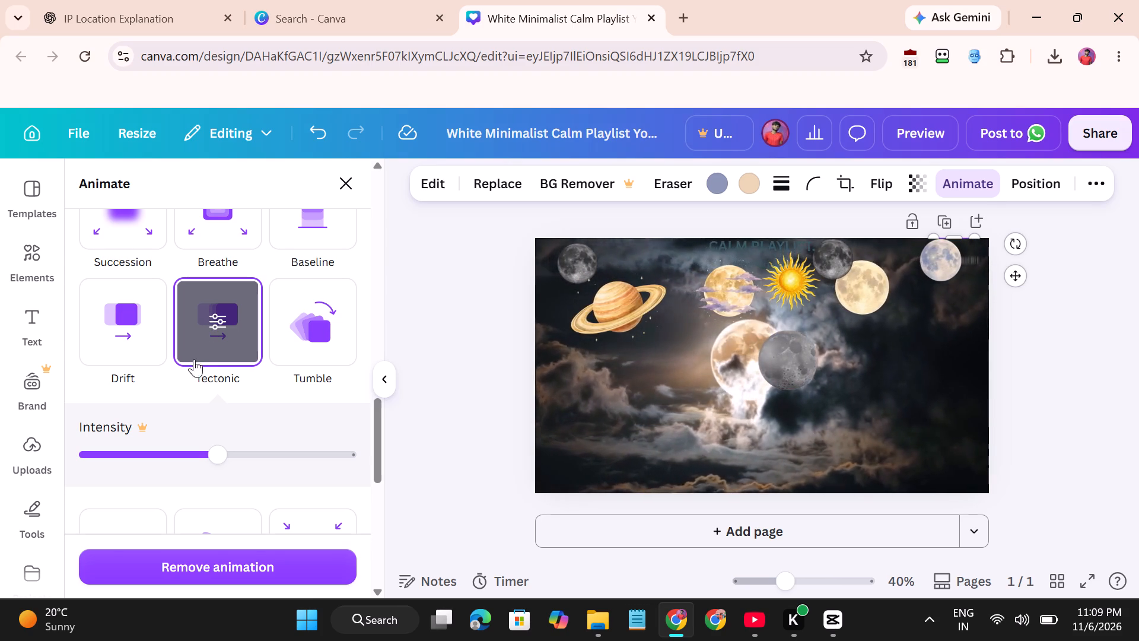
Replace the moon search in the elements library with a search for "planet earth".
click(31, 280)
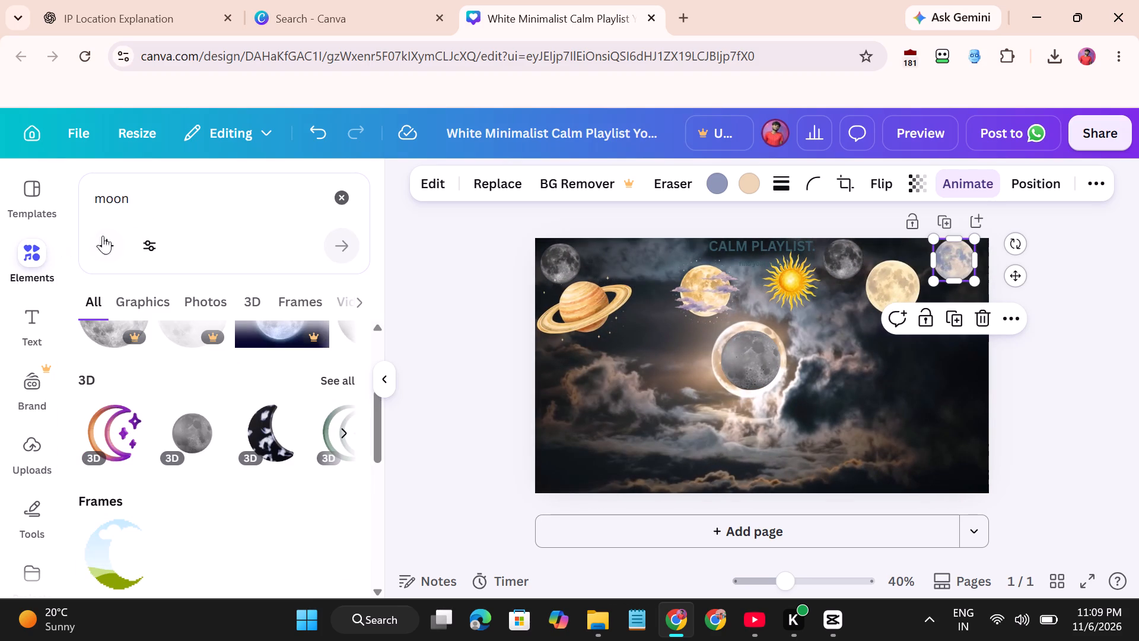
click(348, 199)
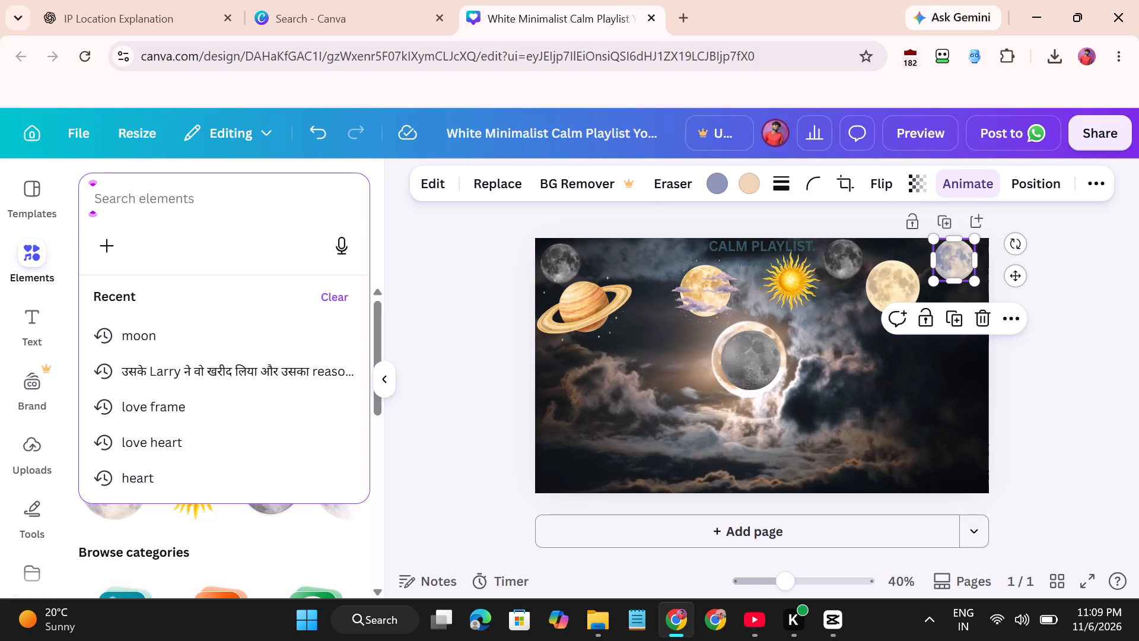
text(pl)
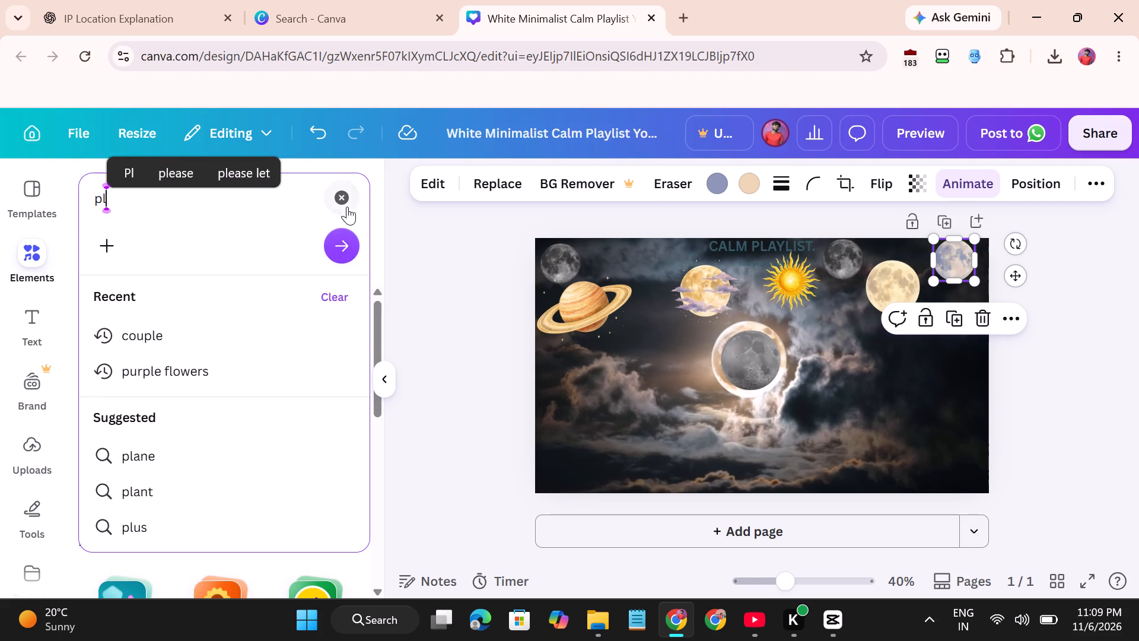
key(a)
text(net)
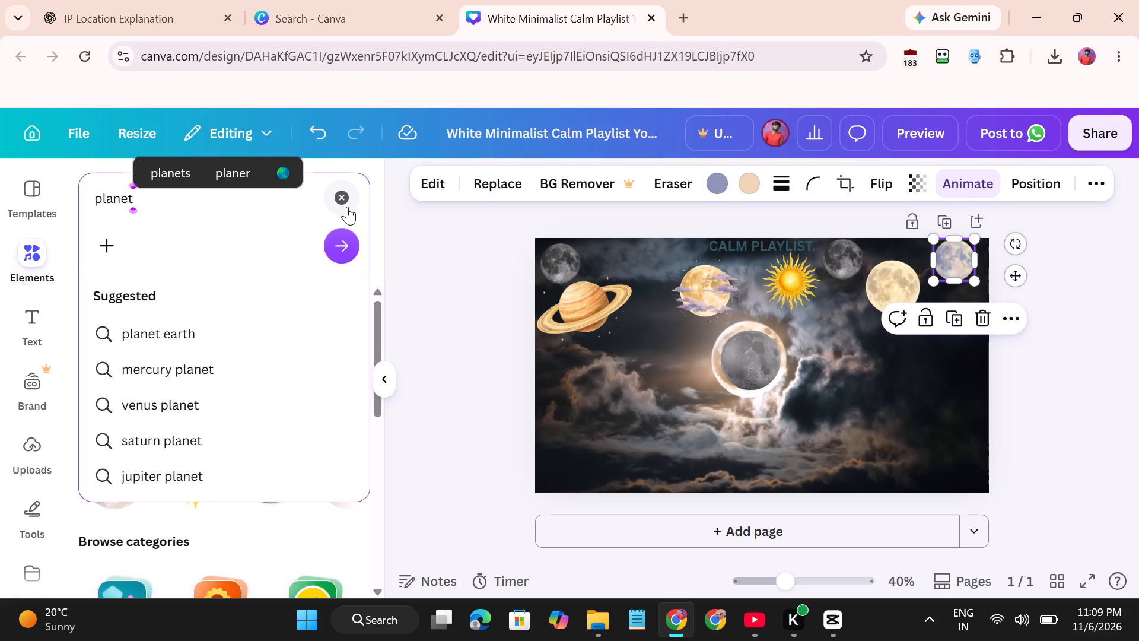
click(190, 342)
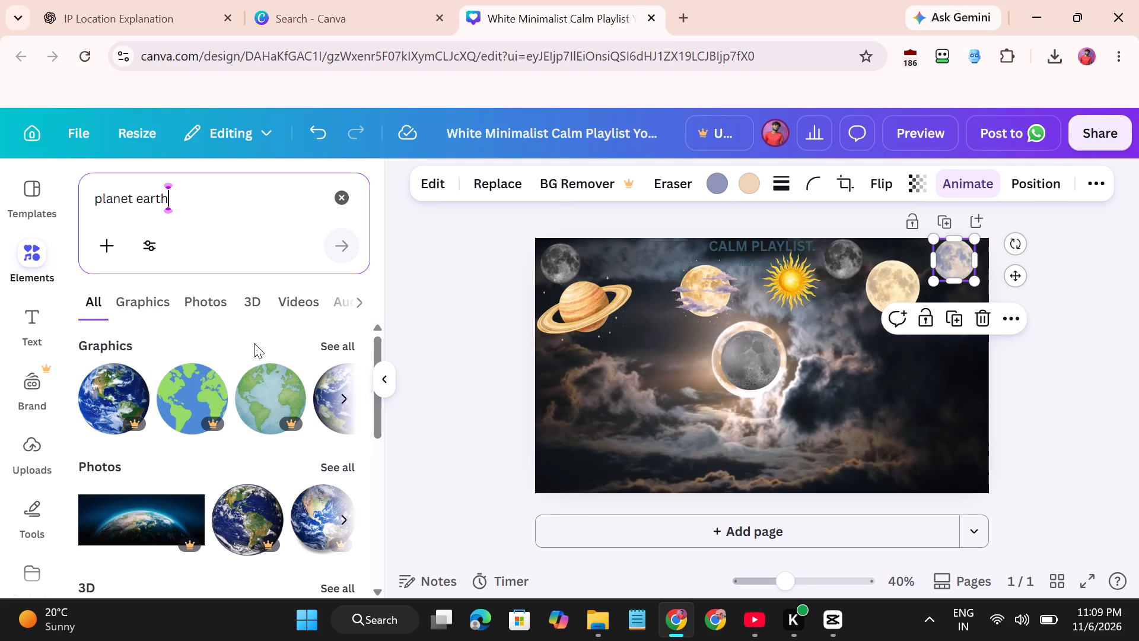
Add the painted Earth graphic with green continents and muted blue oceans from the graphics results to the middle of the page.
scroll(254, 343, down, 1)
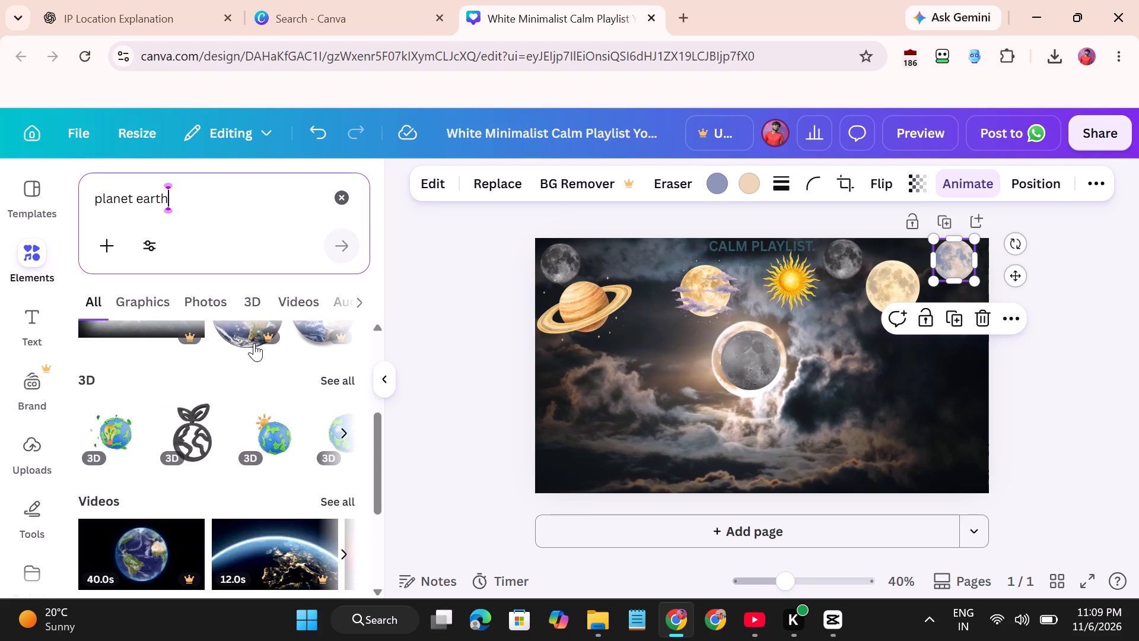
scroll(254, 343, down, 3)
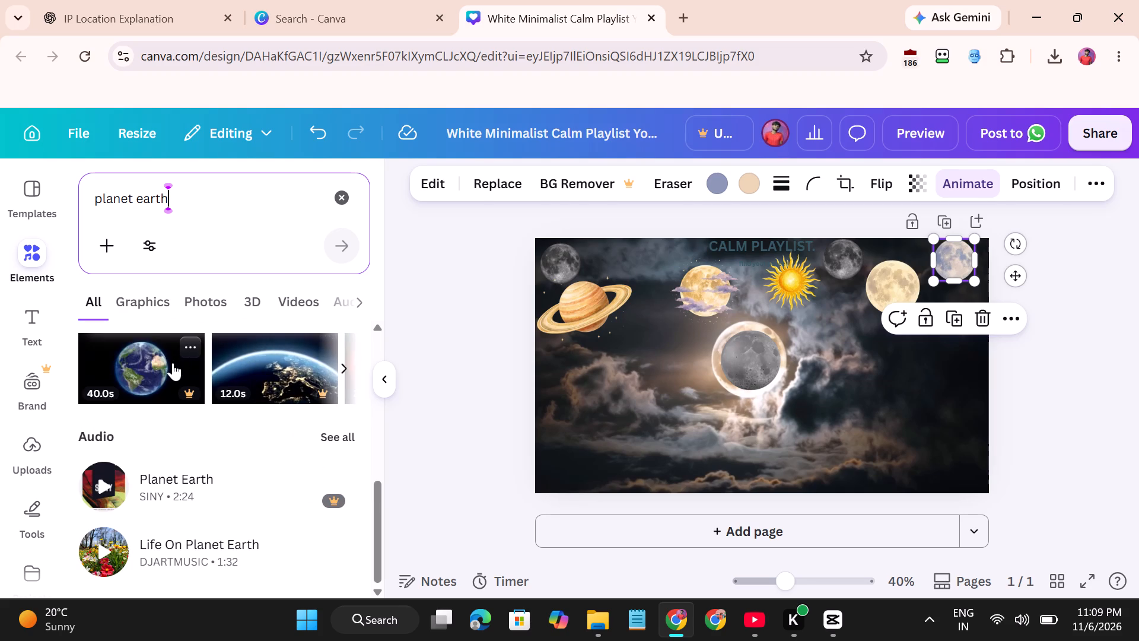
scroll(173, 363, up, 1)
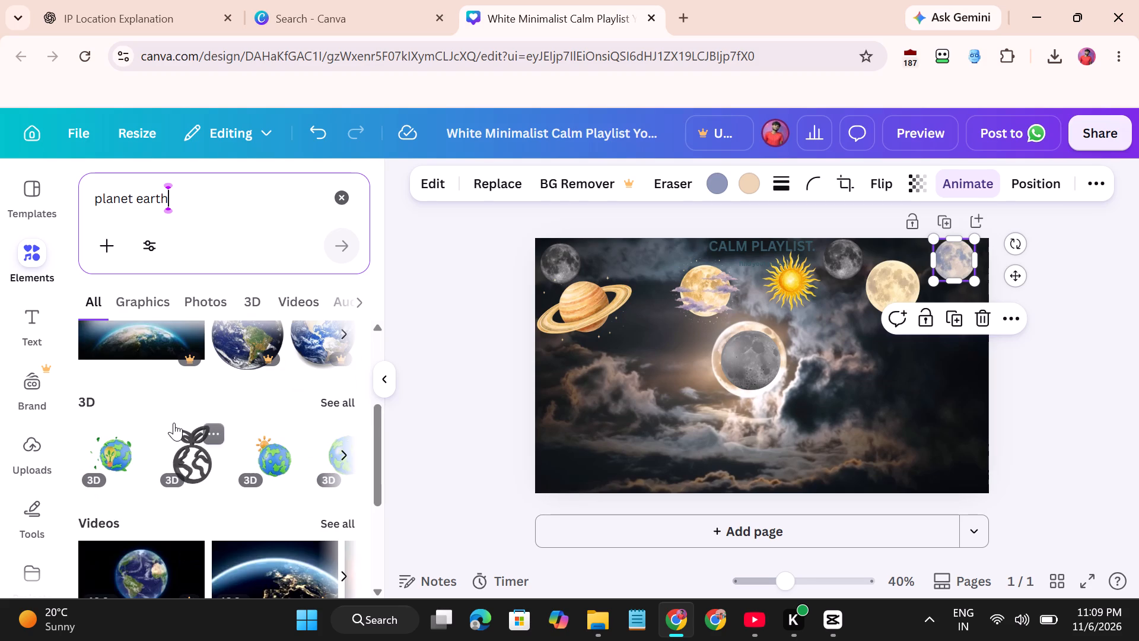
scroll(174, 423, up, 1)
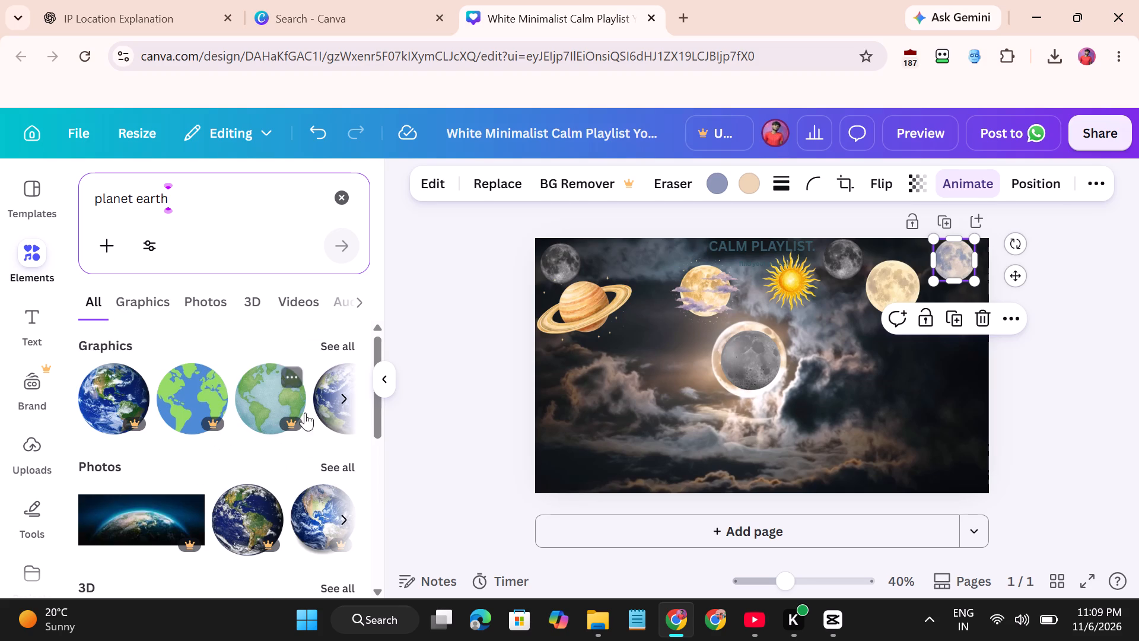
click(338, 392)
click(338, 392)
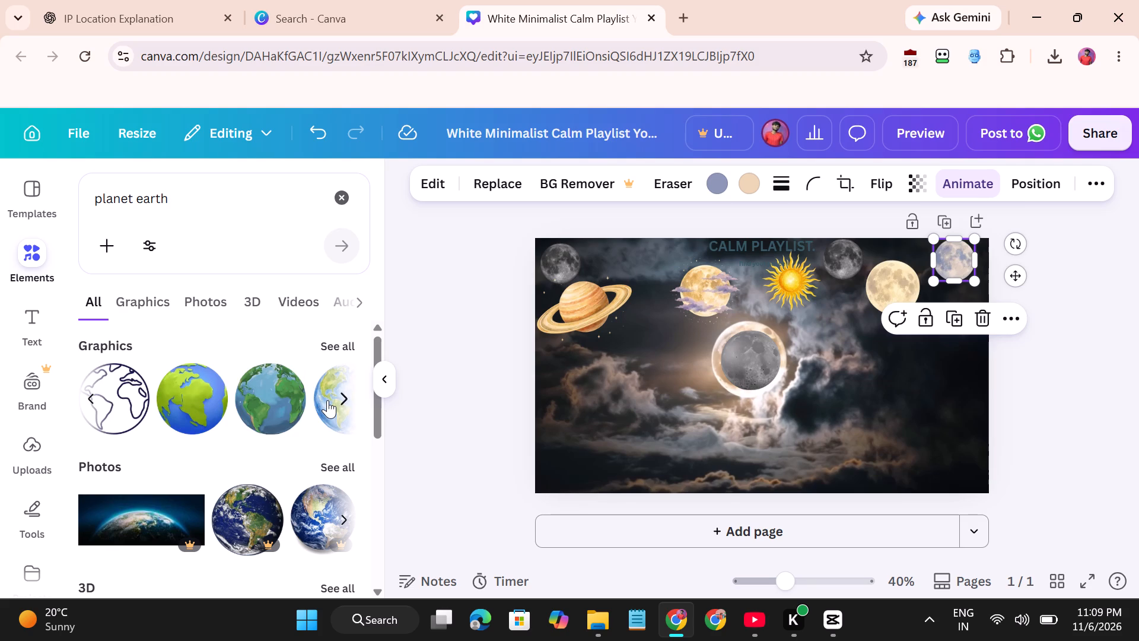
click(348, 398)
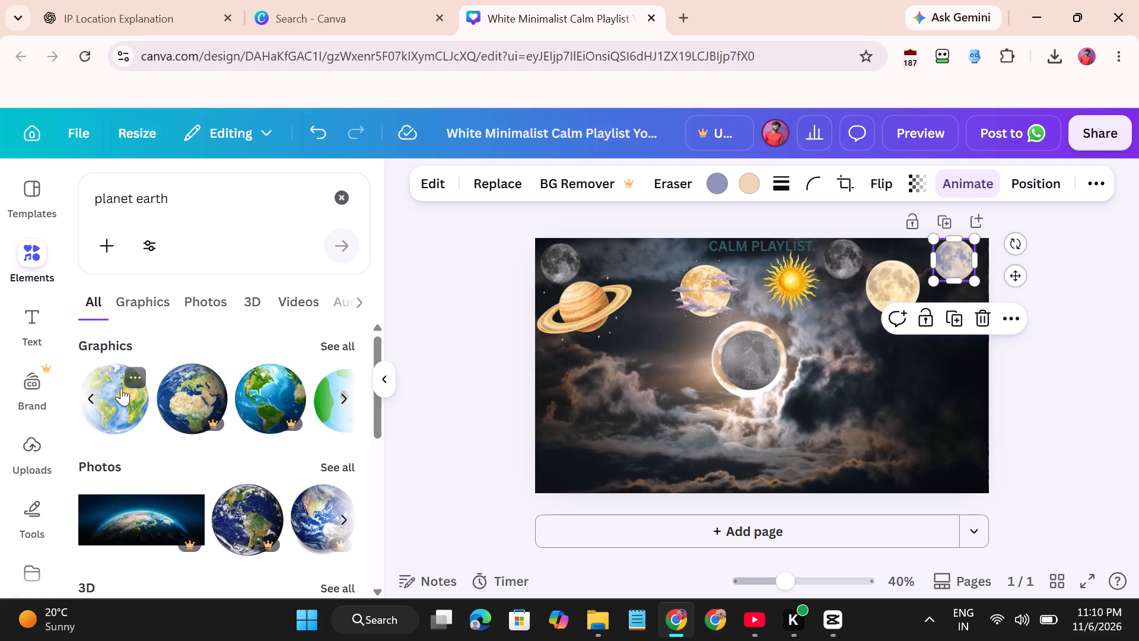
click(349, 395)
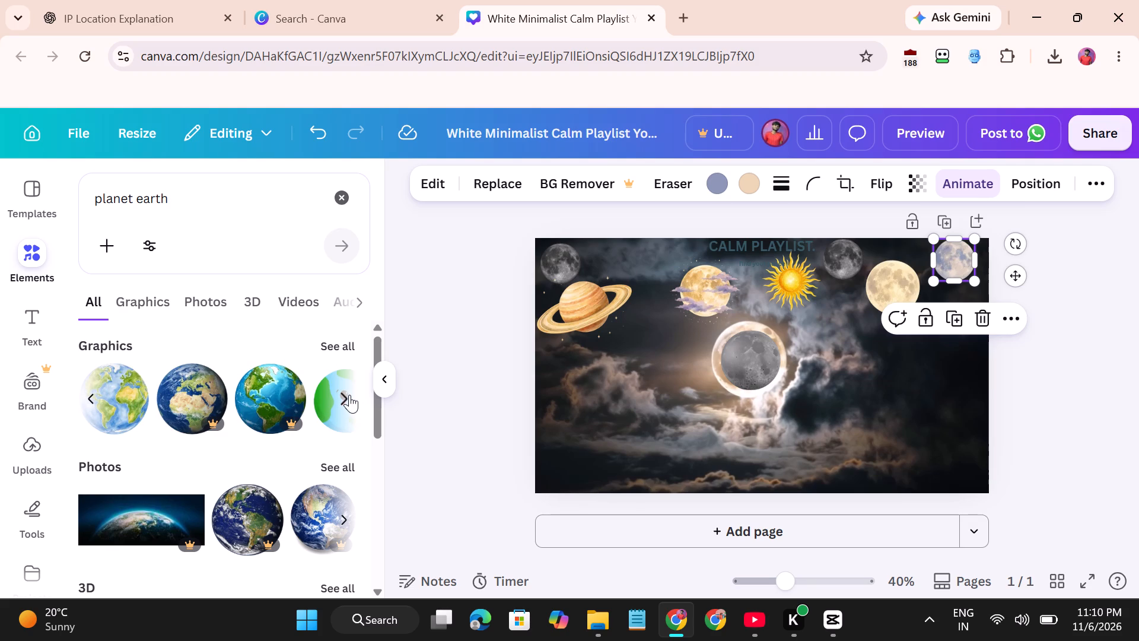
click(349, 395)
click(349, 395)
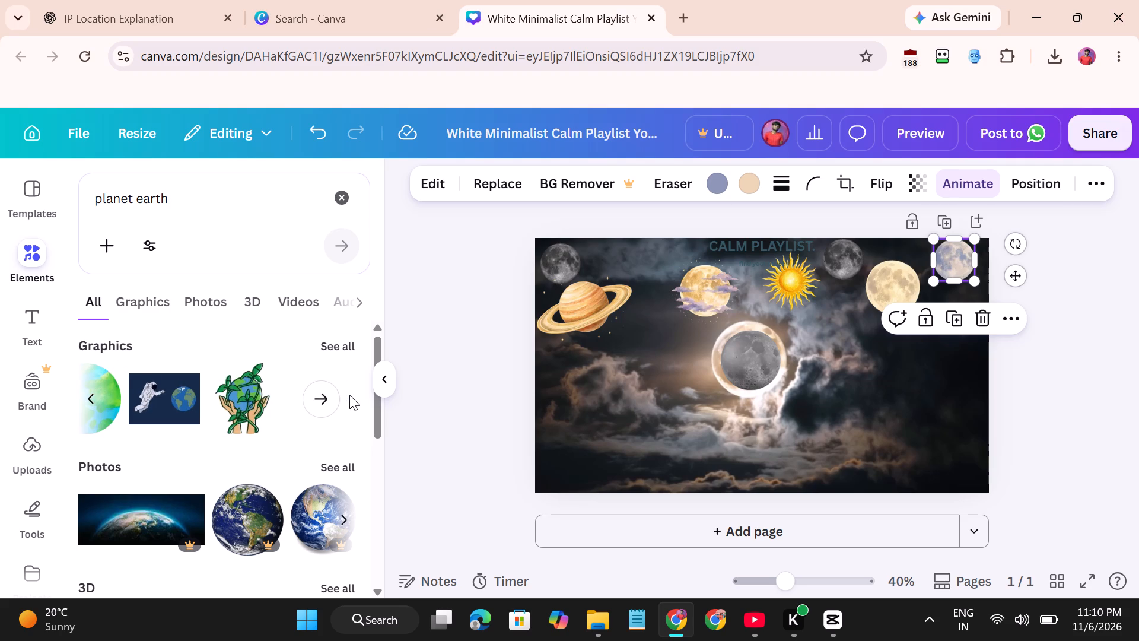
click(85, 390)
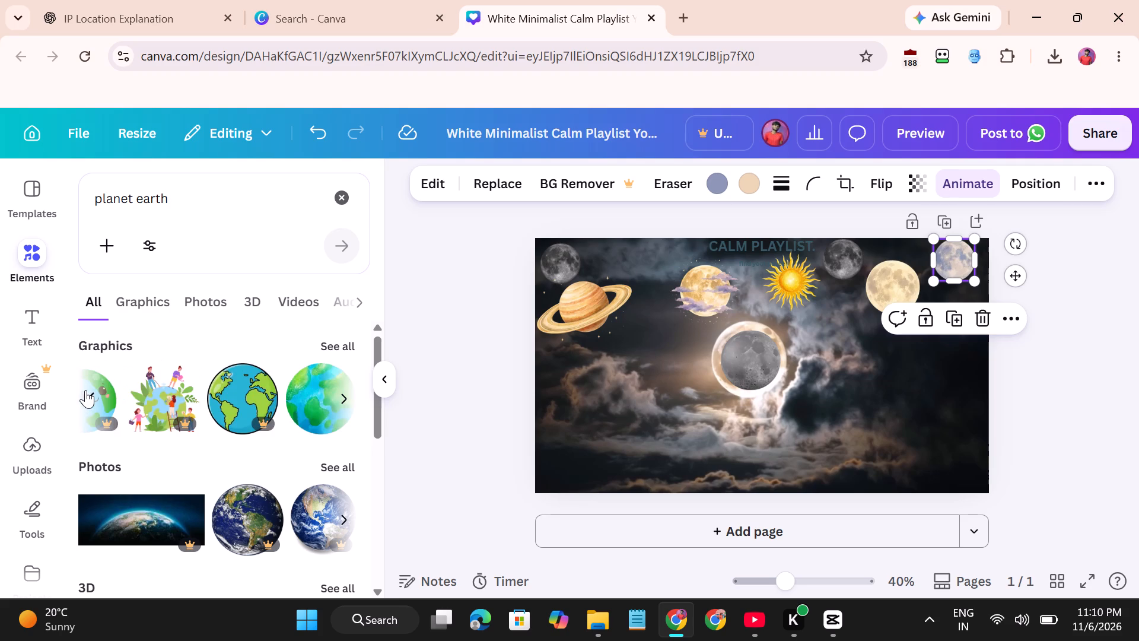
click(85, 390)
click(85, 390)
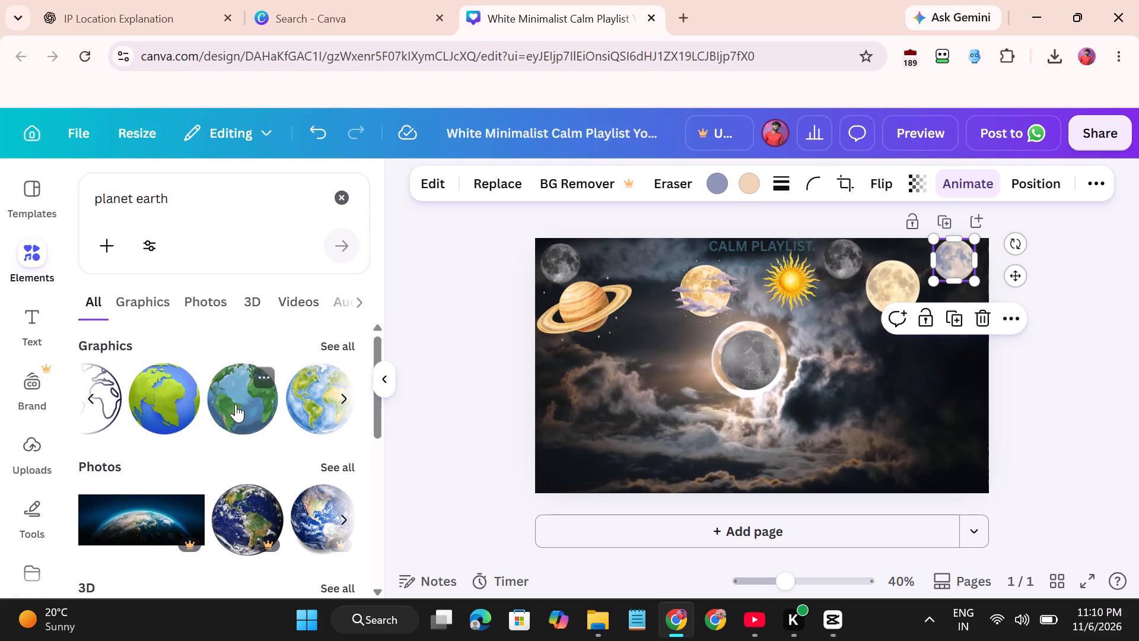
drag(236, 404, 670, 412)
drag(692, 454, 676, 338)
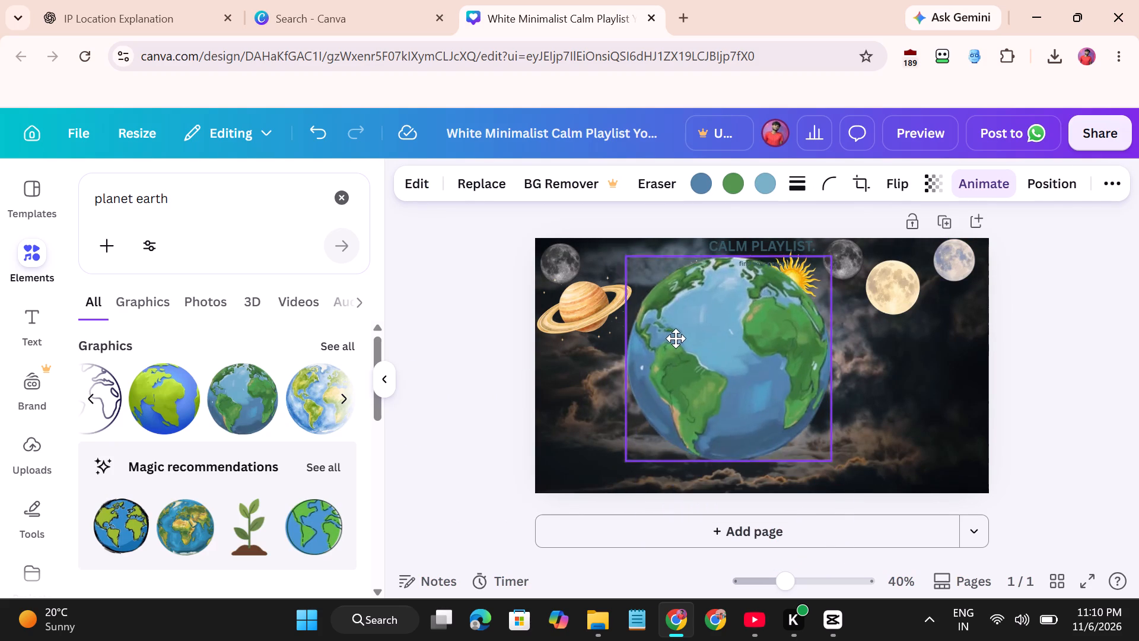
drag(676, 338, 661, 351)
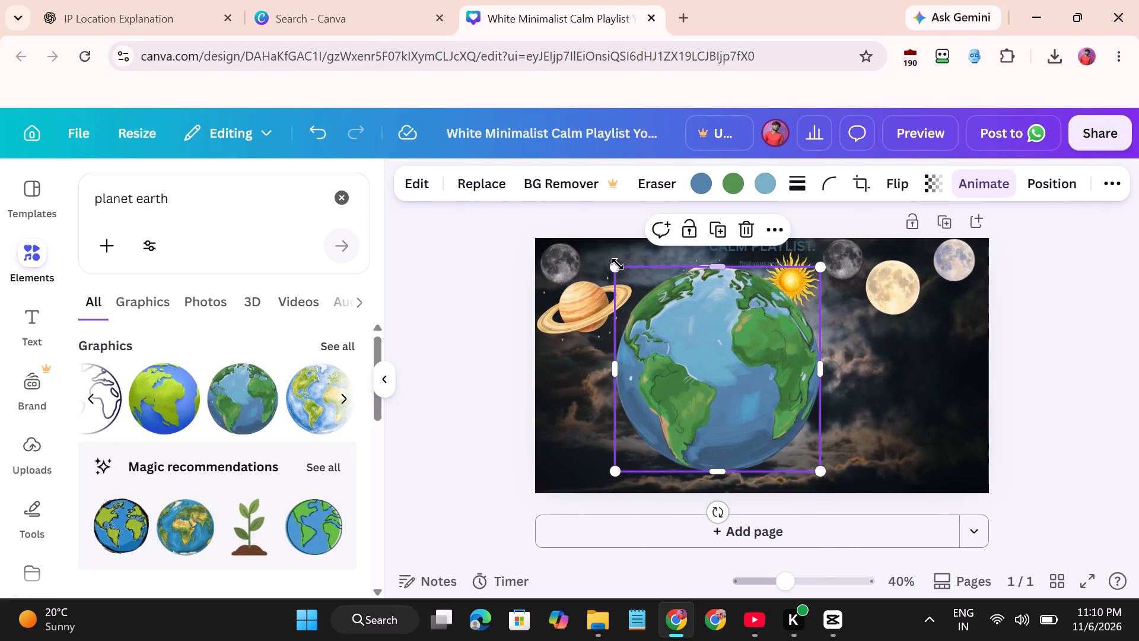
Shrink the Earth graphic to about the size of the small grey moons and place it below and left of the central ringed moon.
drag(617, 264, 721, 402)
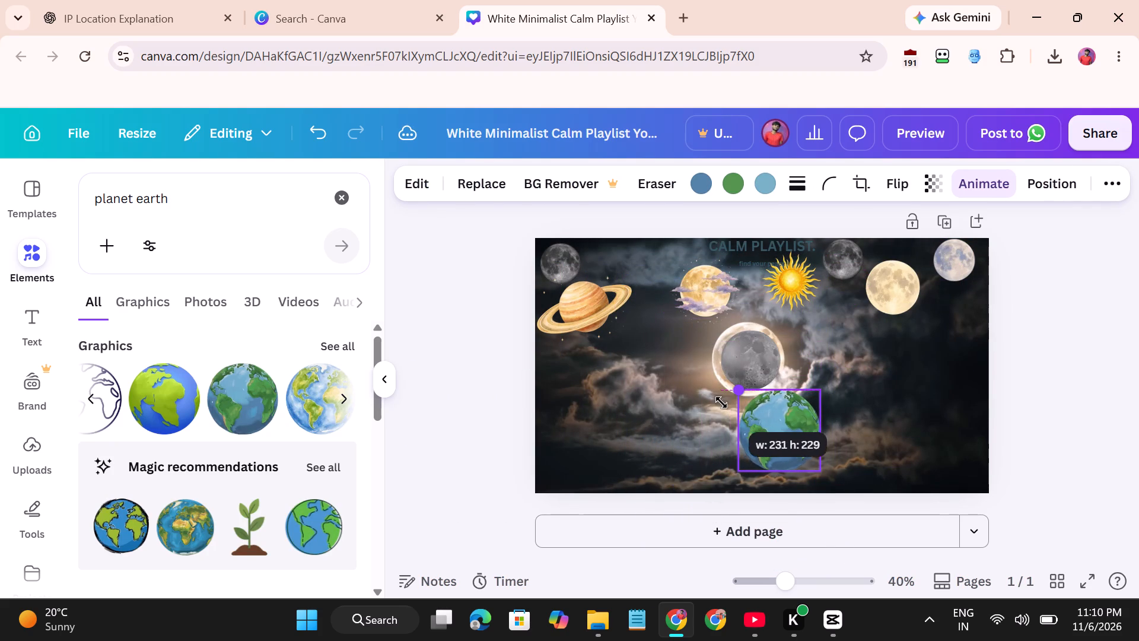
drag(721, 402, 727, 410)
drag(751, 428, 758, 434)
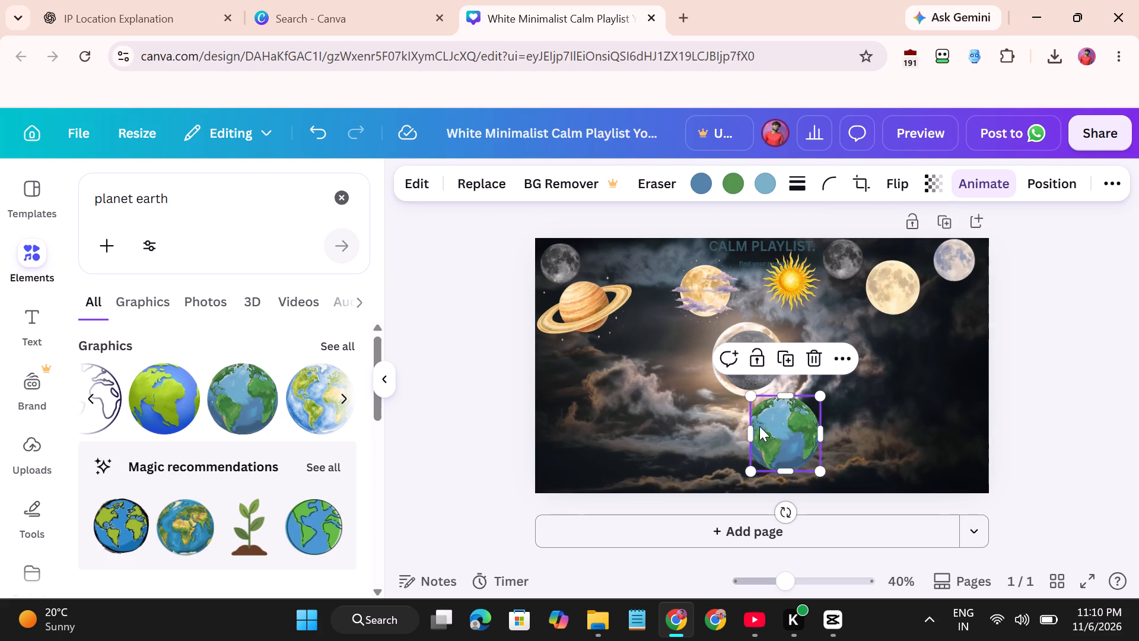
drag(750, 391, 753, 405)
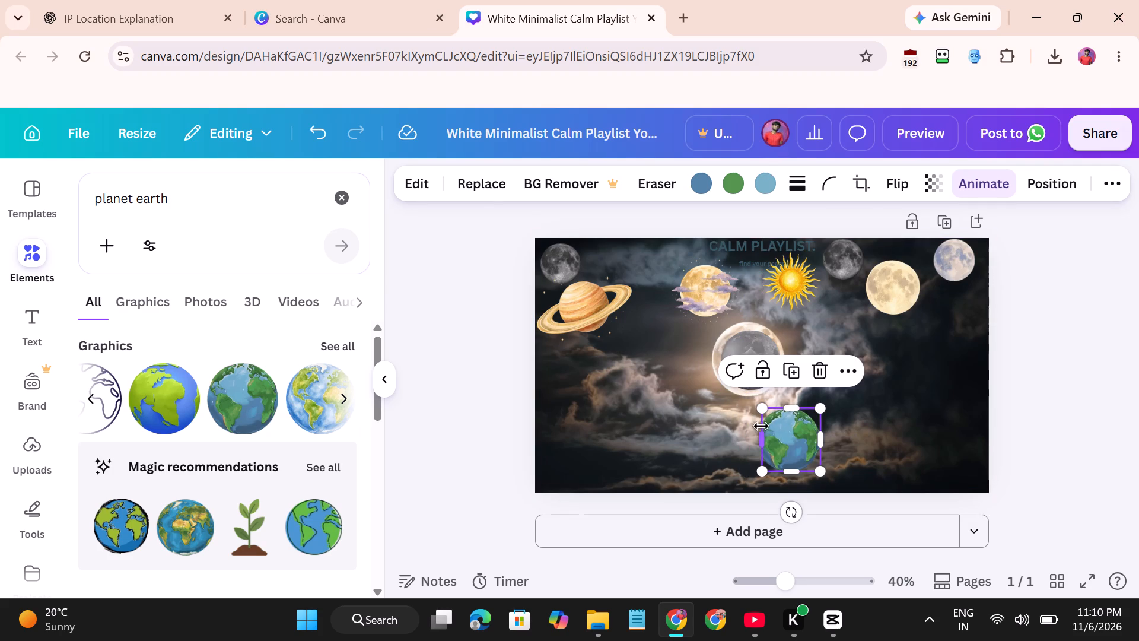
drag(763, 442, 761, 443)
drag(761, 443, 755, 443)
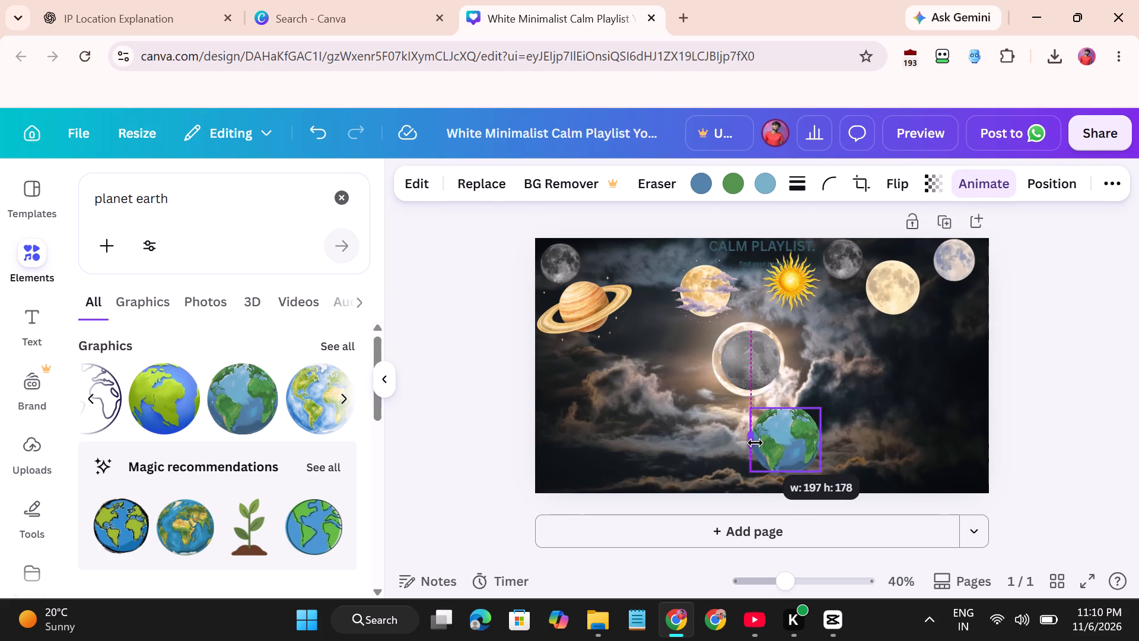
drag(755, 443, 758, 443)
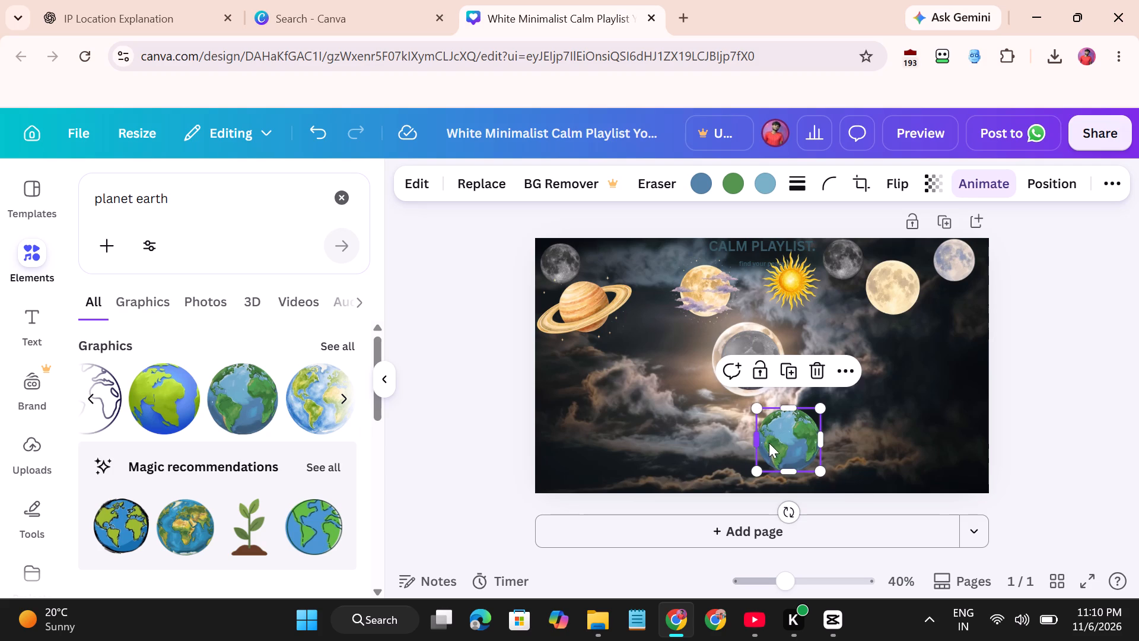
drag(787, 450, 671, 364)
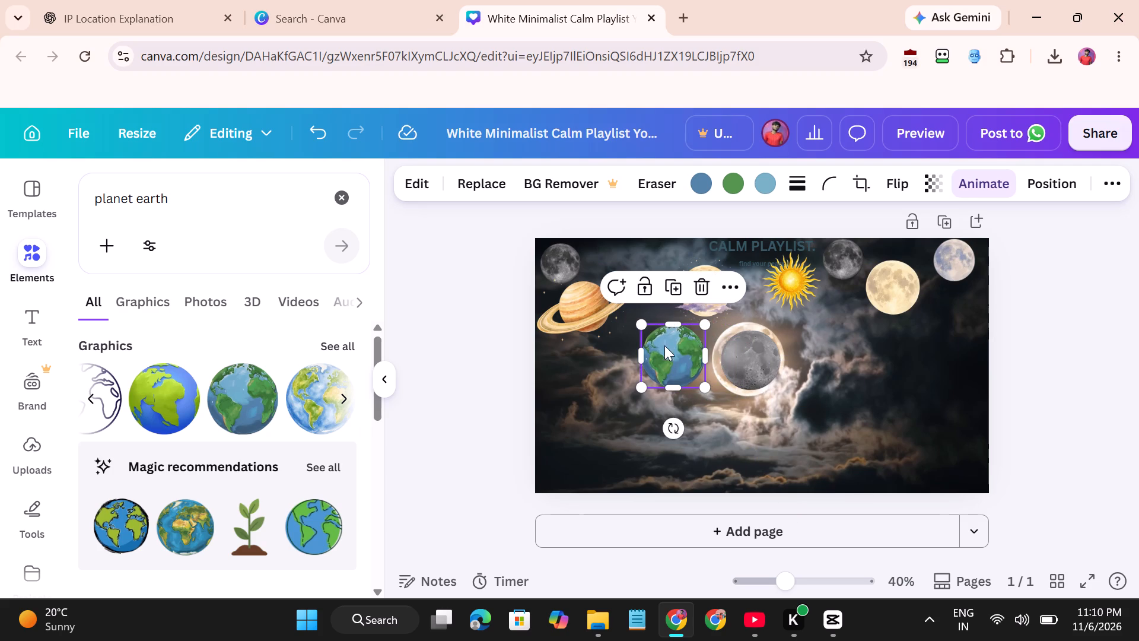
drag(646, 328, 649, 334)
drag(649, 334, 663, 351)
drag(678, 369, 680, 380)
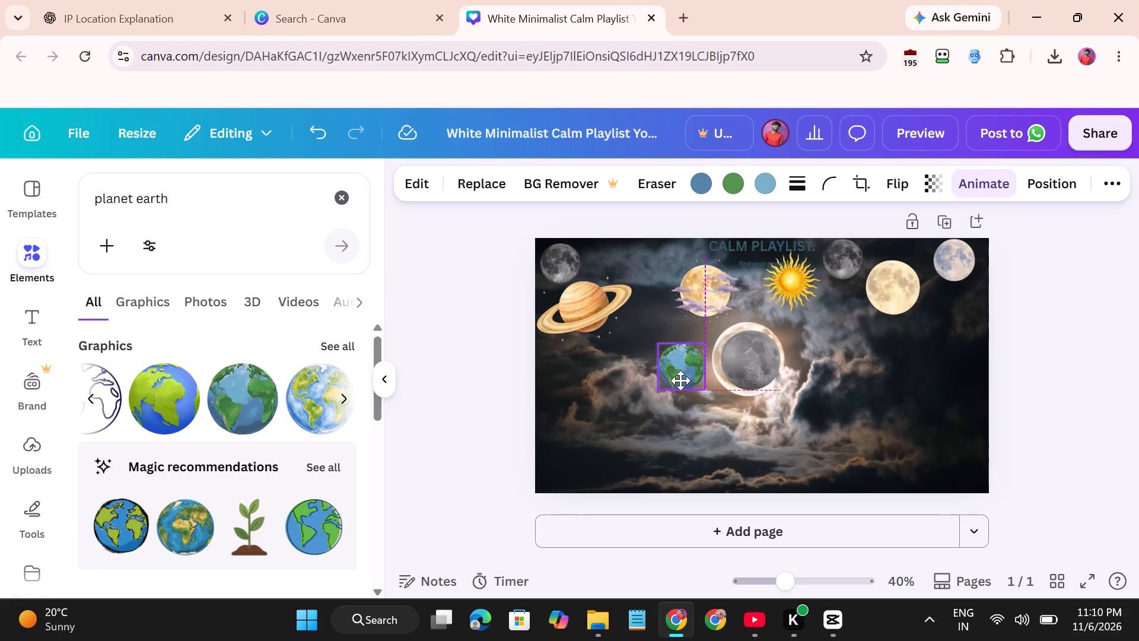
drag(680, 380, 656, 414)
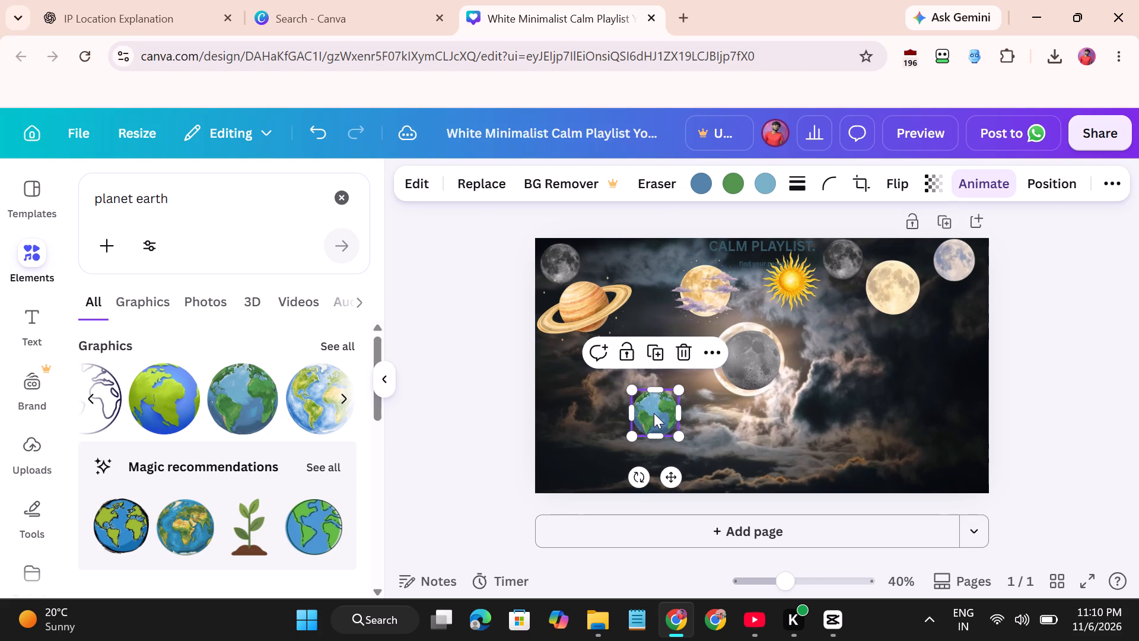
Change the Earth graphic's animation to Tectonic.
click(987, 180)
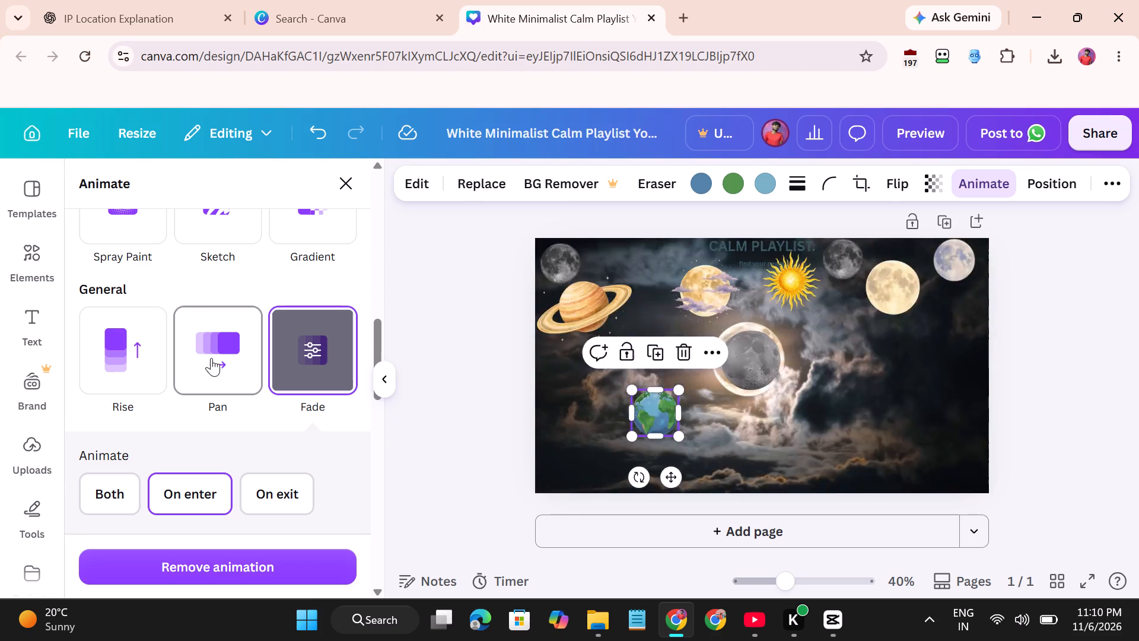
scroll(211, 358, up, 2)
scroll(211, 358, down, 1)
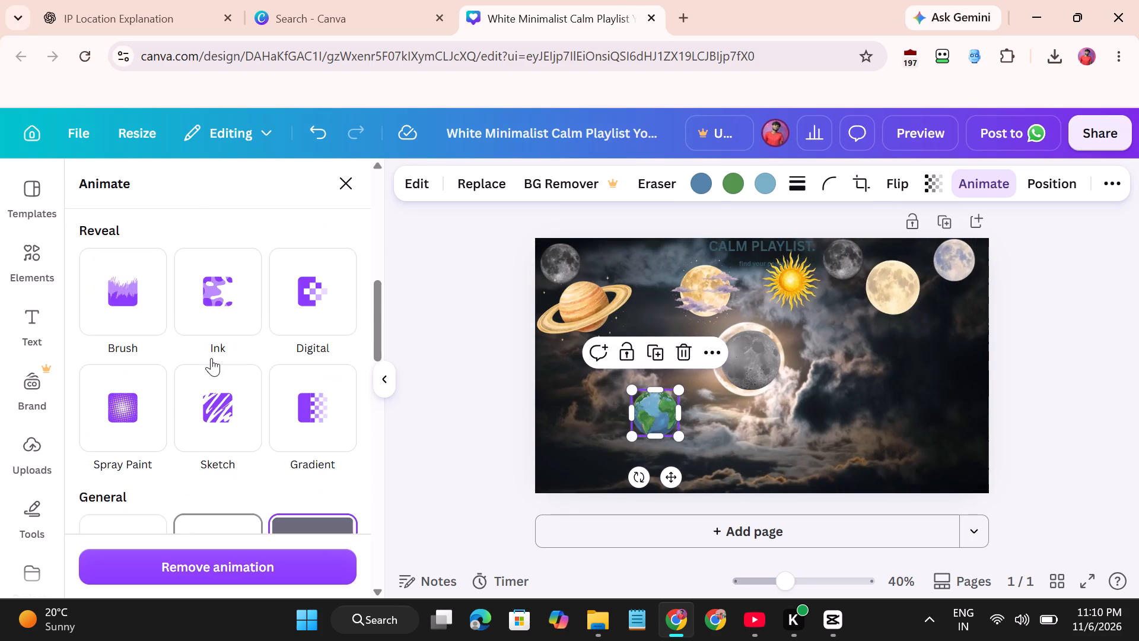
scroll(211, 358, down, 3)
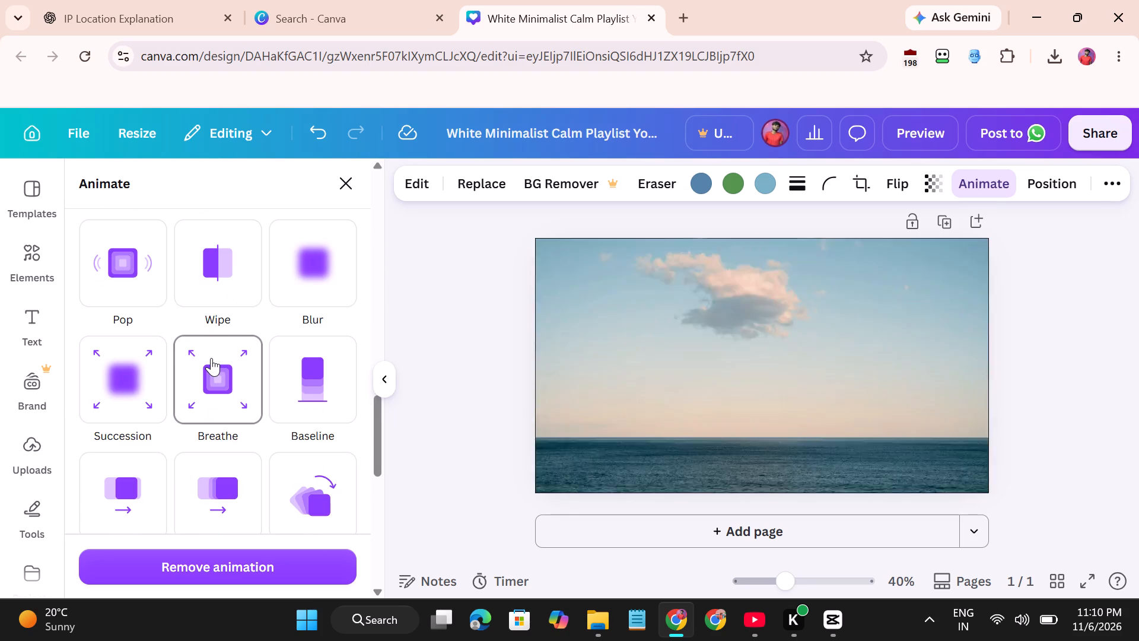
scroll(211, 358, down, 1)
click(234, 296)
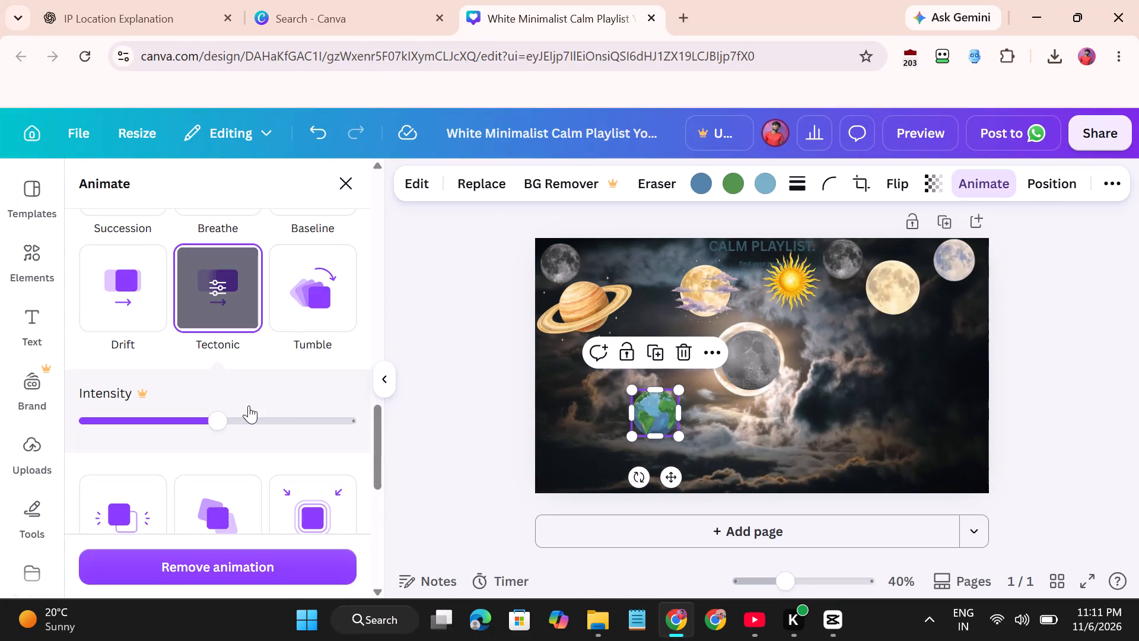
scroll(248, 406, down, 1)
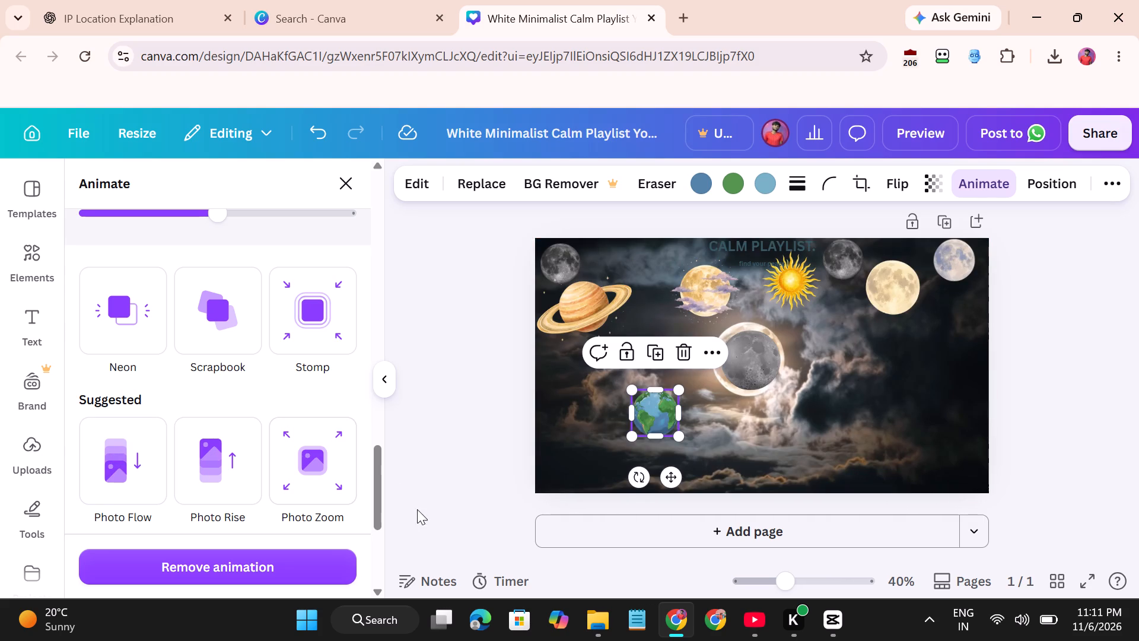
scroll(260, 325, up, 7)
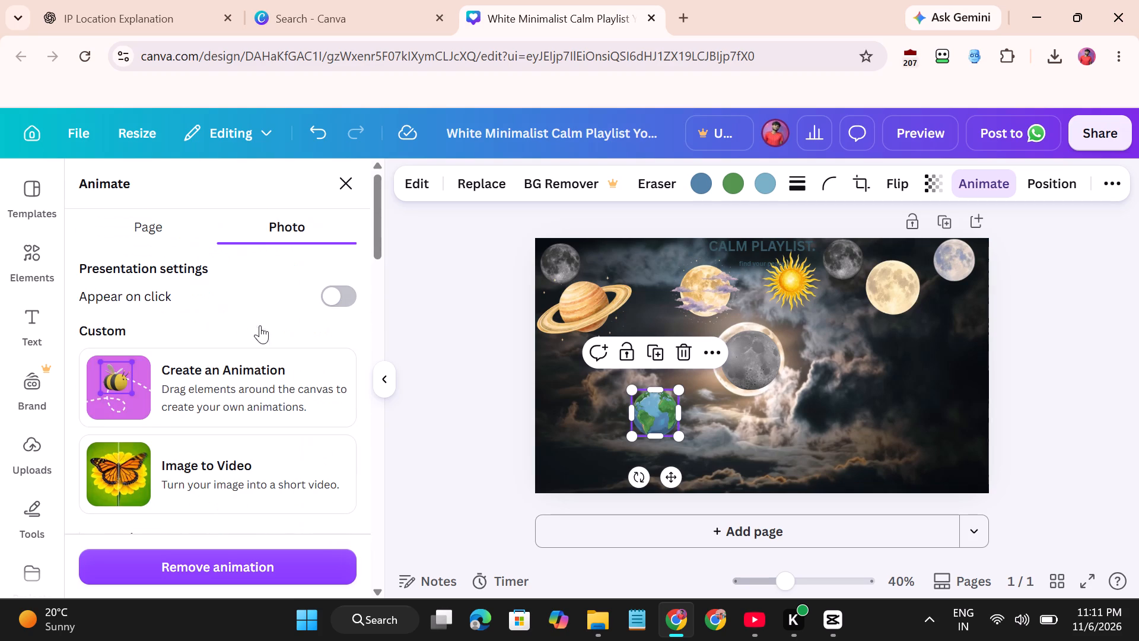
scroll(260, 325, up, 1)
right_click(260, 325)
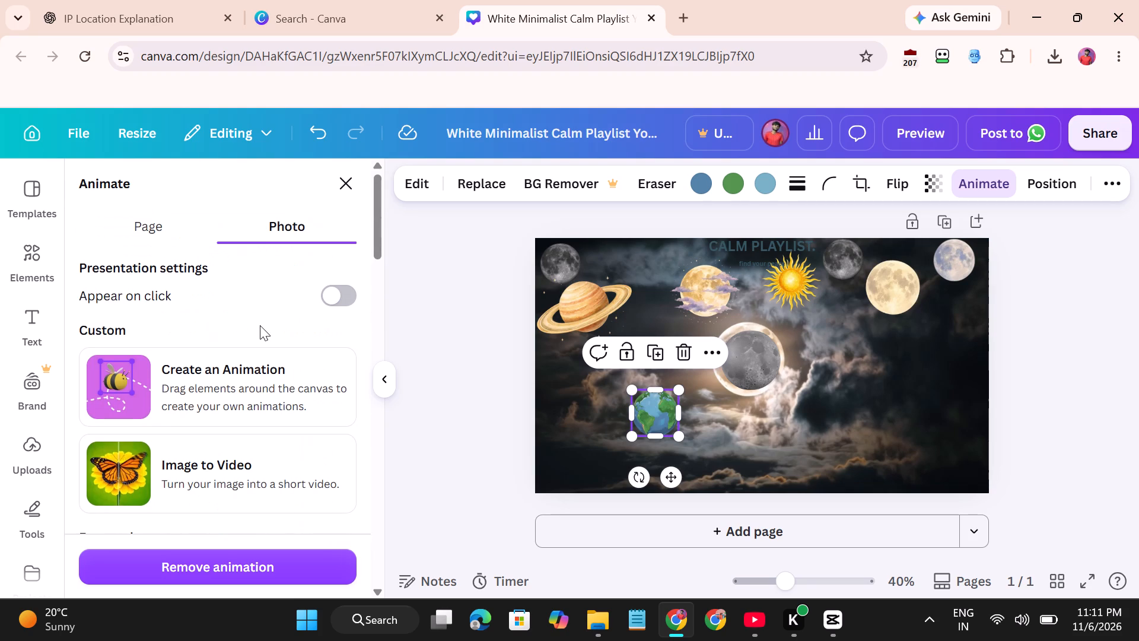
Add the realistic dark-blue Earth graphic showing Asia and Australia from the planet earth graphics results to the page.
scroll(260, 325, up, 1)
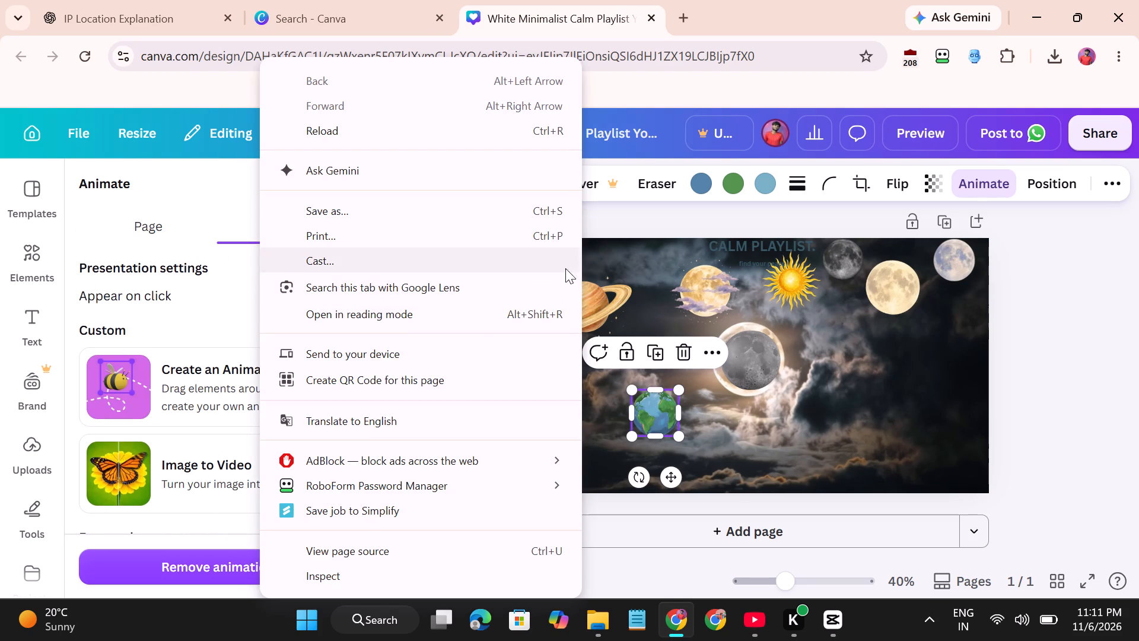
click(628, 224)
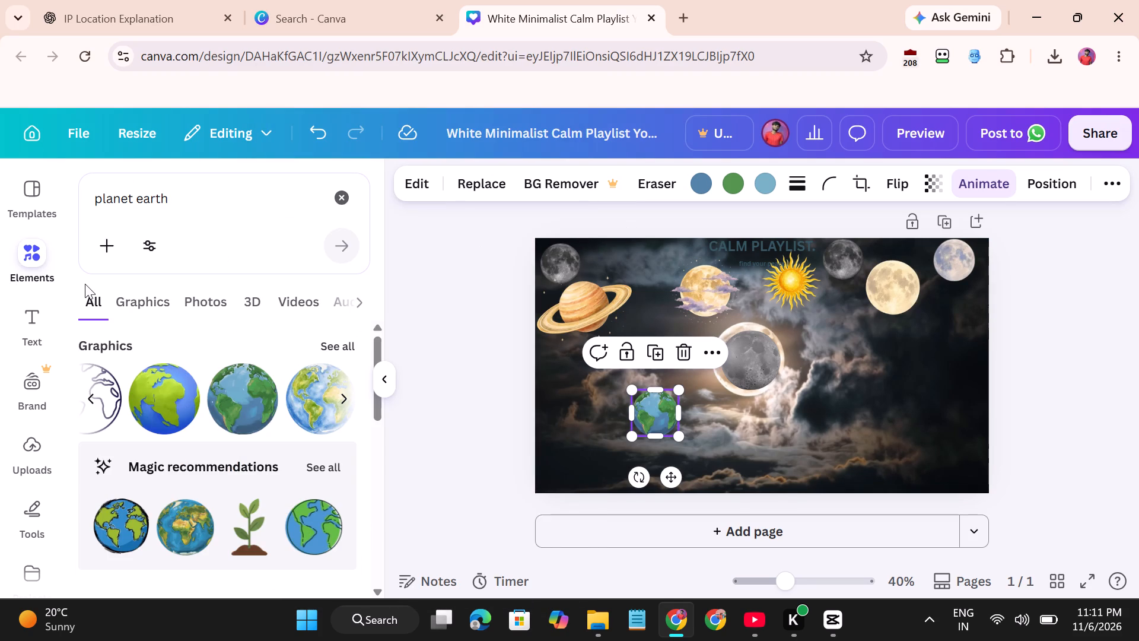
click(160, 302)
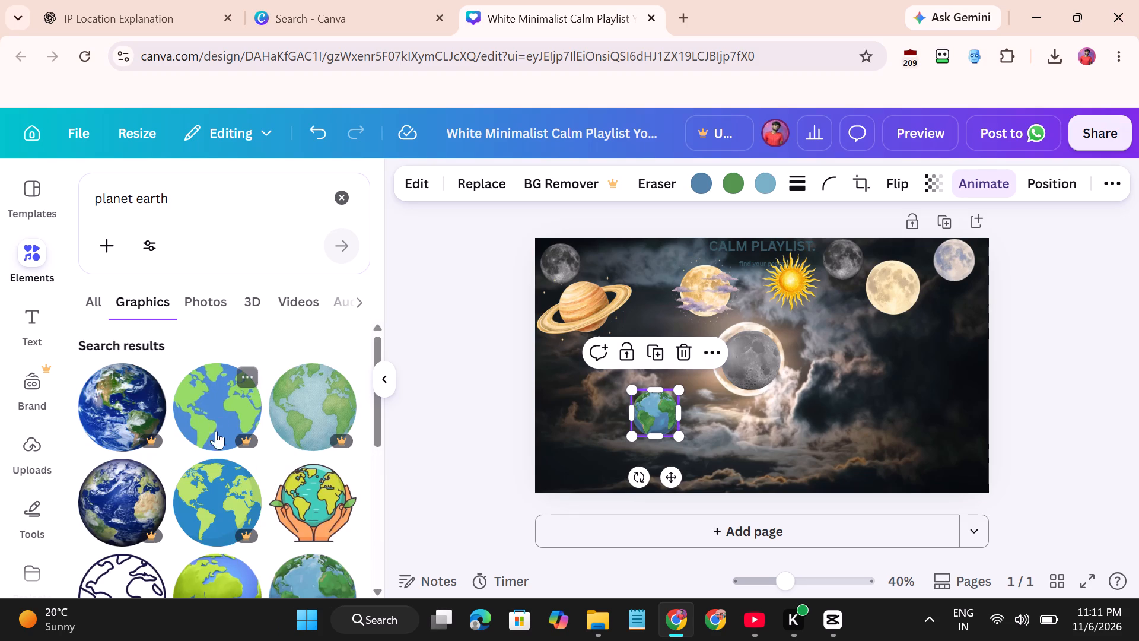
scroll(216, 437, down, 1)
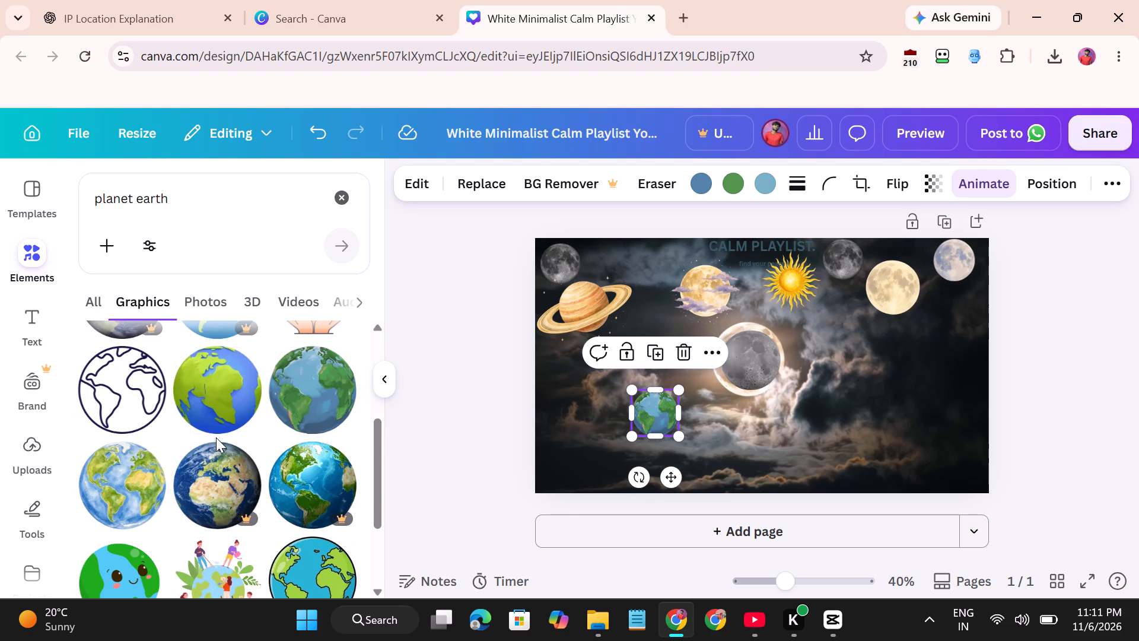
scroll(216, 437, down, 1)
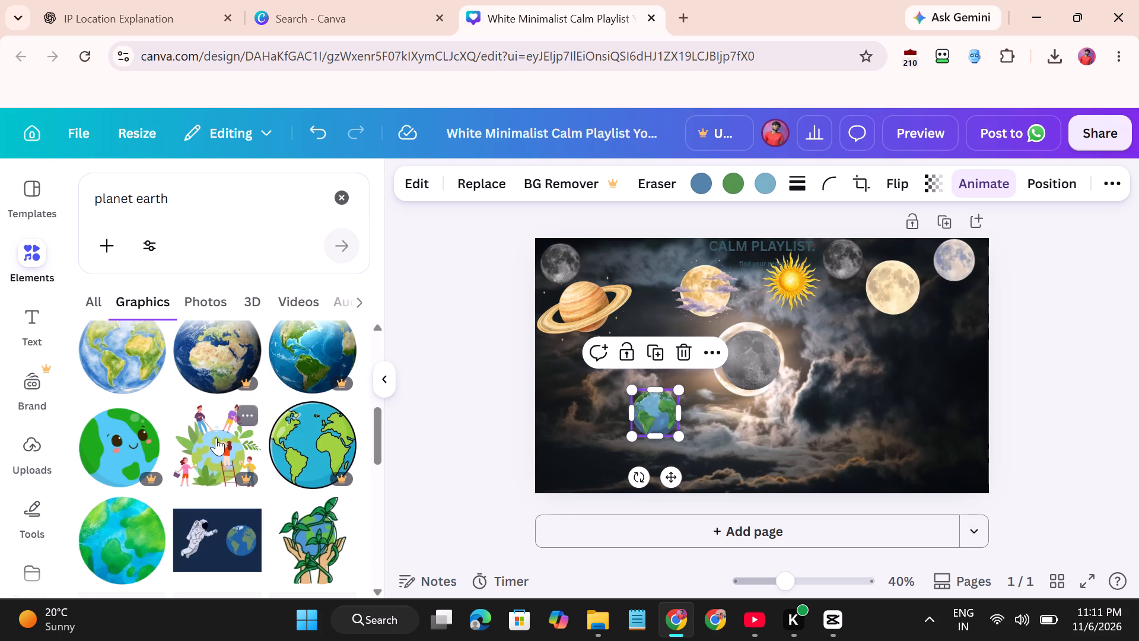
scroll(216, 437, down, 2)
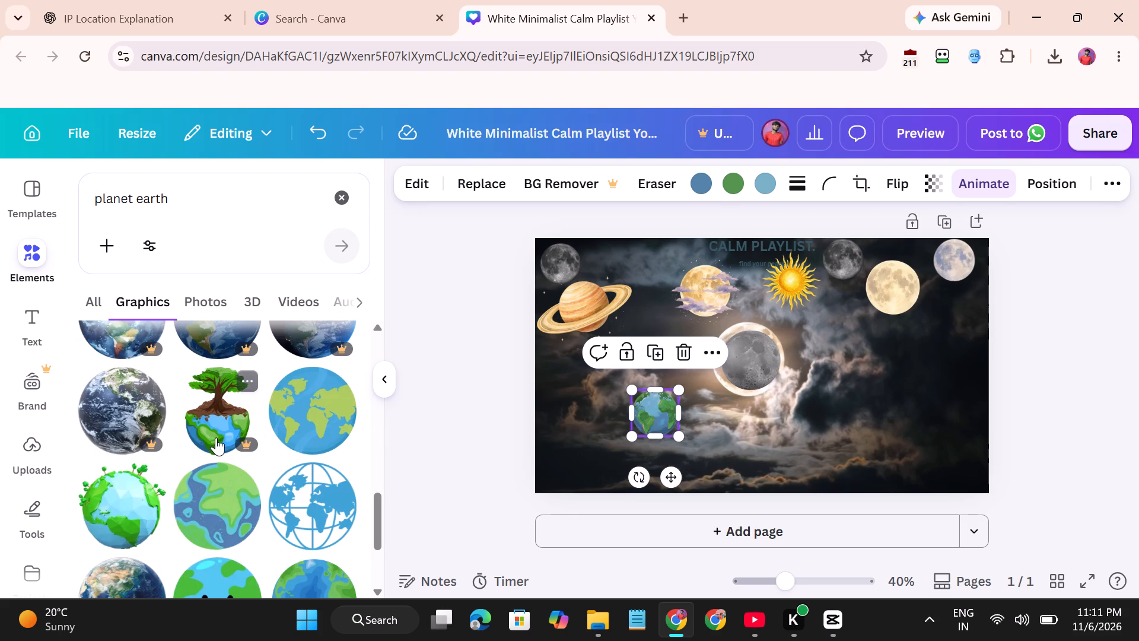
scroll(216, 437, up, 1)
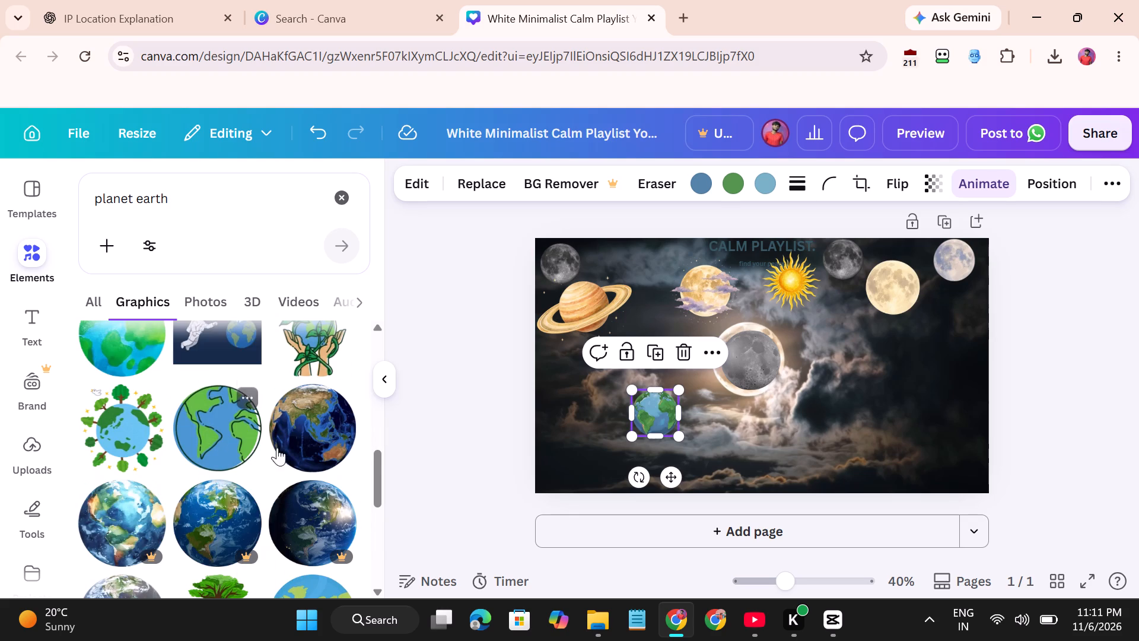
drag(300, 441, 743, 475)
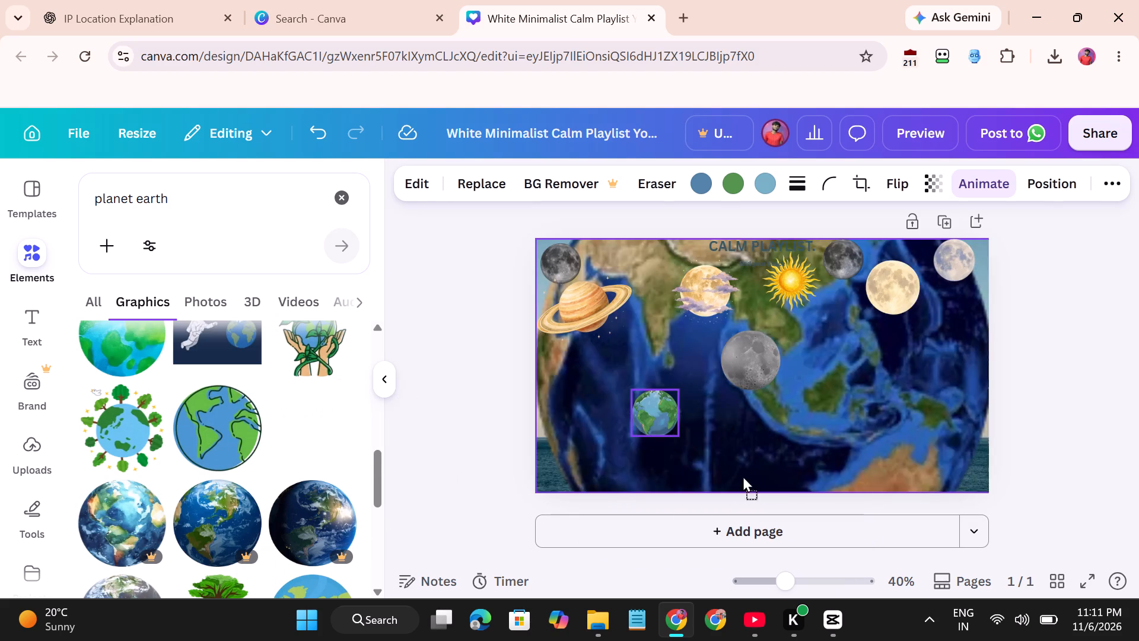
drag(743, 475, 807, 347)
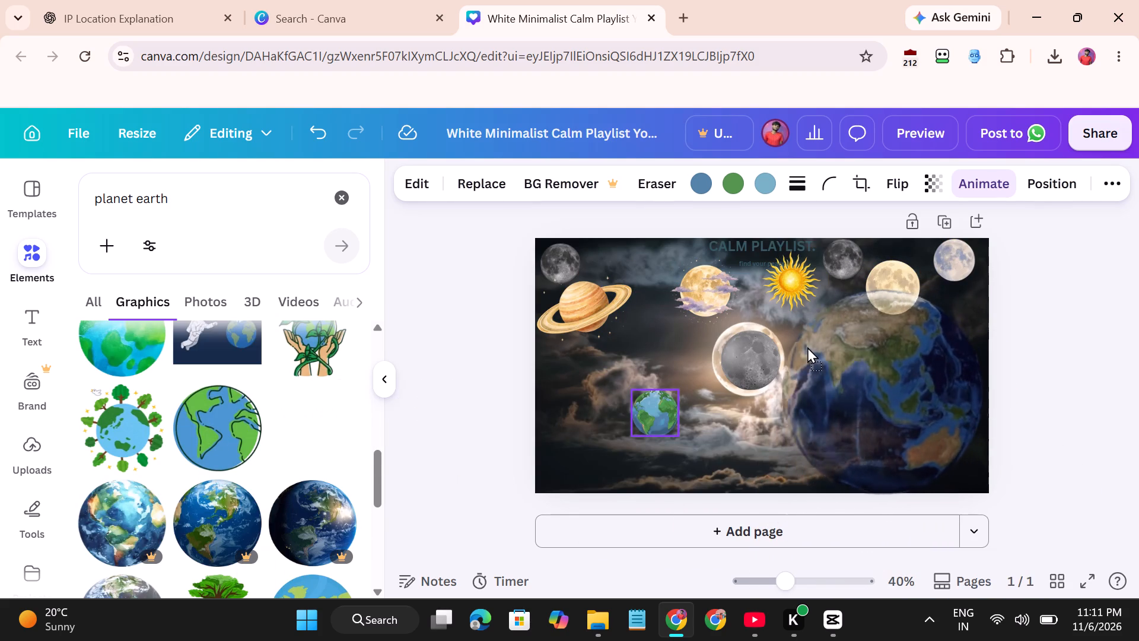
drag(807, 347, 804, 347)
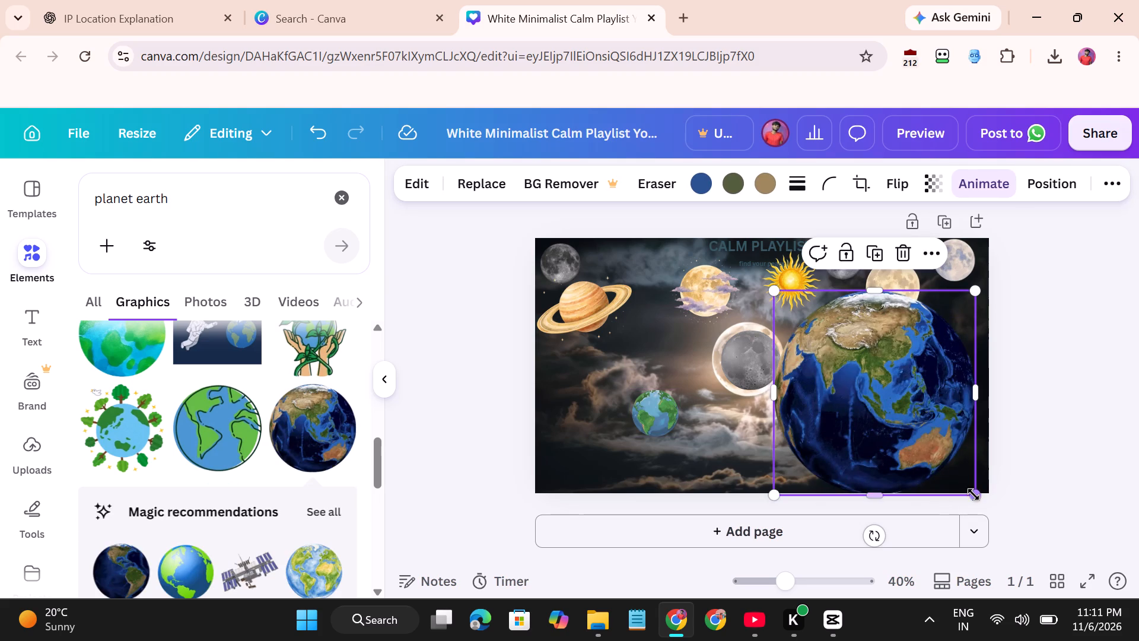
Shrink the realistic Earth slightly smaller than the painted Earth and place it just below the central ringed moon.
drag(973, 494, 812, 468)
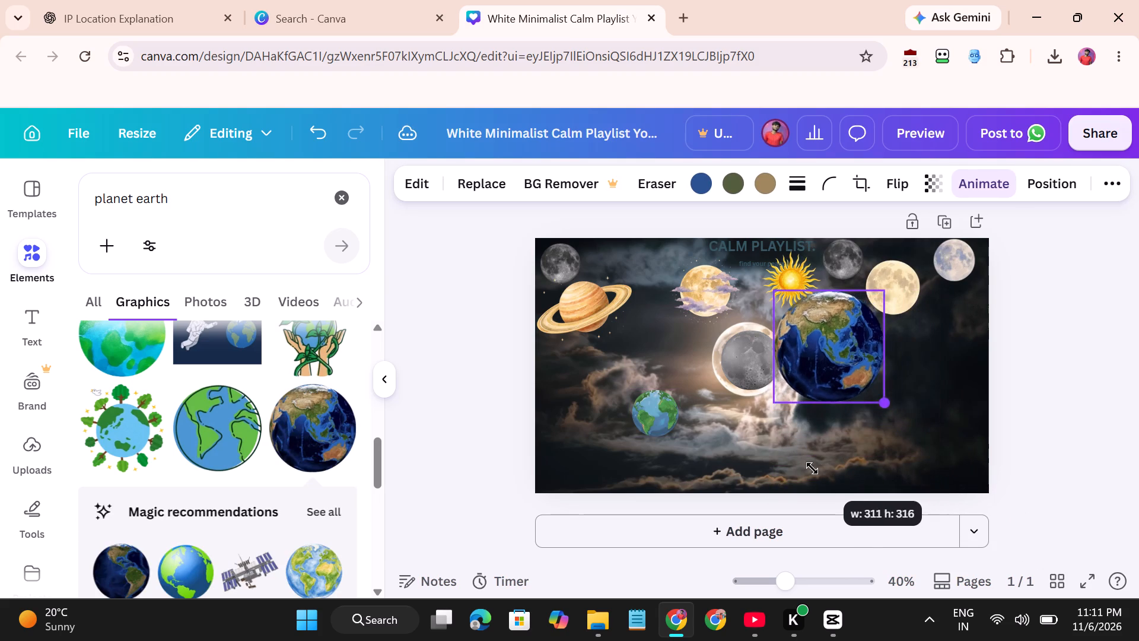
drag(812, 468, 738, 467)
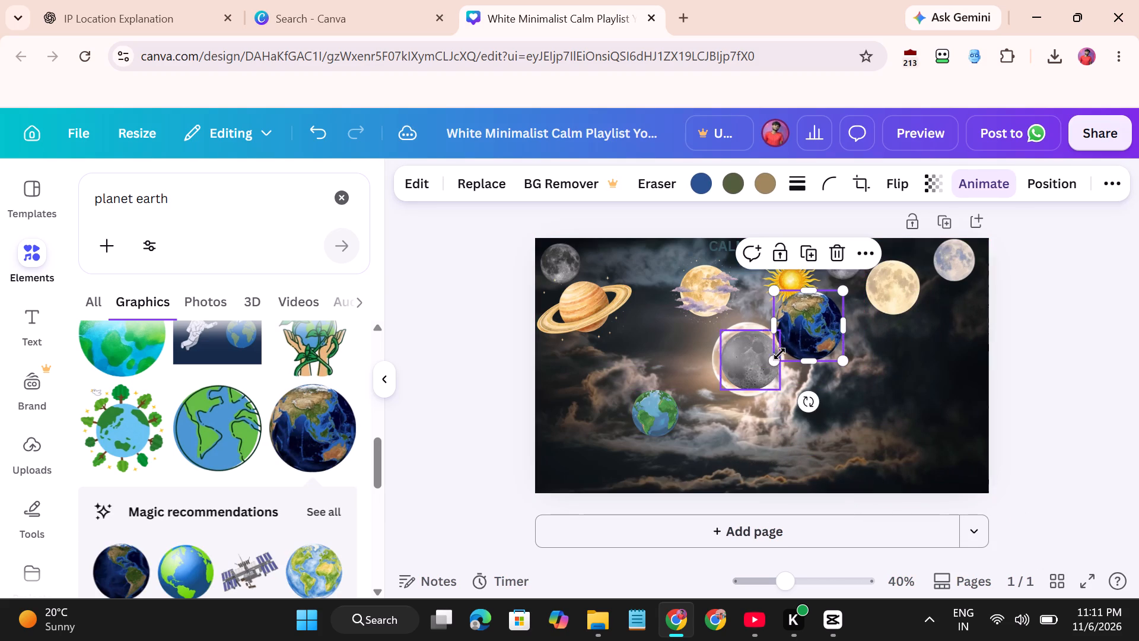
drag(800, 313, 740, 394)
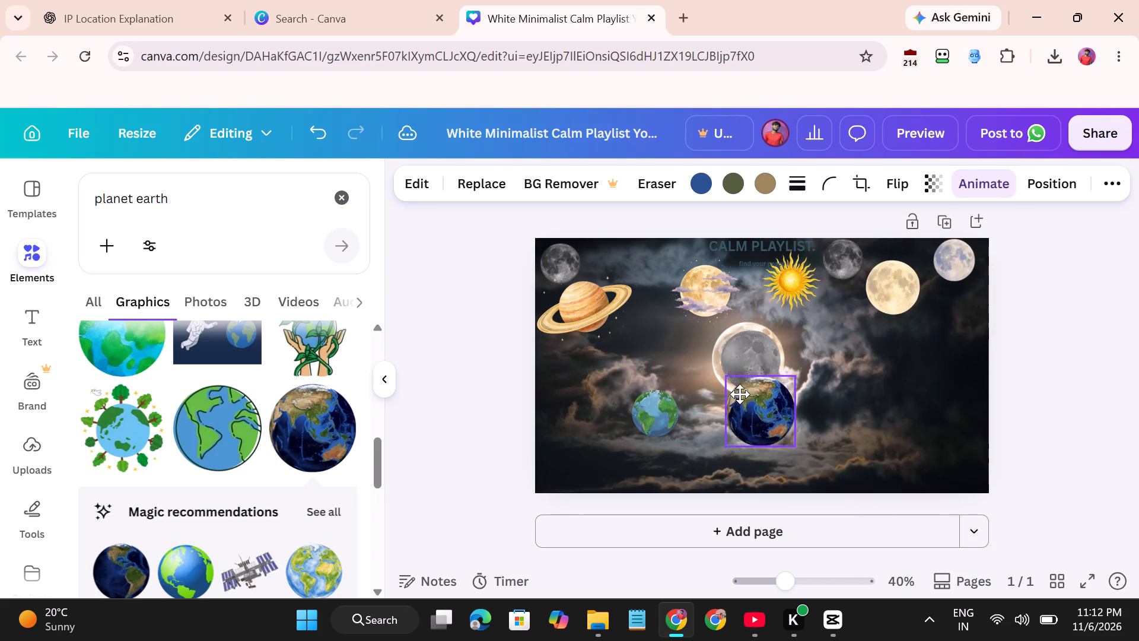
drag(740, 394, 768, 414)
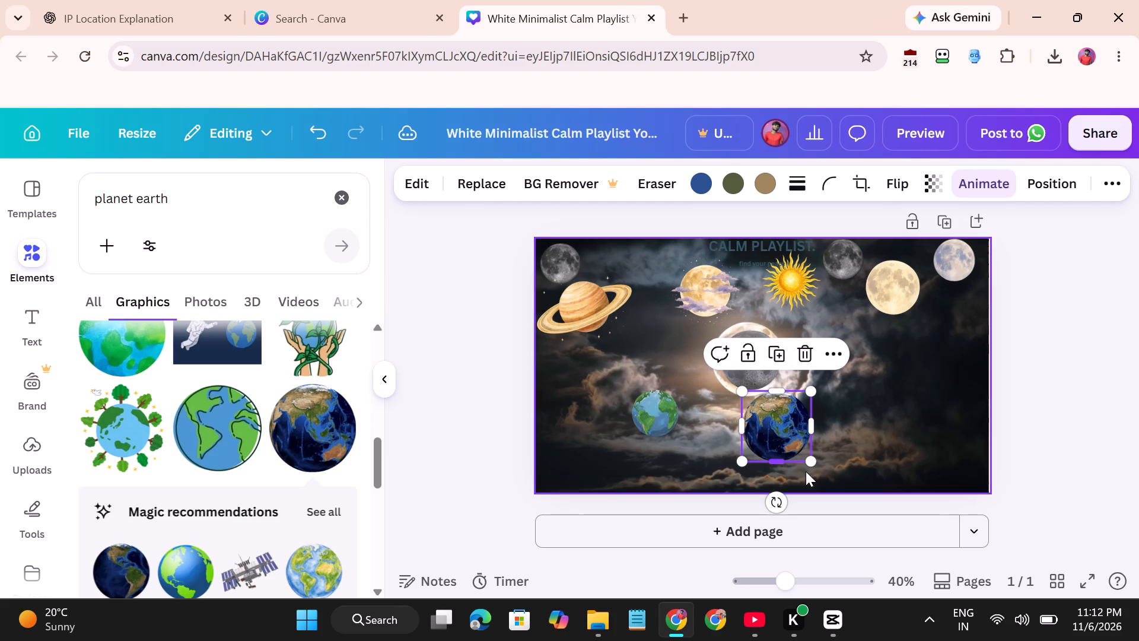
drag(812, 461, 777, 444)
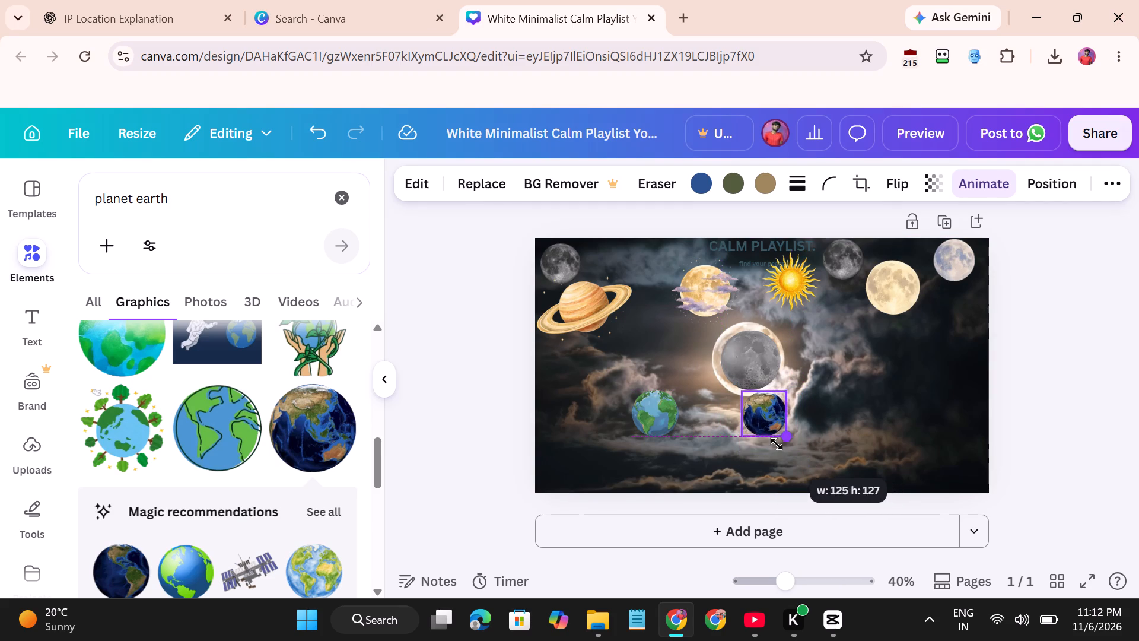
drag(777, 444, 762, 439)
drag(768, 405, 758, 412)
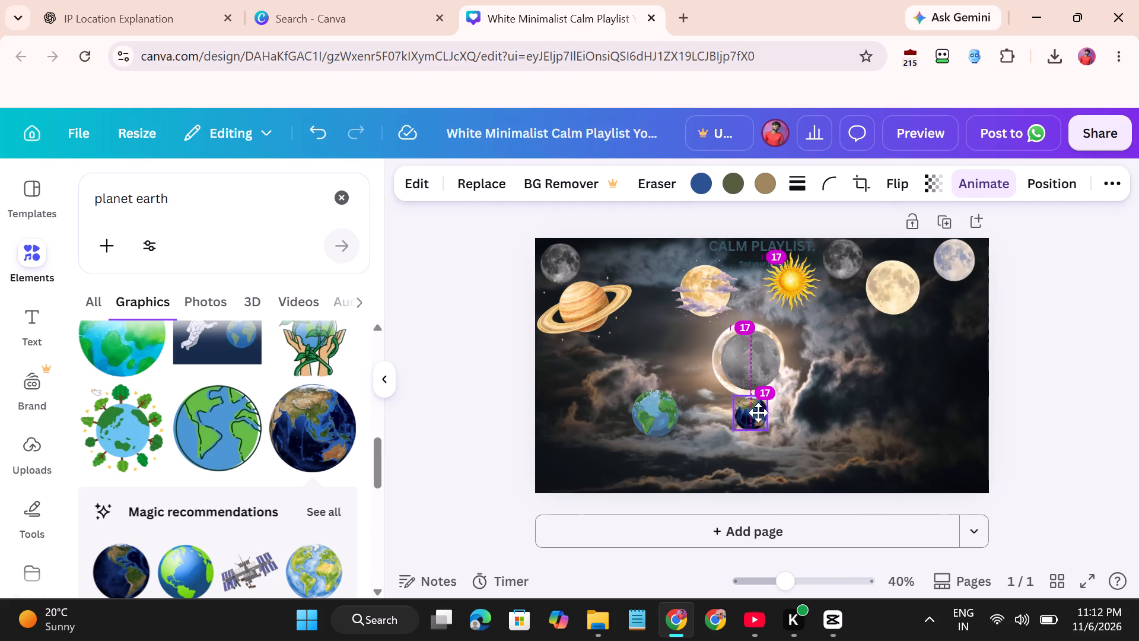
drag(758, 412, 754, 416)
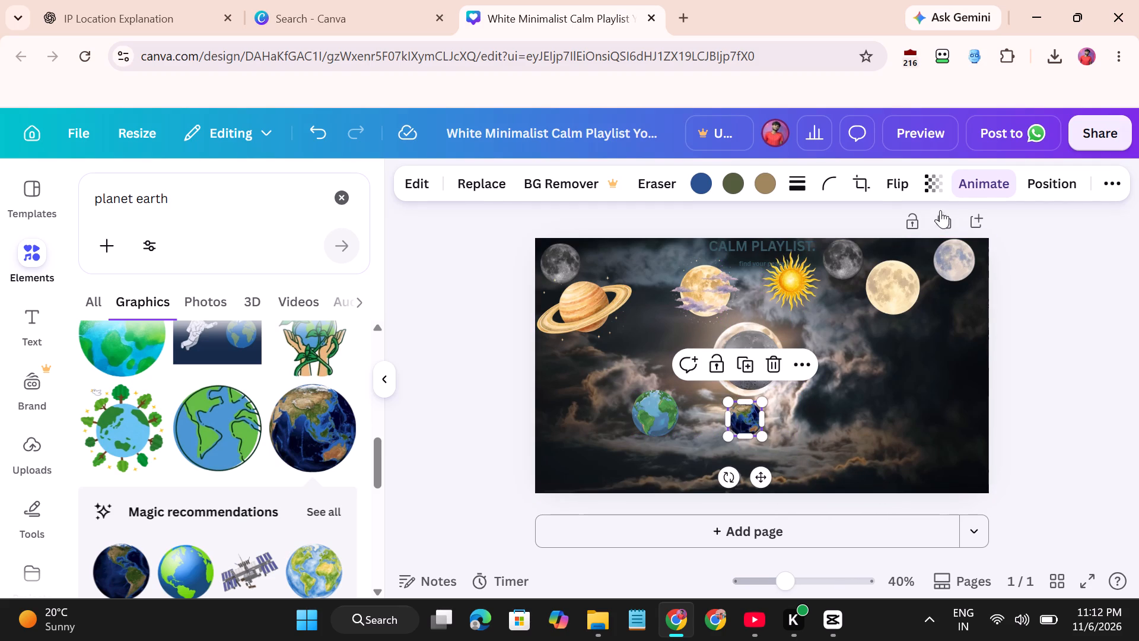
Change the realistic Earth graphic's animation to Tectonic and return to the planet earth graphics results.
click(990, 174)
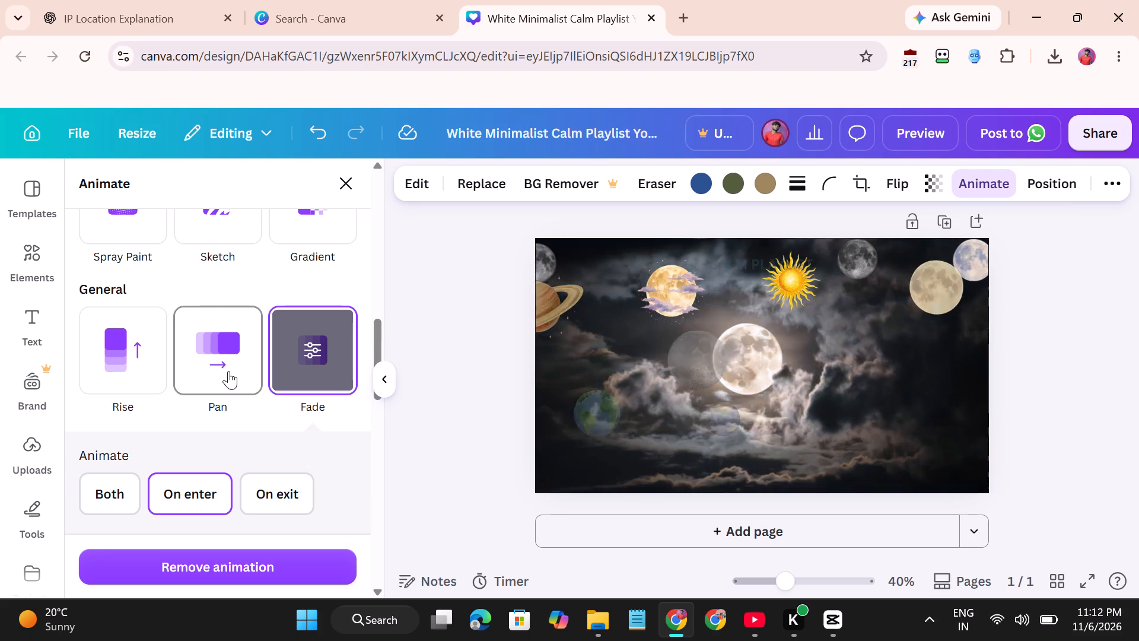
scroll(228, 371, down, 2)
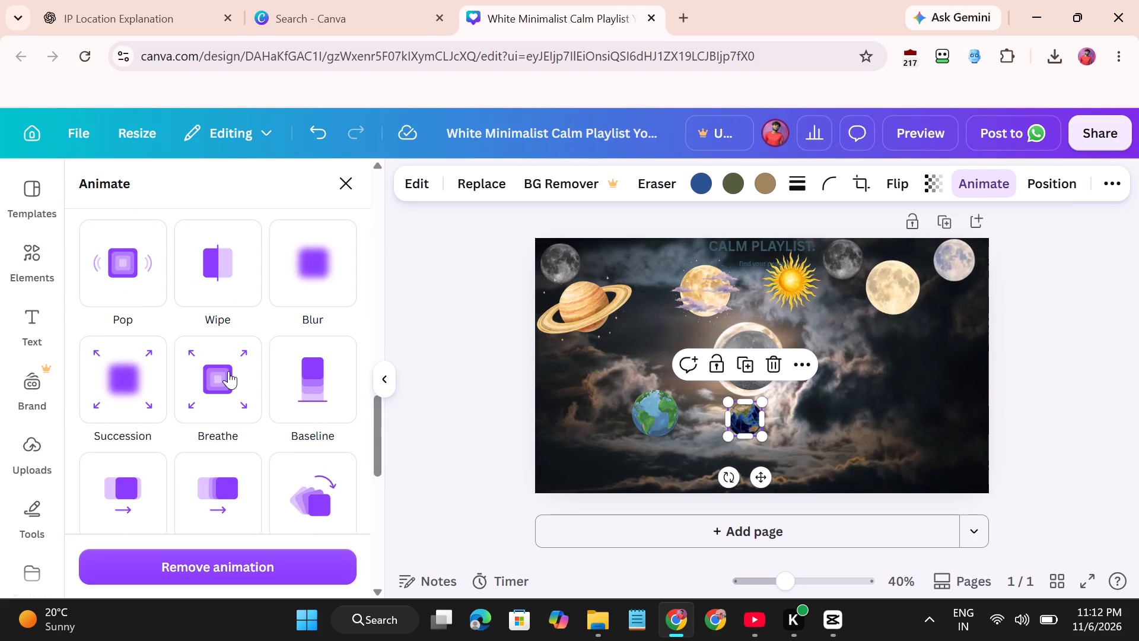
scroll(228, 371, down, 1)
click(228, 297)
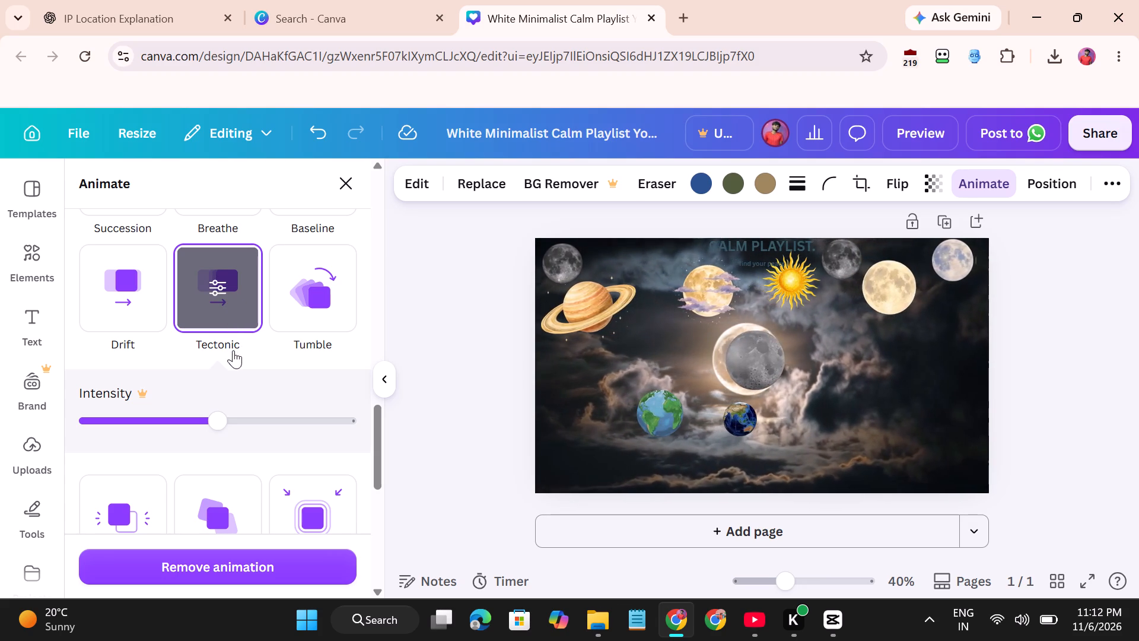
scroll(240, 418, down, 1)
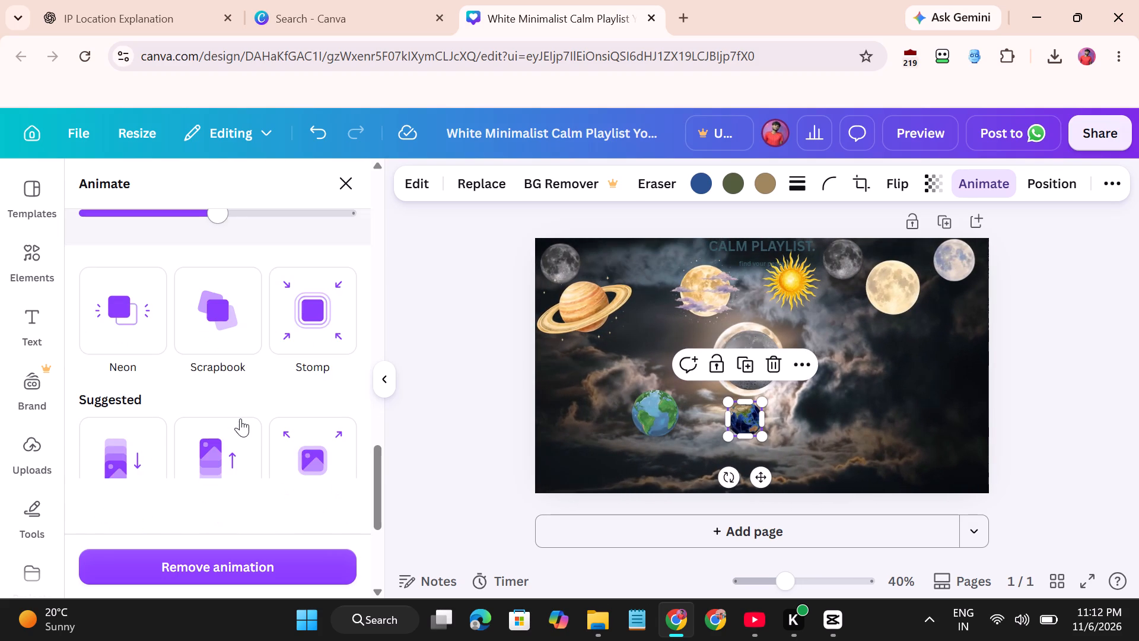
scroll(240, 418, down, 1)
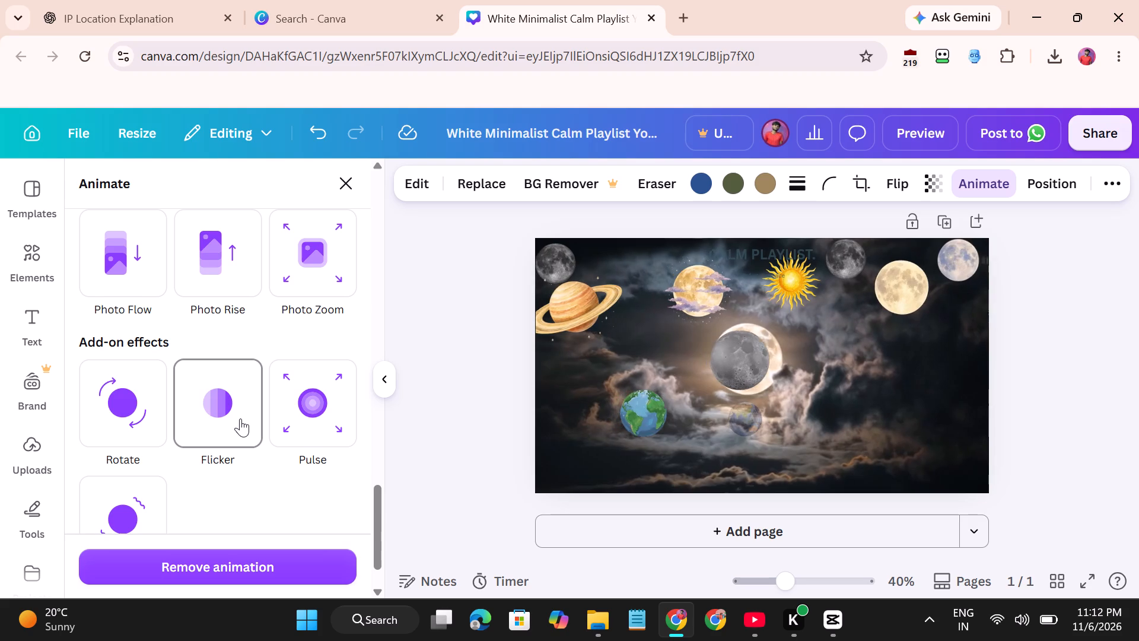
scroll(240, 418, up, 2)
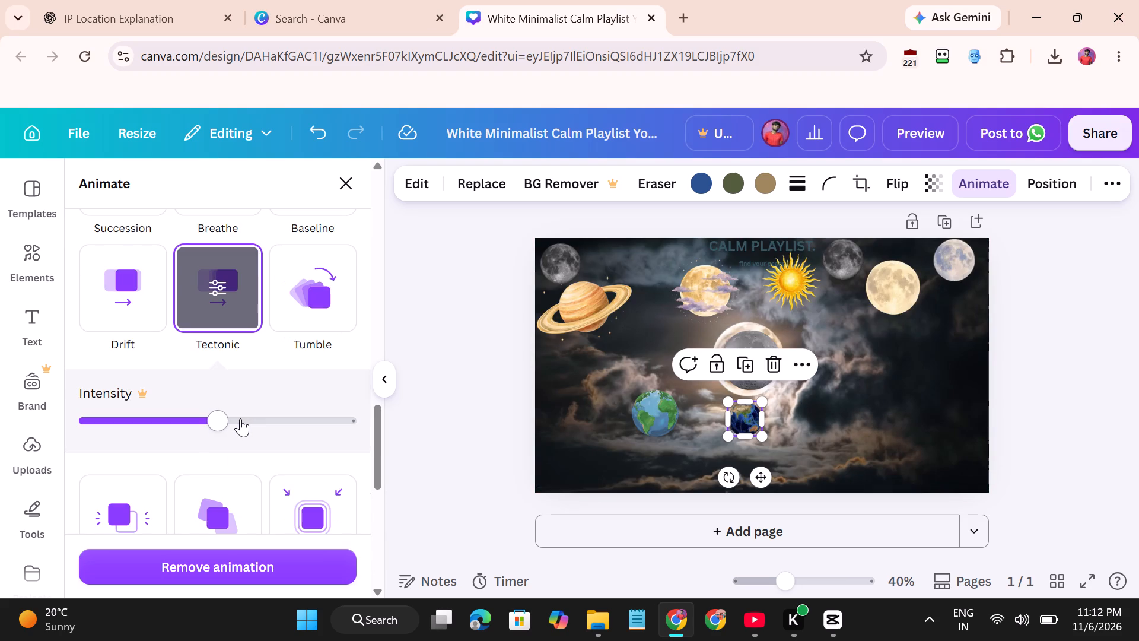
scroll(240, 418, up, 1)
right_click(240, 418)
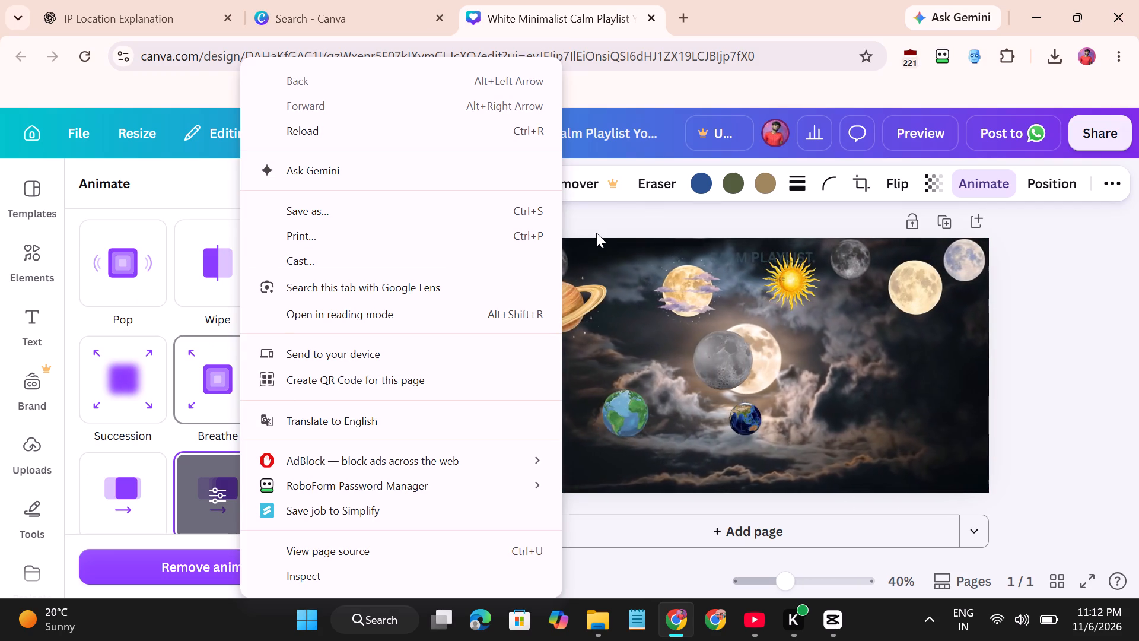
click(596, 233)
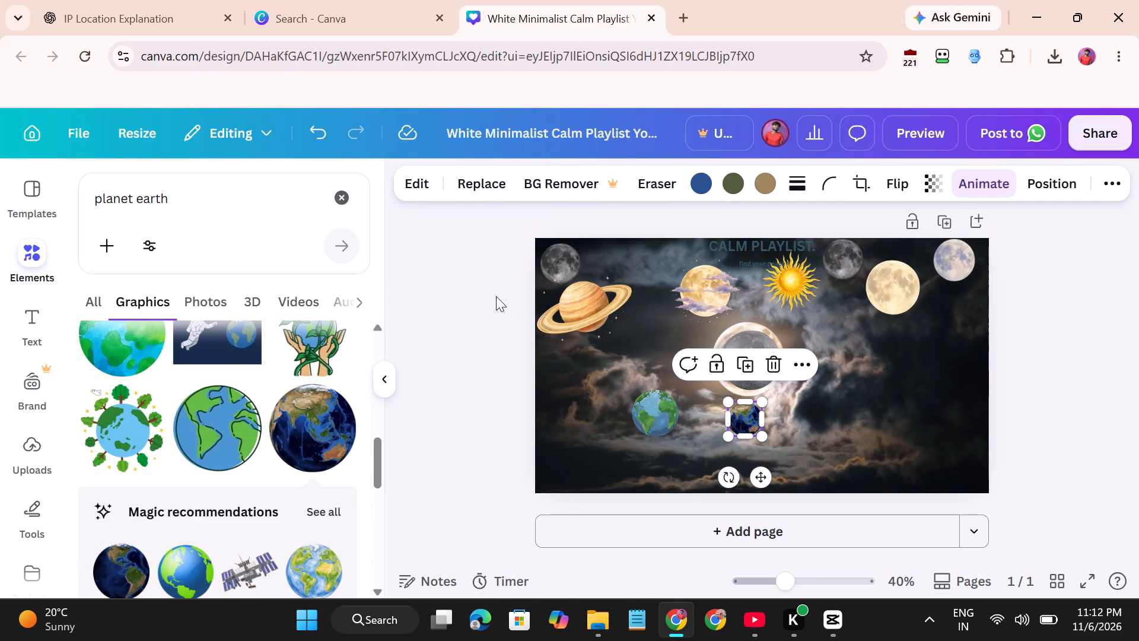
Scrub through the background moon video and check how its moon sits against the overlaid graphics.
click(603, 382)
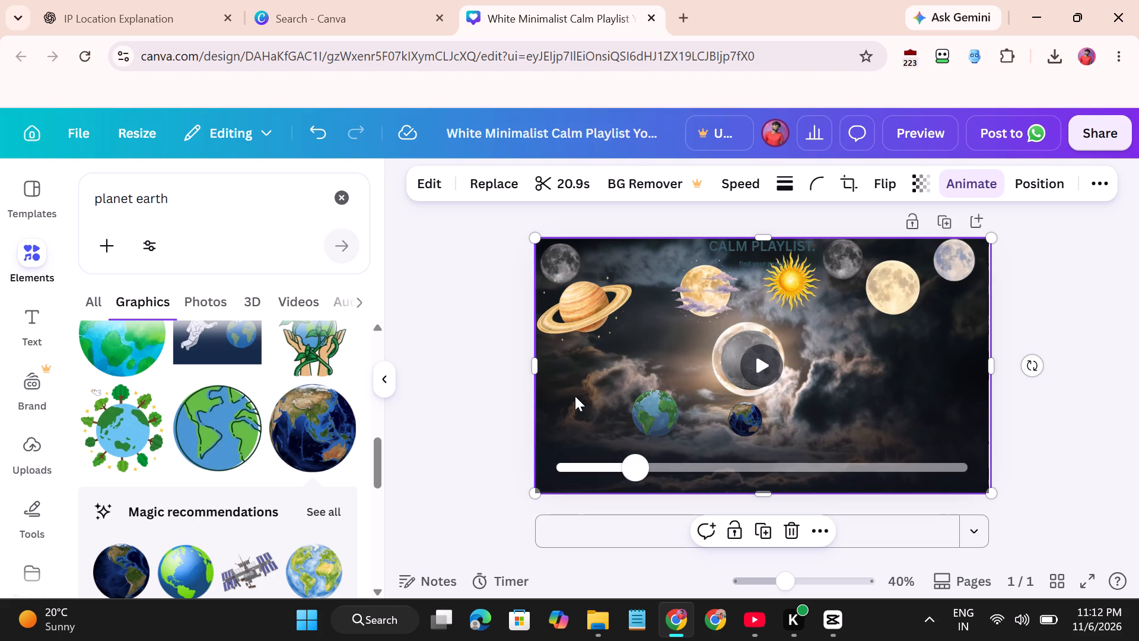
click(609, 468)
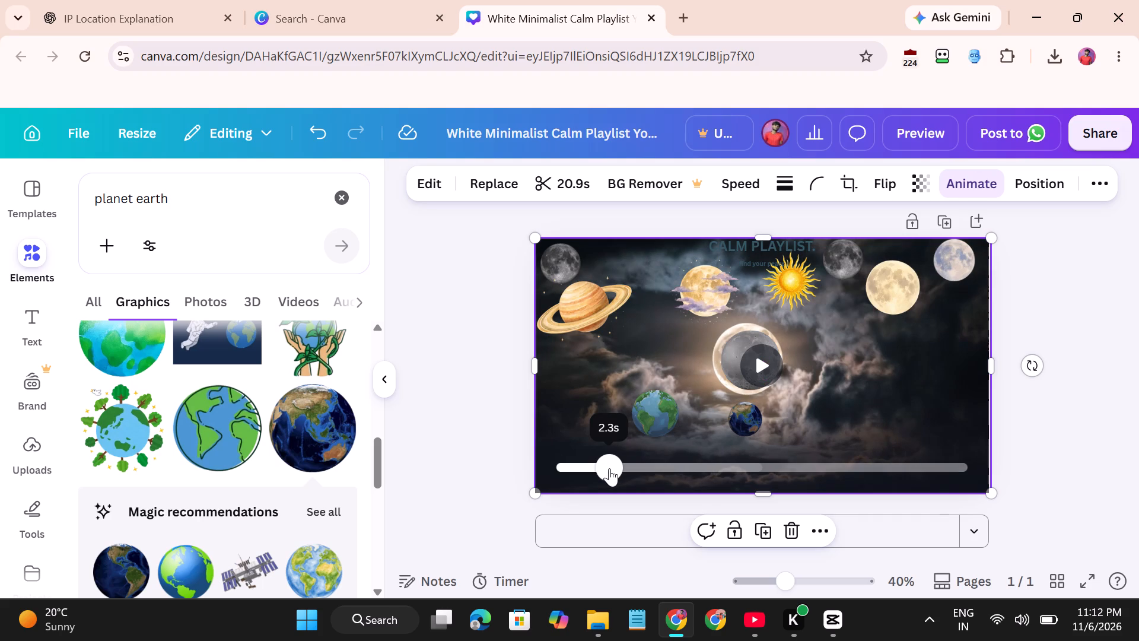
click(669, 473)
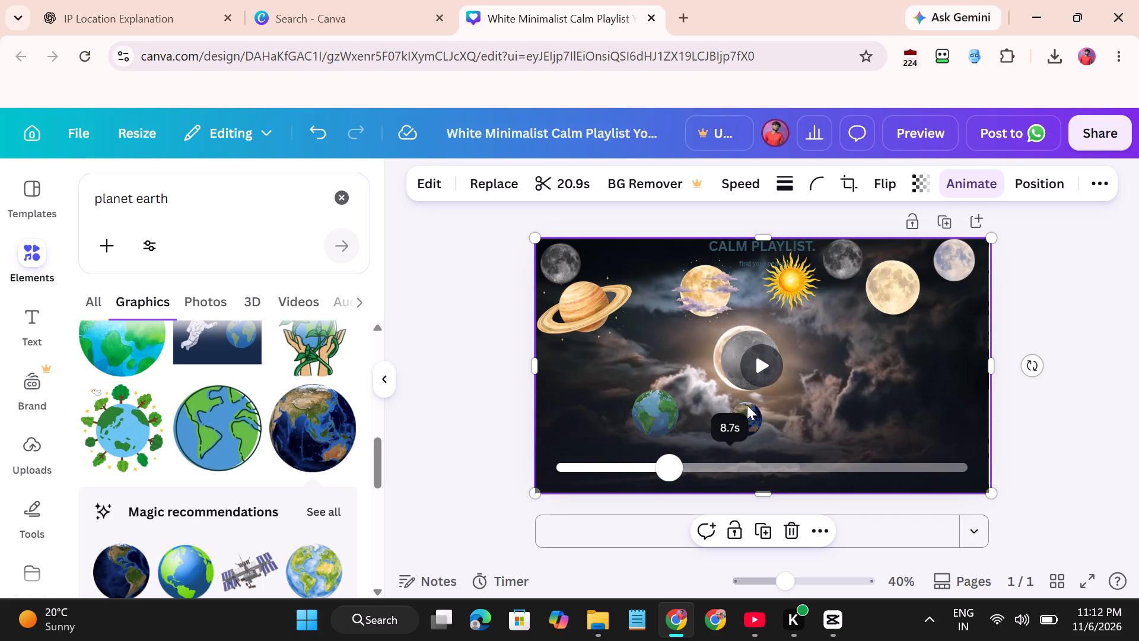
click(759, 376)
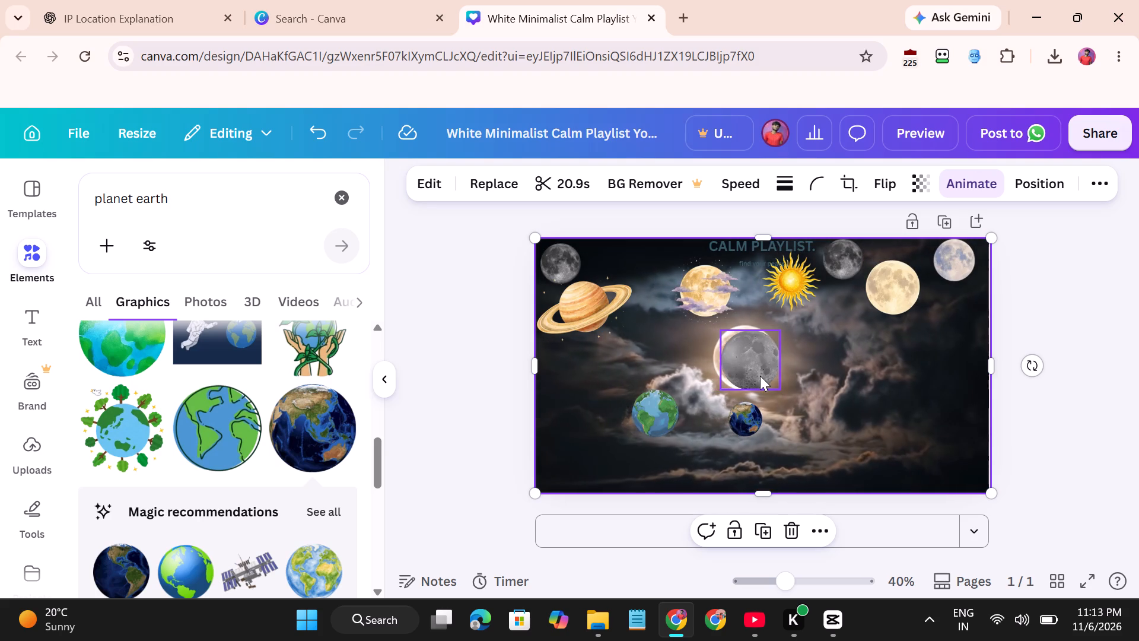
Move the grey 3D moon off the background video's bright moon to the empty sky just right of it.
drag(760, 376, 771, 369)
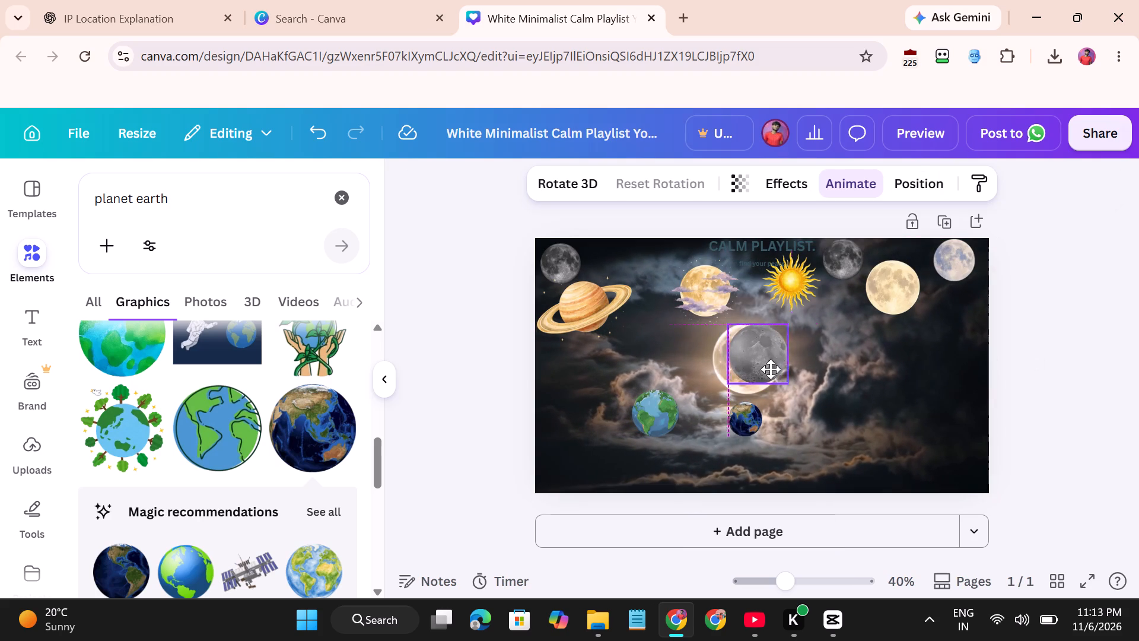
drag(771, 369, 834, 363)
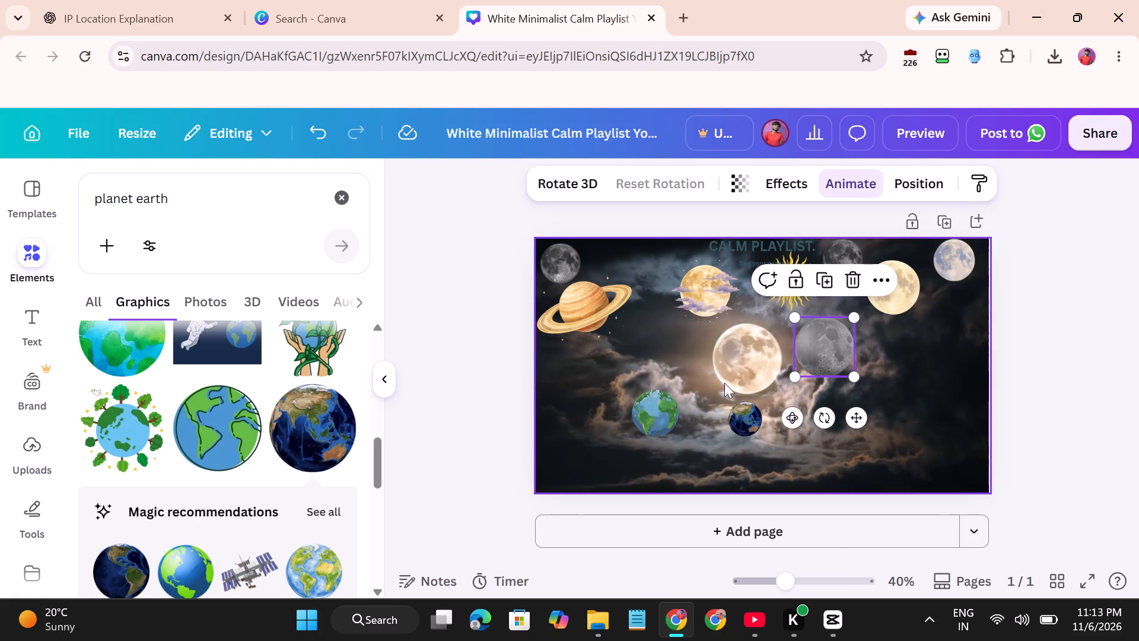
Play the background moon video to review the rearranged layout.
click(603, 412)
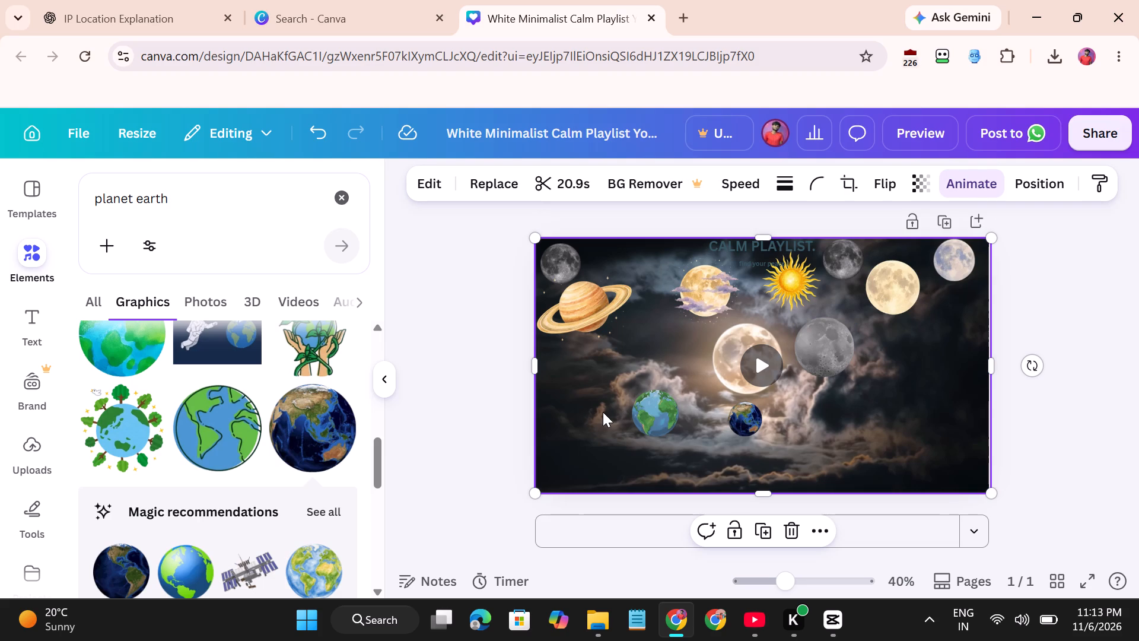
click(775, 376)
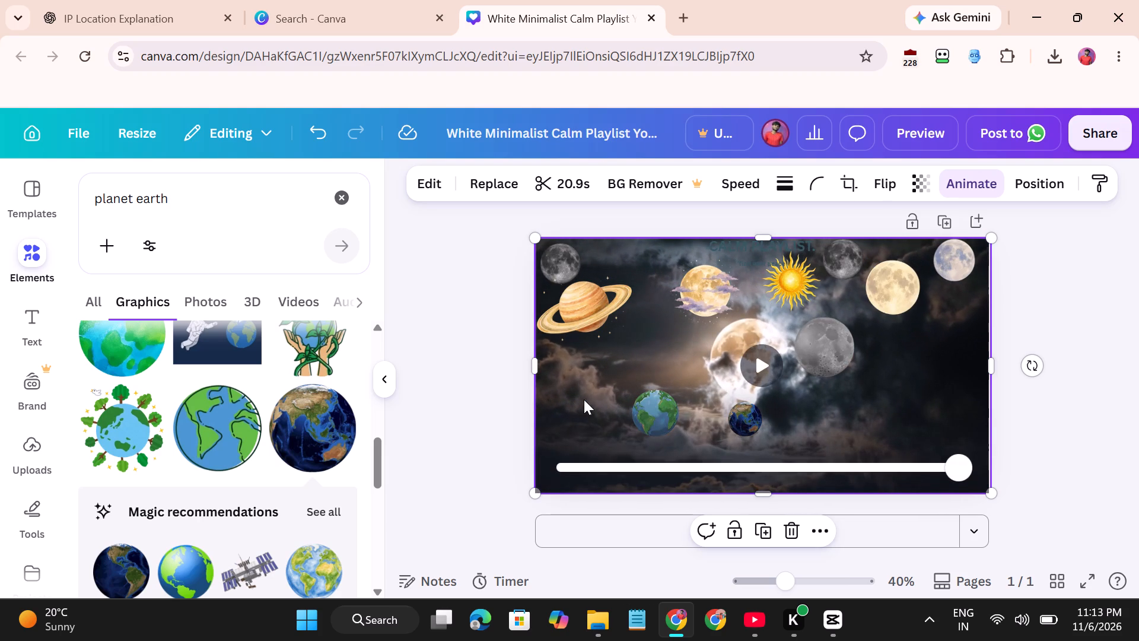
click(584, 399)
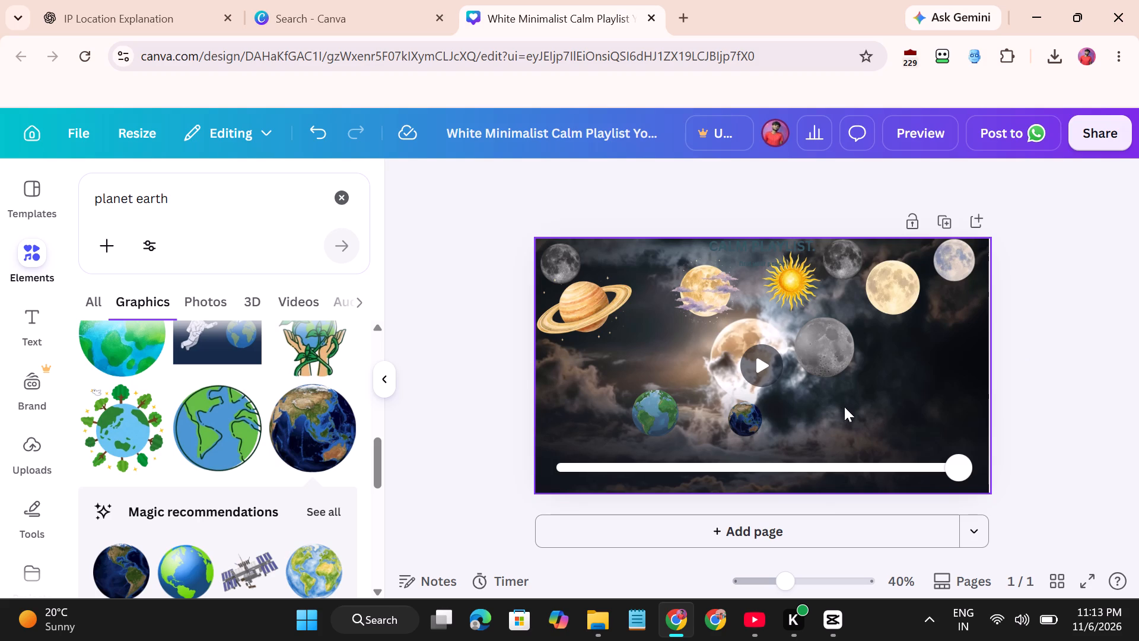
Add the space station graphic from the planet earth recommendations to the page and shrink it to a small size beside Saturn.
scroll(272, 435, down, 1)
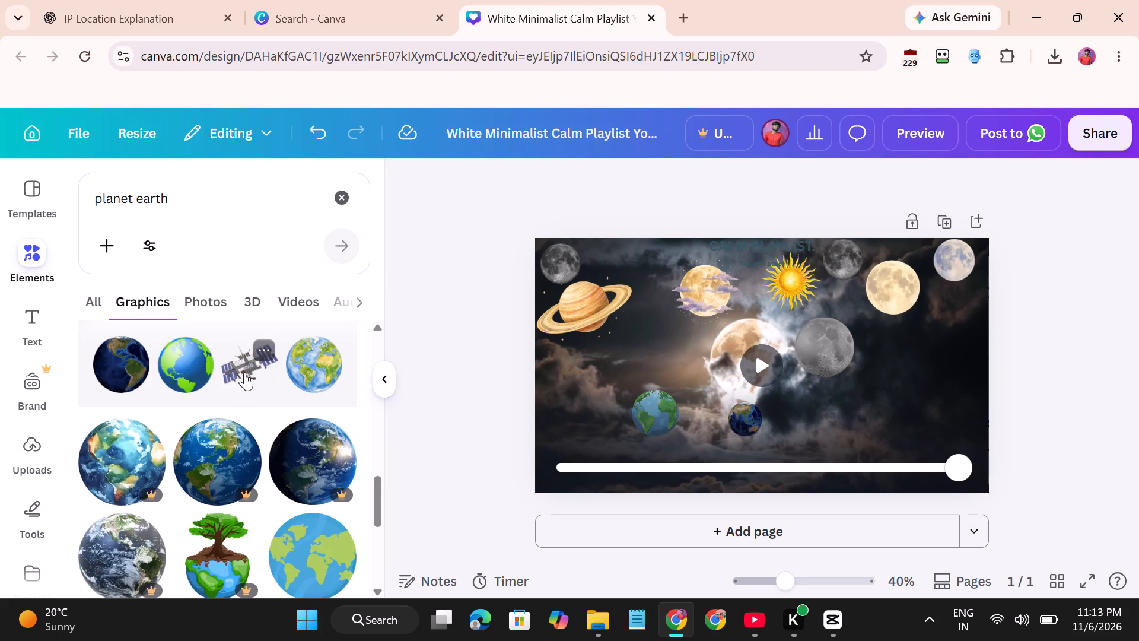
drag(244, 372, 639, 360)
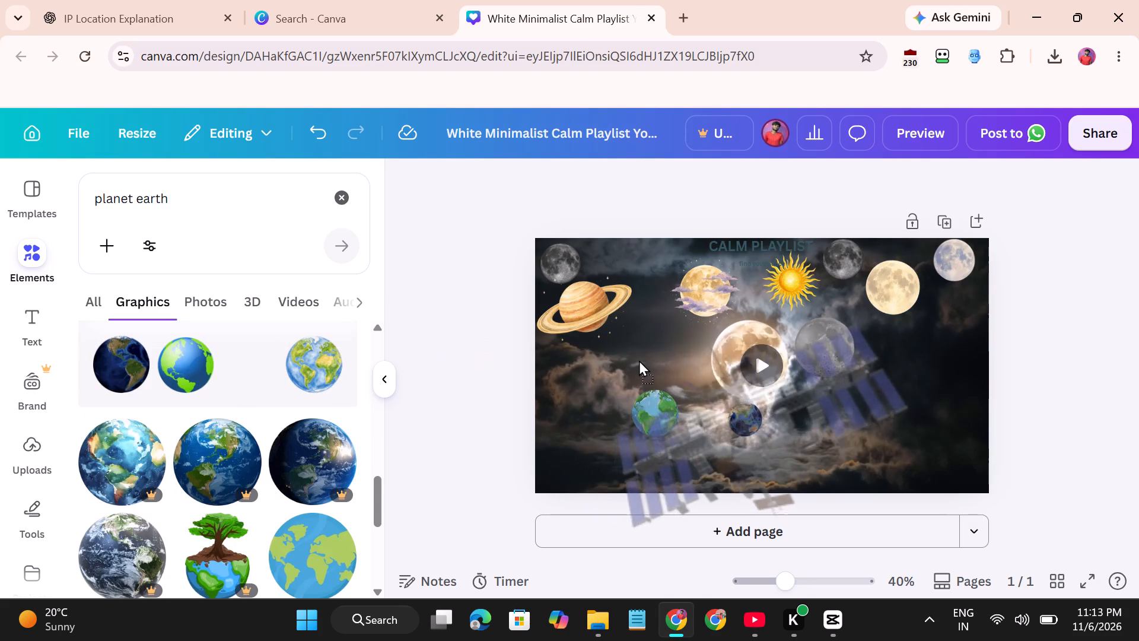
drag(639, 360, 648, 314)
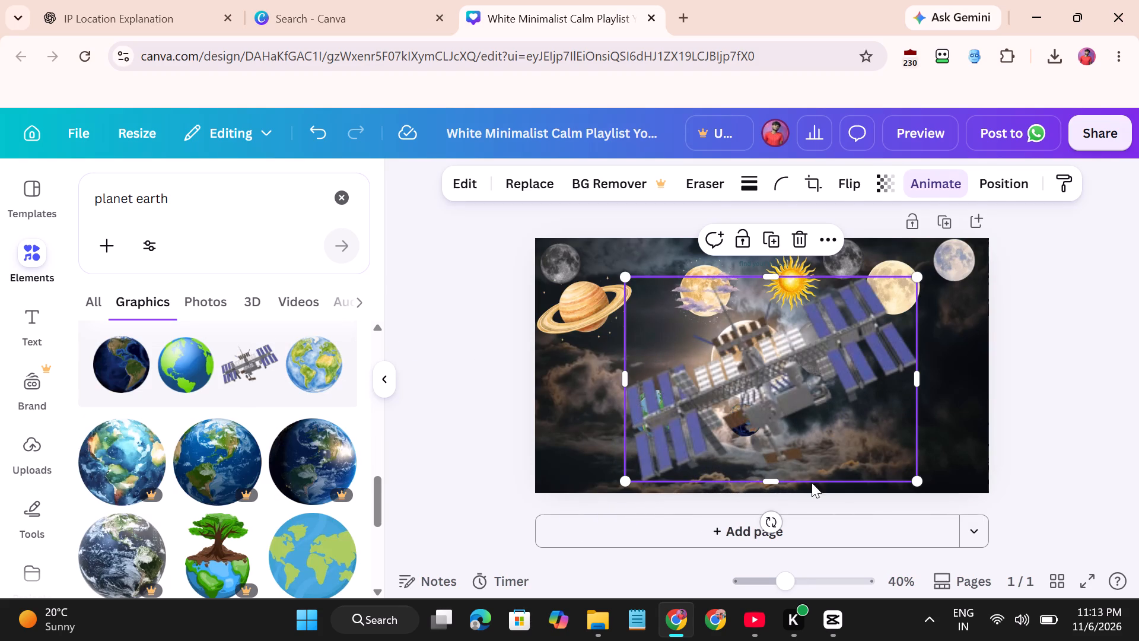
drag(921, 483, 892, 462)
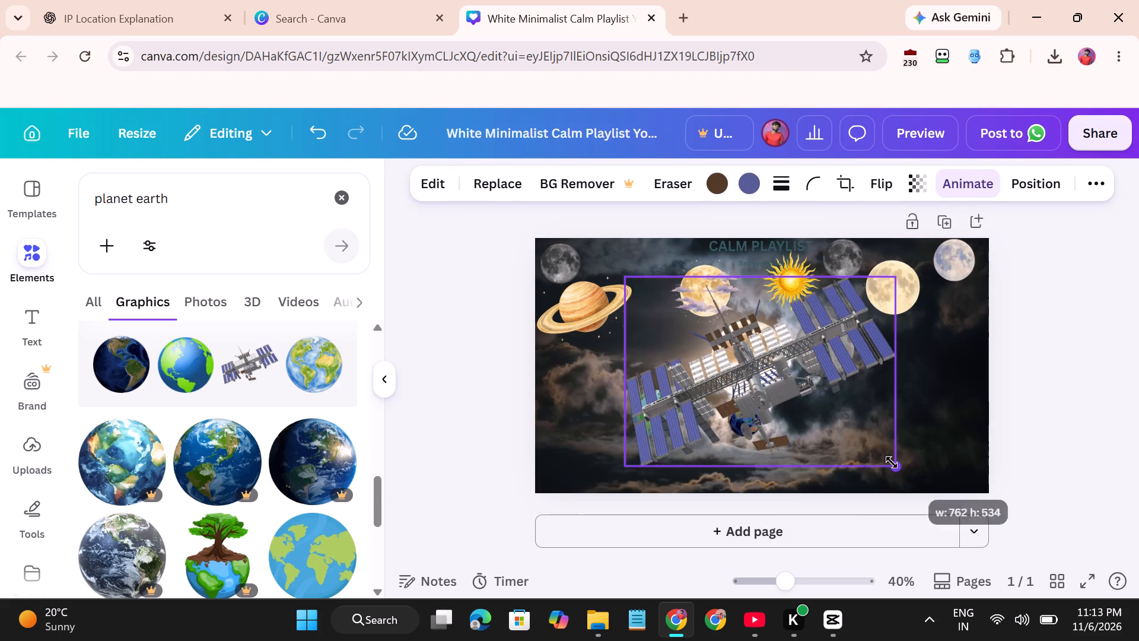
drag(892, 462, 689, 408)
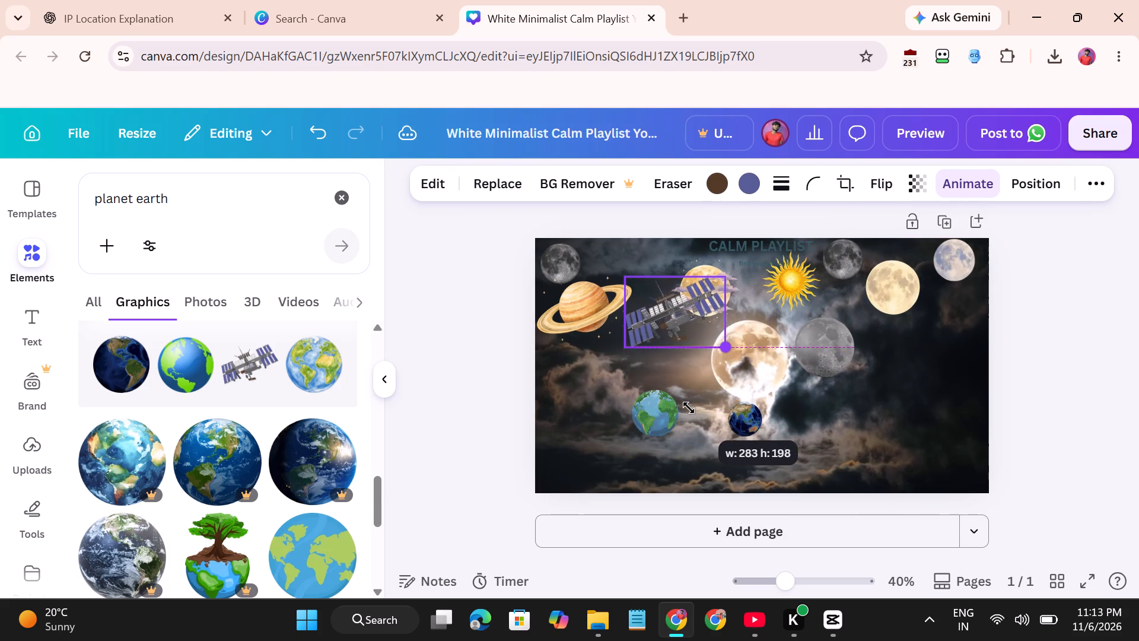
drag(689, 408, 658, 408)
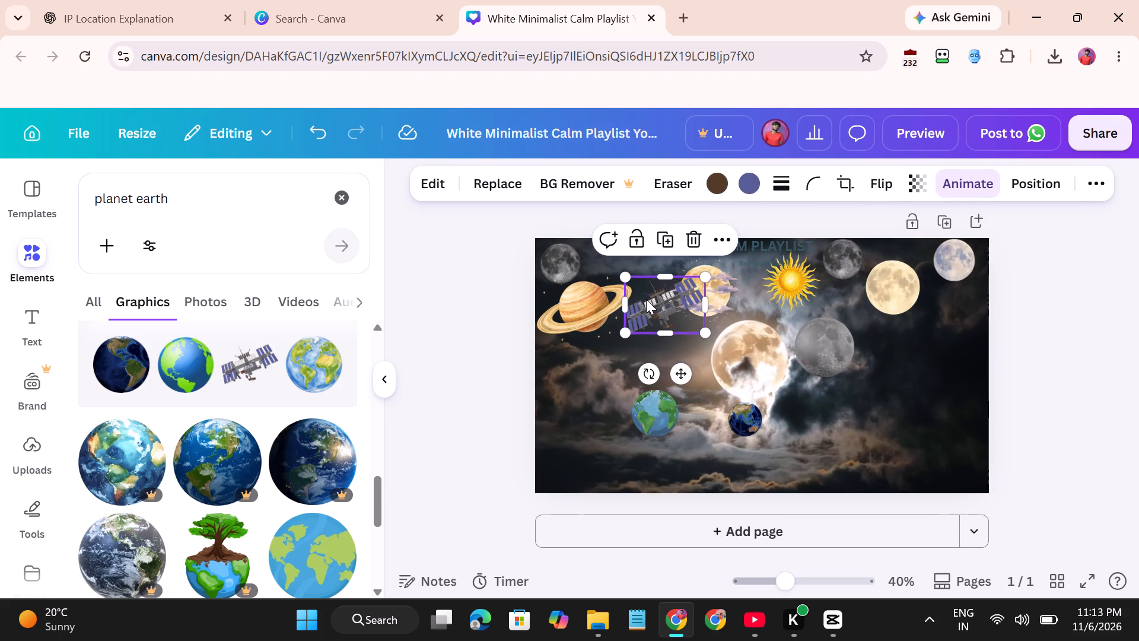
Shrink the space station a little more and place it in the sky below Saturn, just above the green Earth.
drag(646, 299, 628, 333)
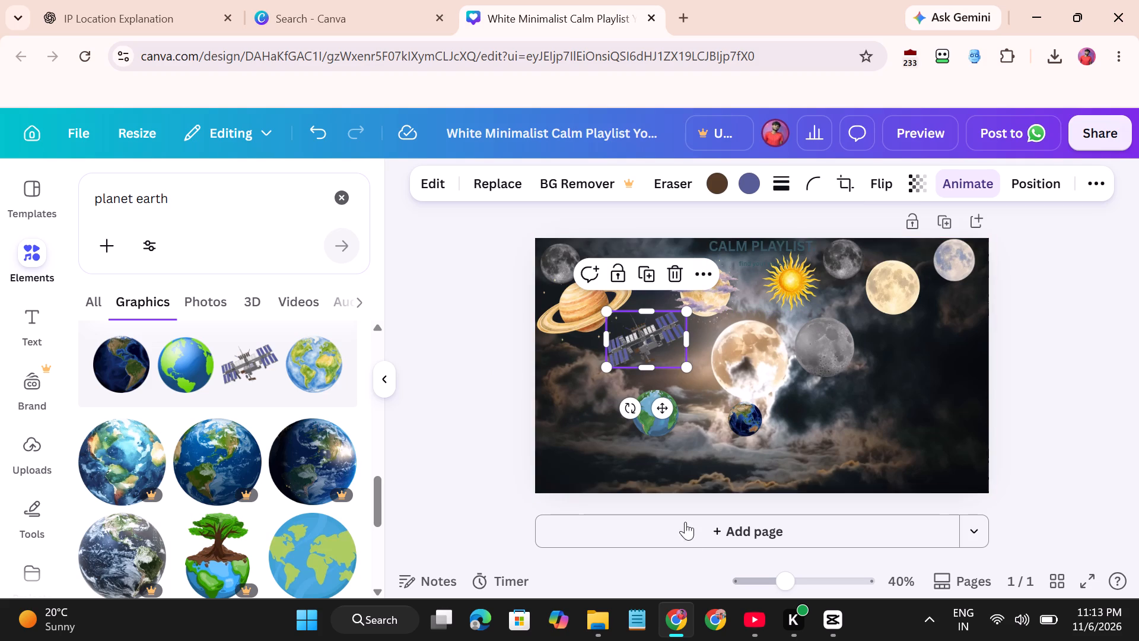
drag(656, 338, 654, 341)
drag(654, 341, 647, 347)
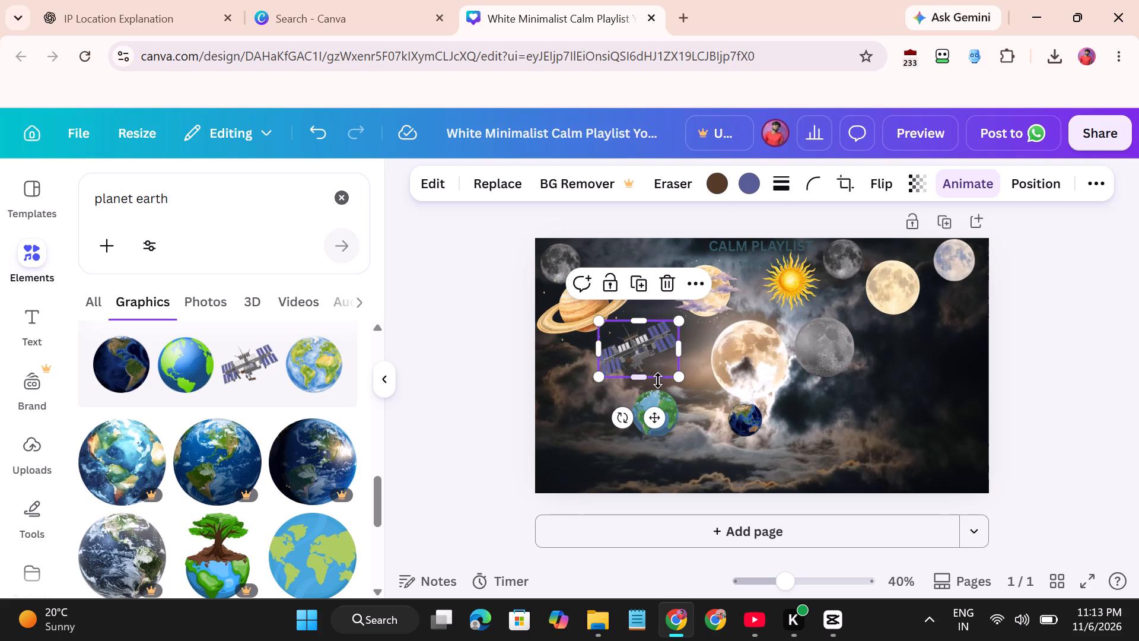
drag(601, 377, 621, 359)
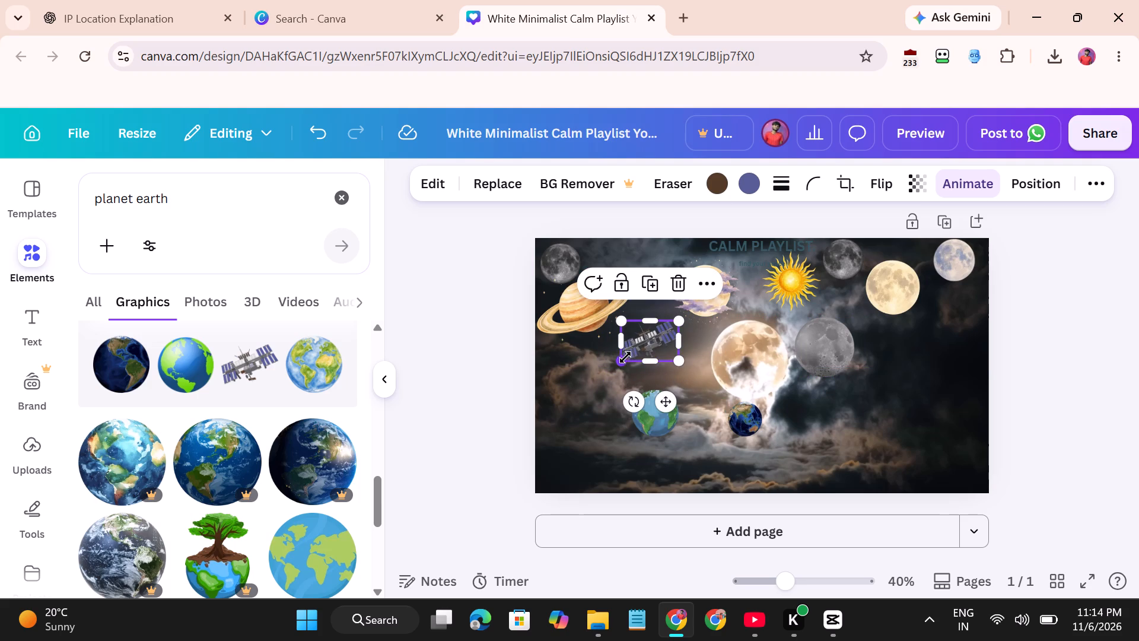
drag(657, 347, 648, 348)
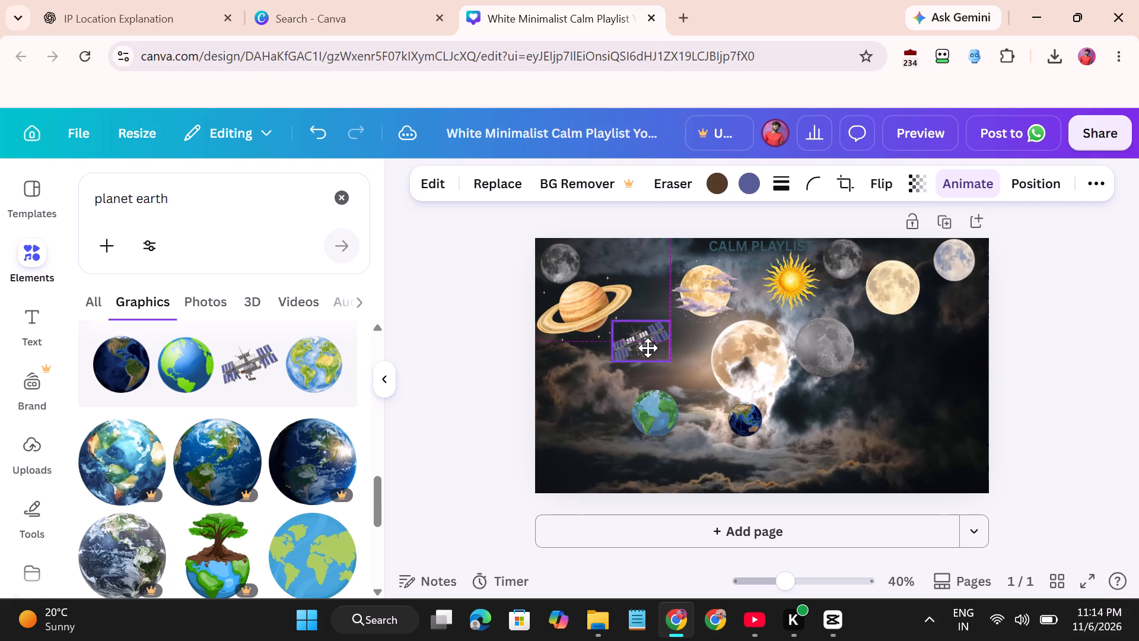
drag(648, 348, 625, 373)
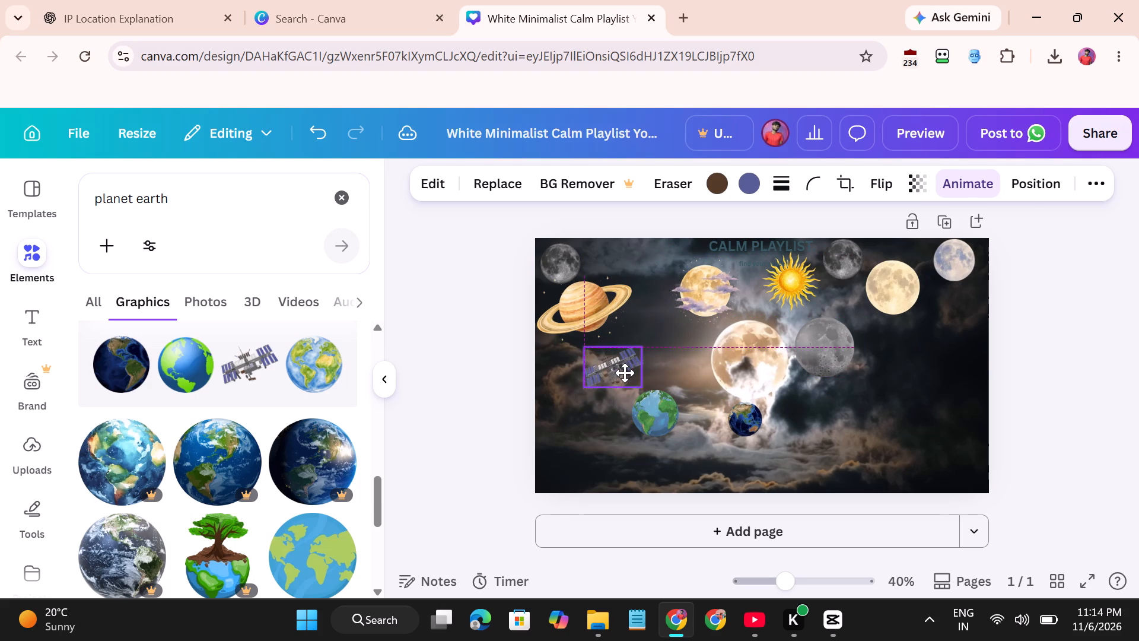
drag(625, 373, 637, 365)
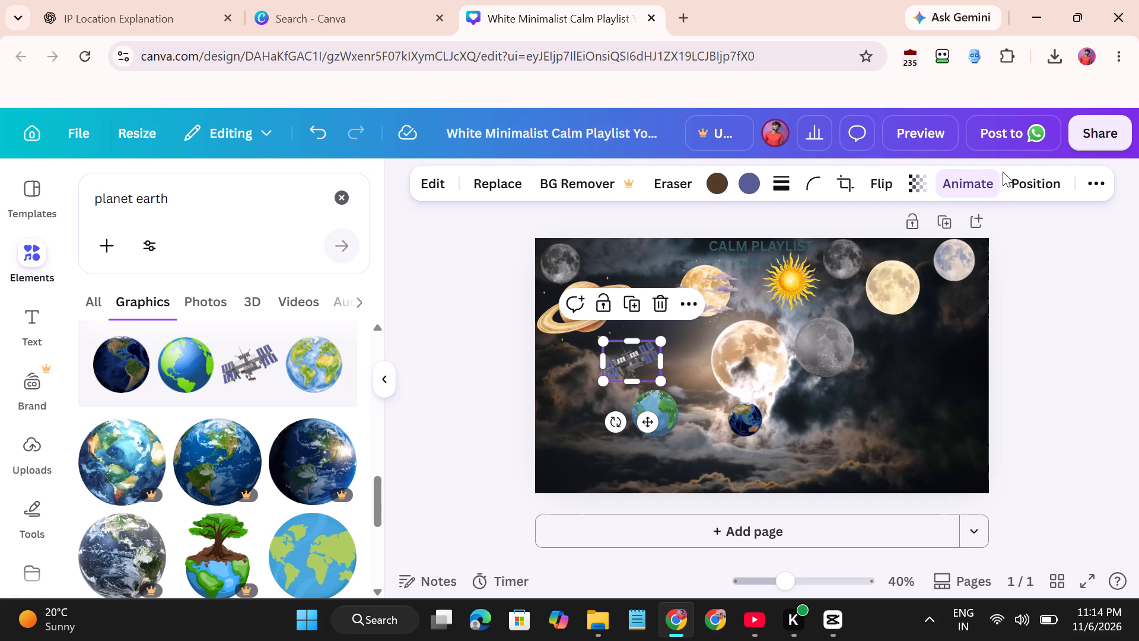
Change the space station graphic's animation to Tectonic.
click(966, 187)
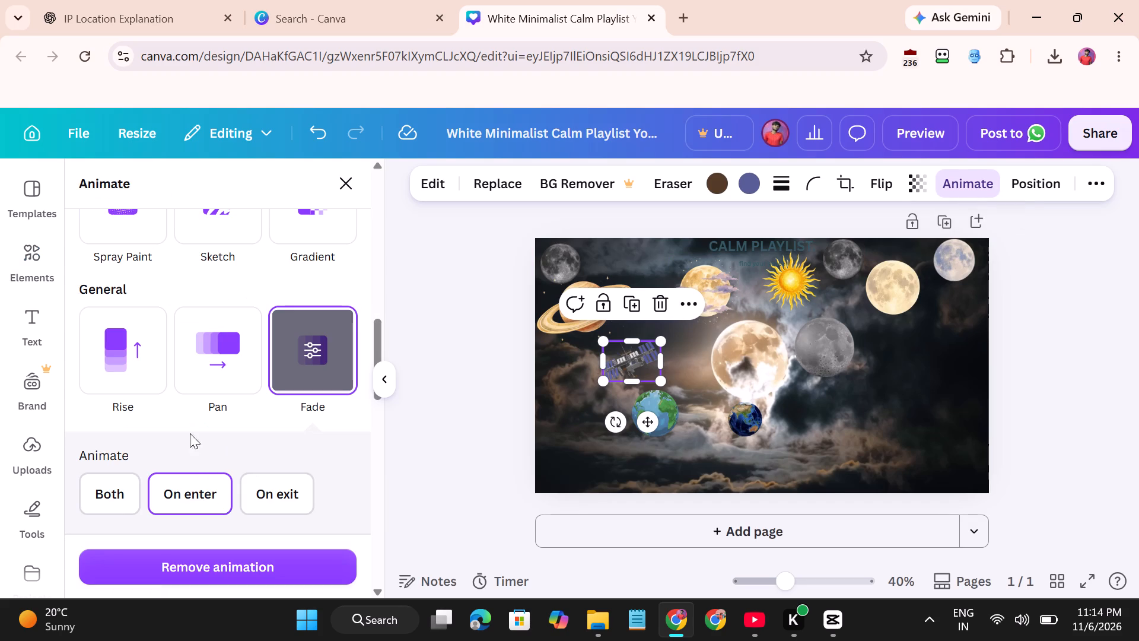
scroll(220, 374, down, 3)
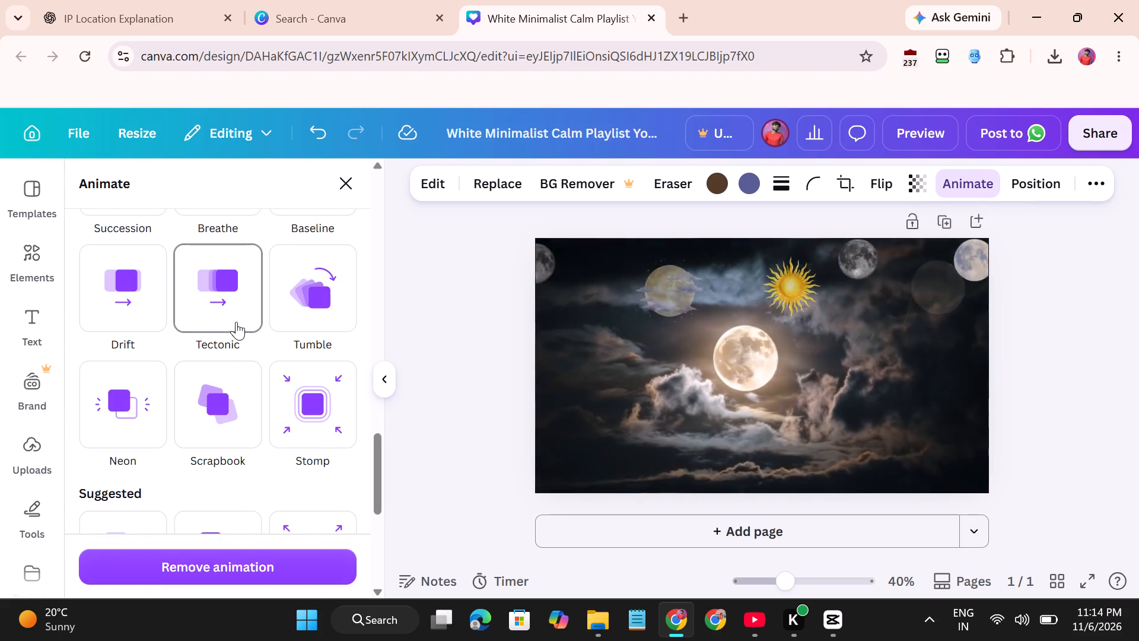
click(236, 322)
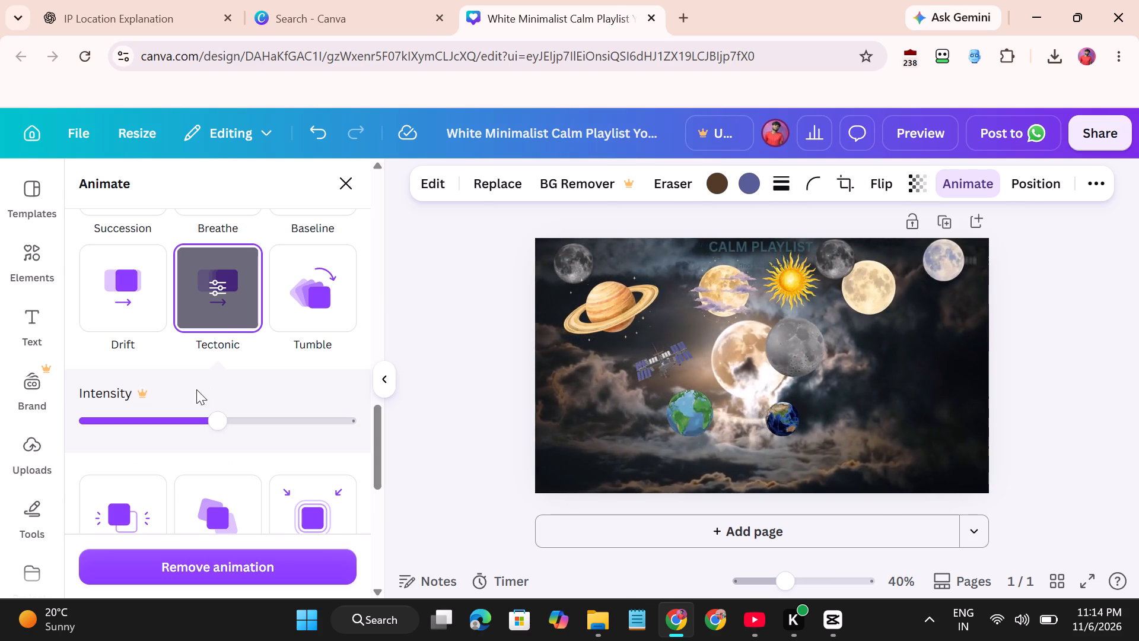
Replace the planet earth search in the elements library with a search for "blackhole".
click(41, 260)
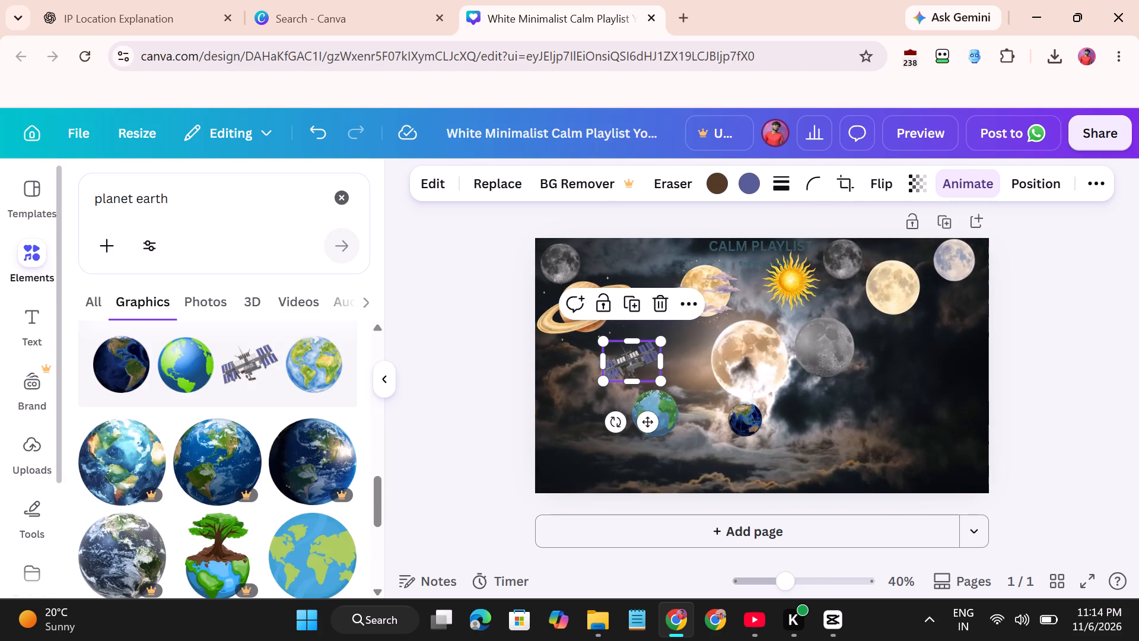
click(340, 202)
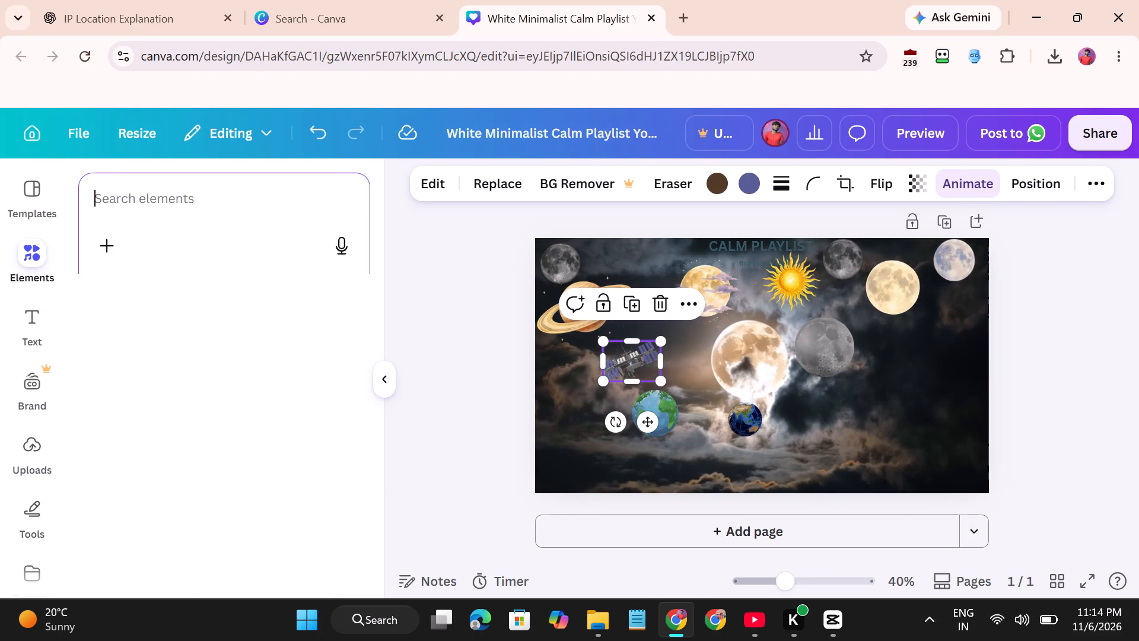
key(b)
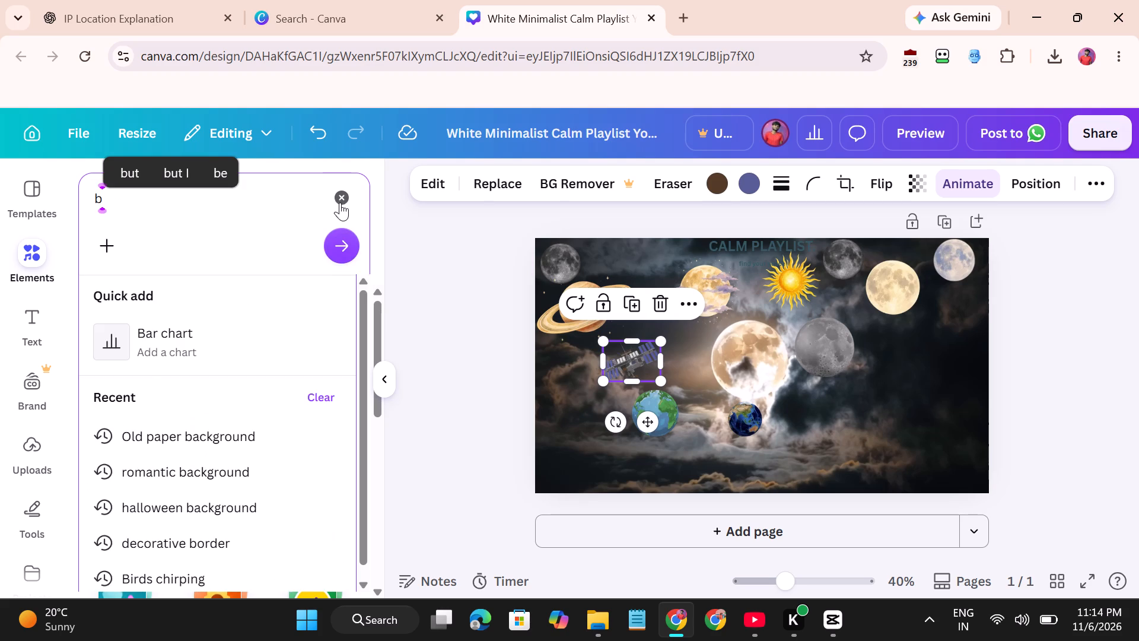
key(l)
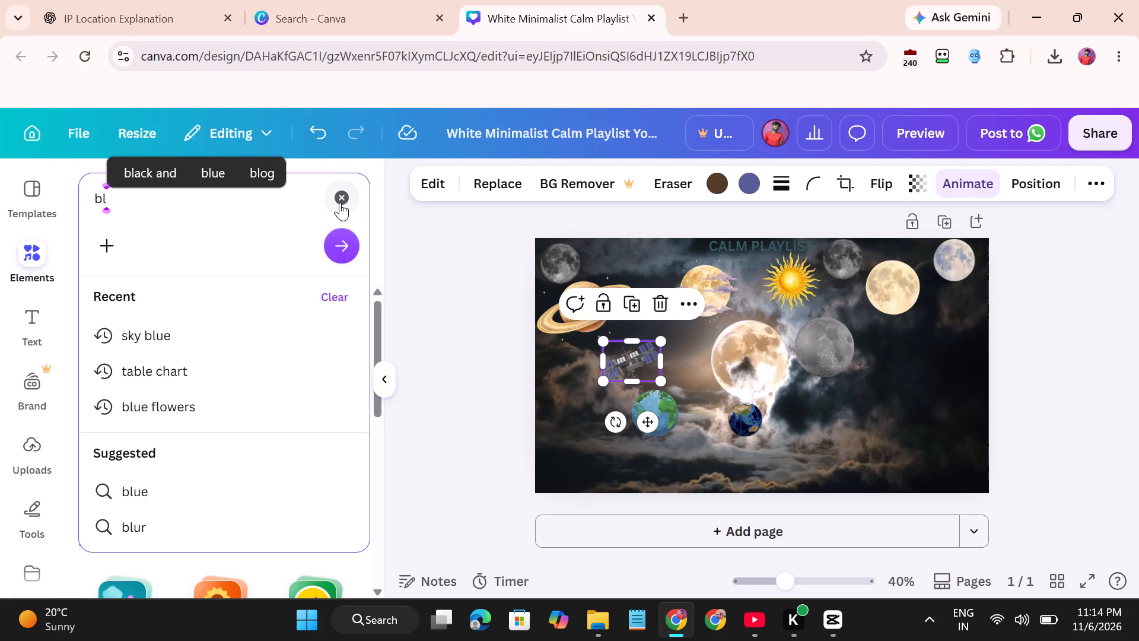
key(a)
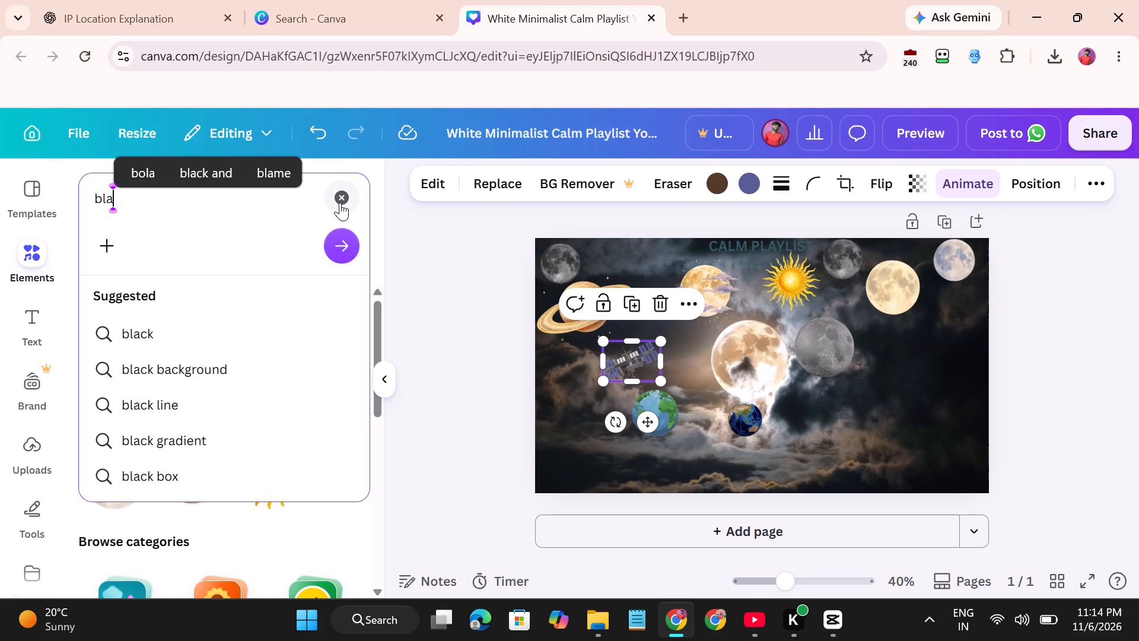
key(c)
text(k)
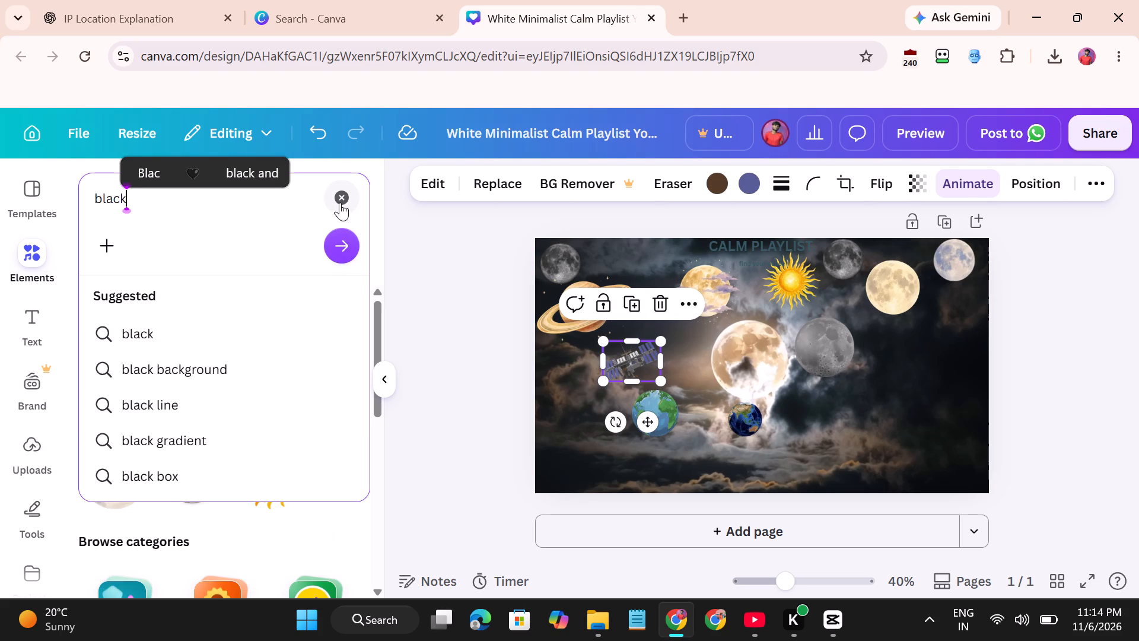
key(space)
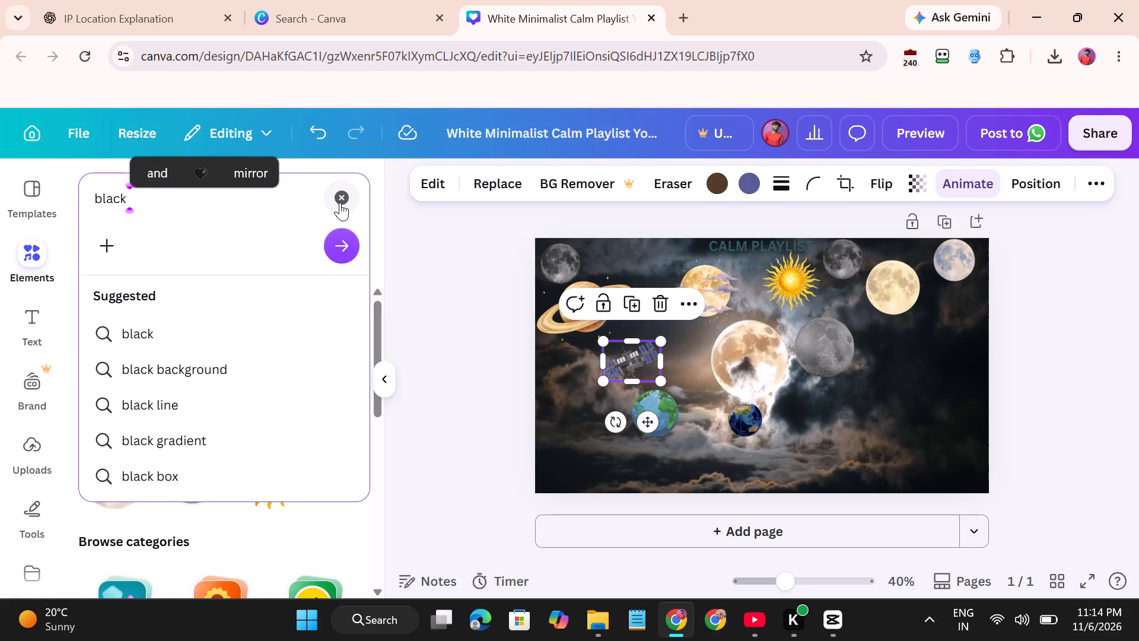
key(w)
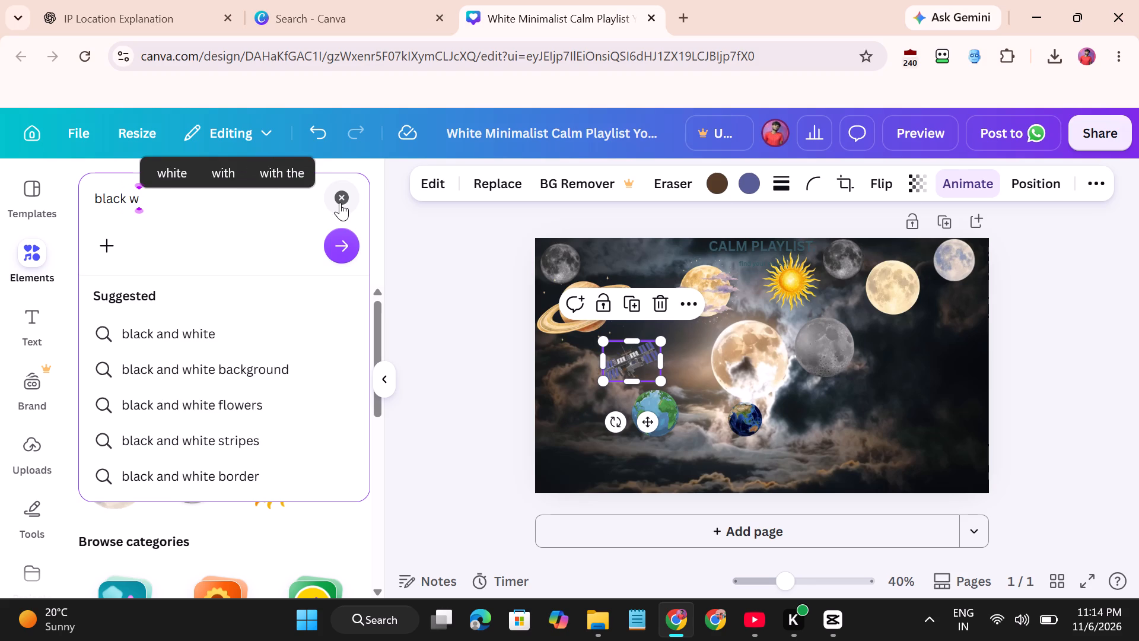
text(nol)
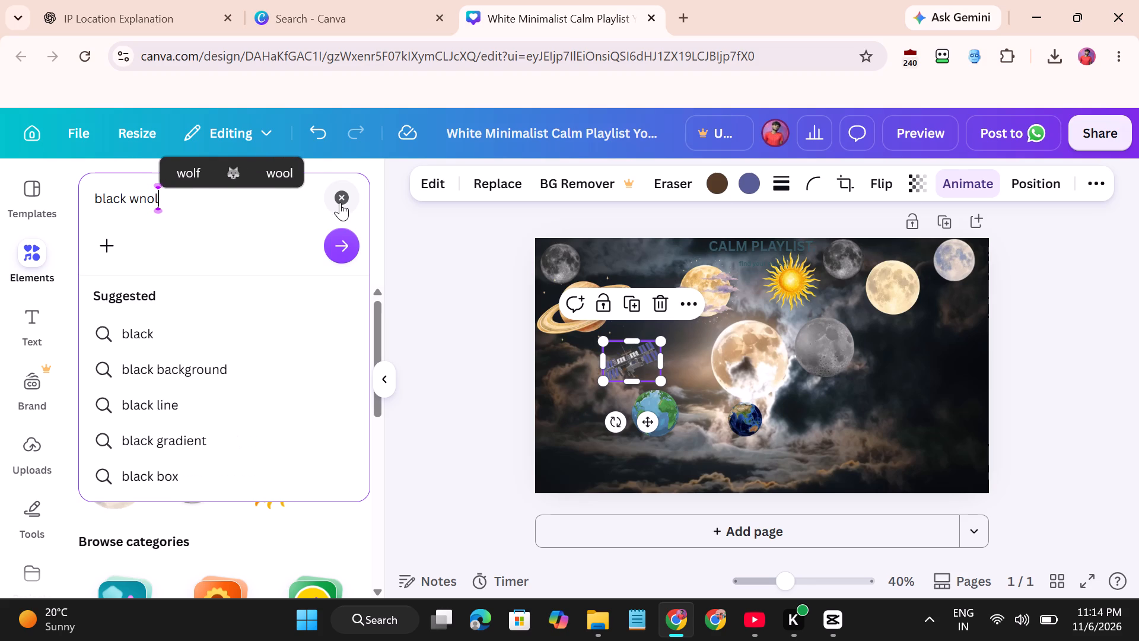
key(BackSpace)
key(BackSpace)
key(BackSpace)
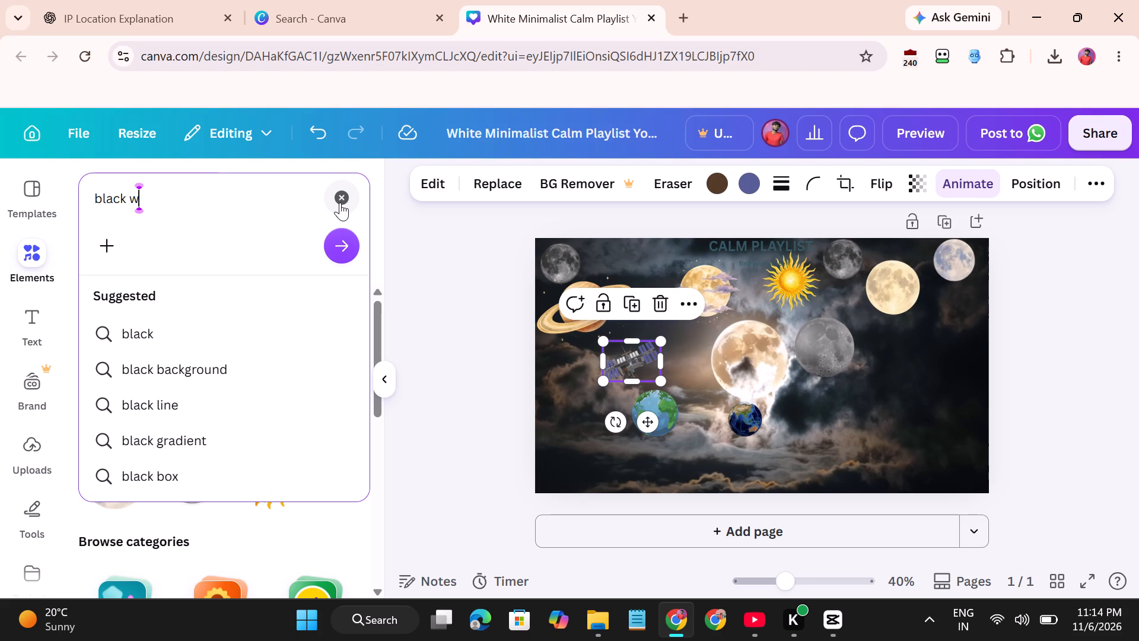
text(hol)
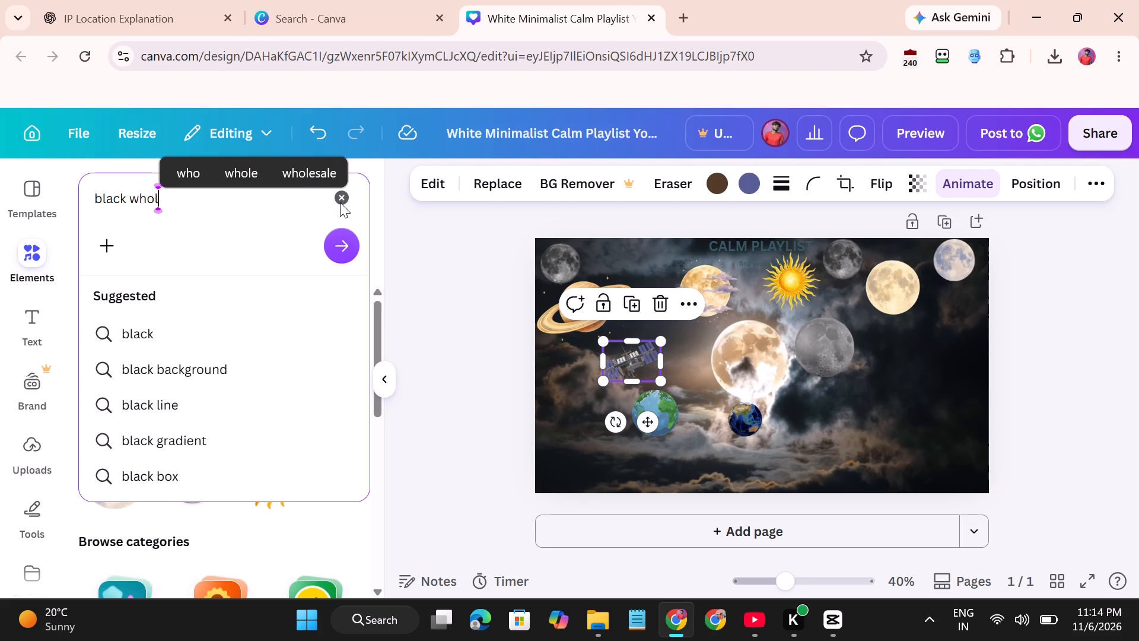
key(e)
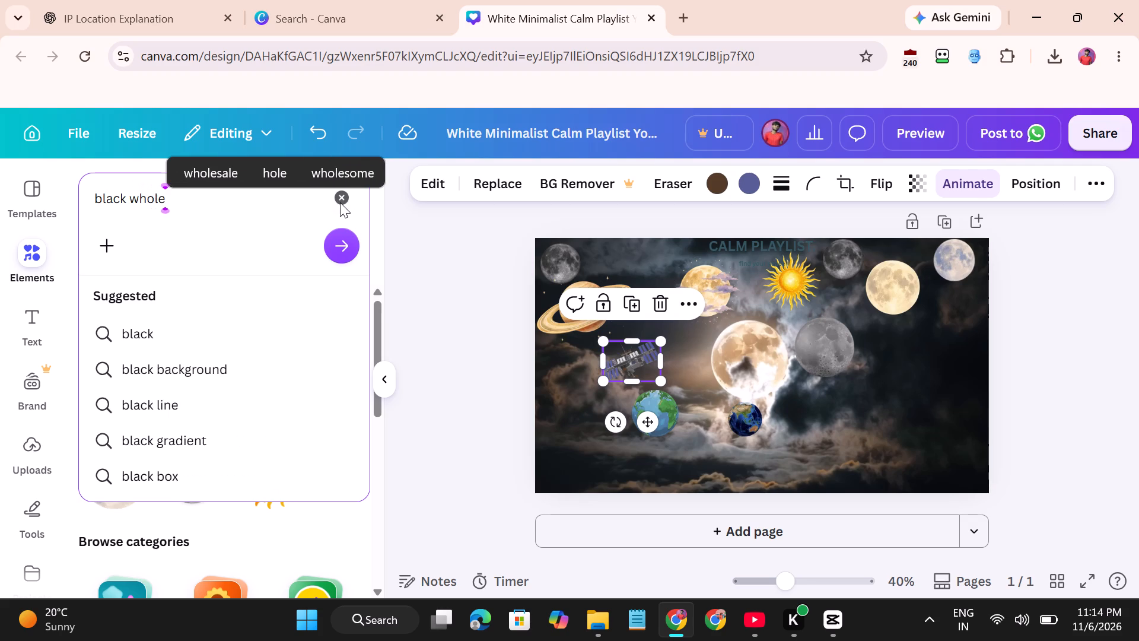
key(Return)
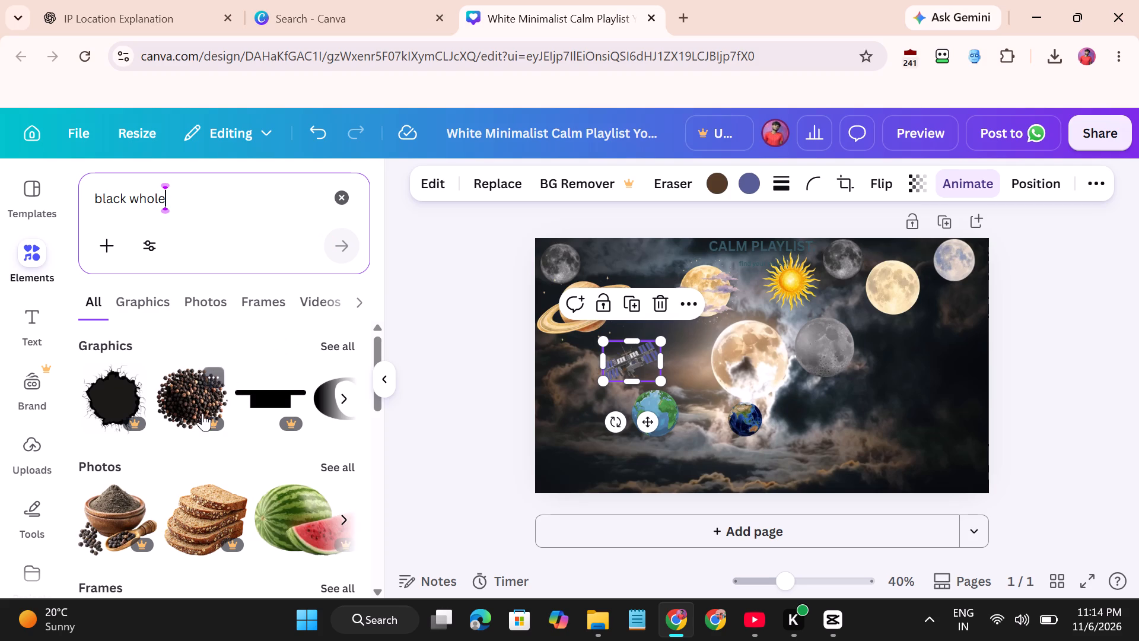
click(141, 198)
key(BackSpace)
key(BackSpace)
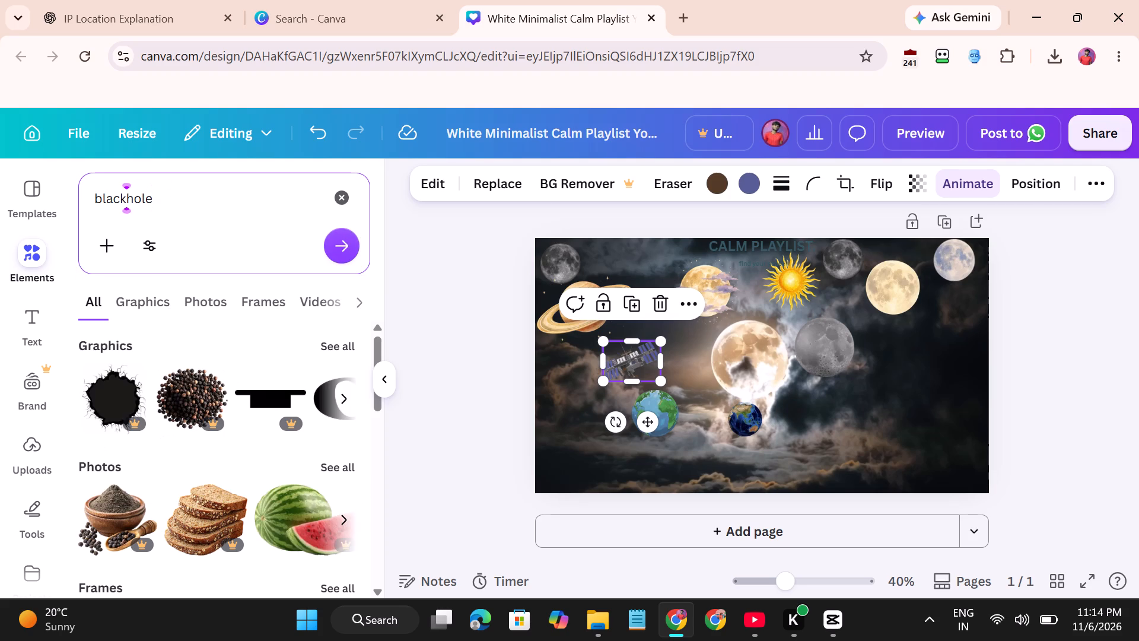
key(Return)
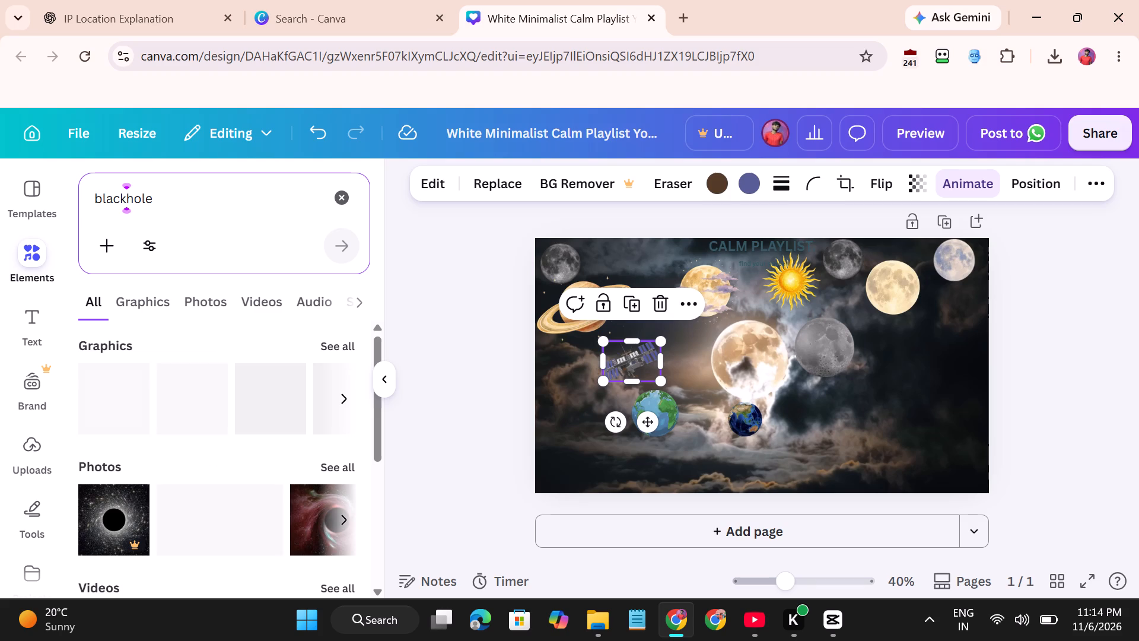
Look through the graphics and video results of the blackhole search for a suitable black hole element.
click(344, 400)
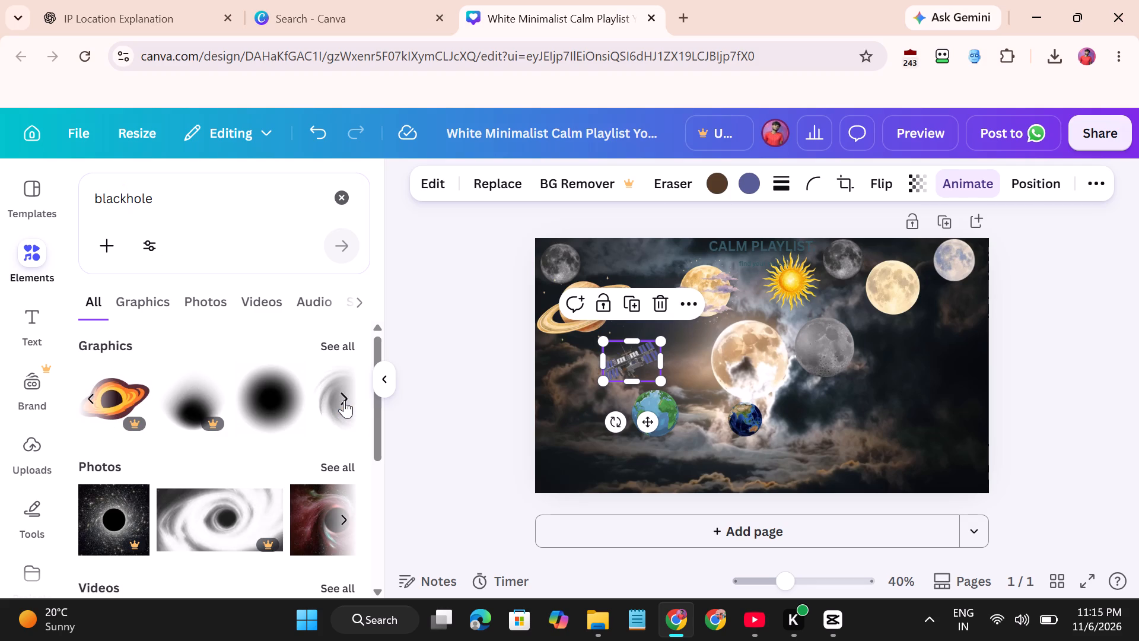
click(344, 400)
click(344, 400)
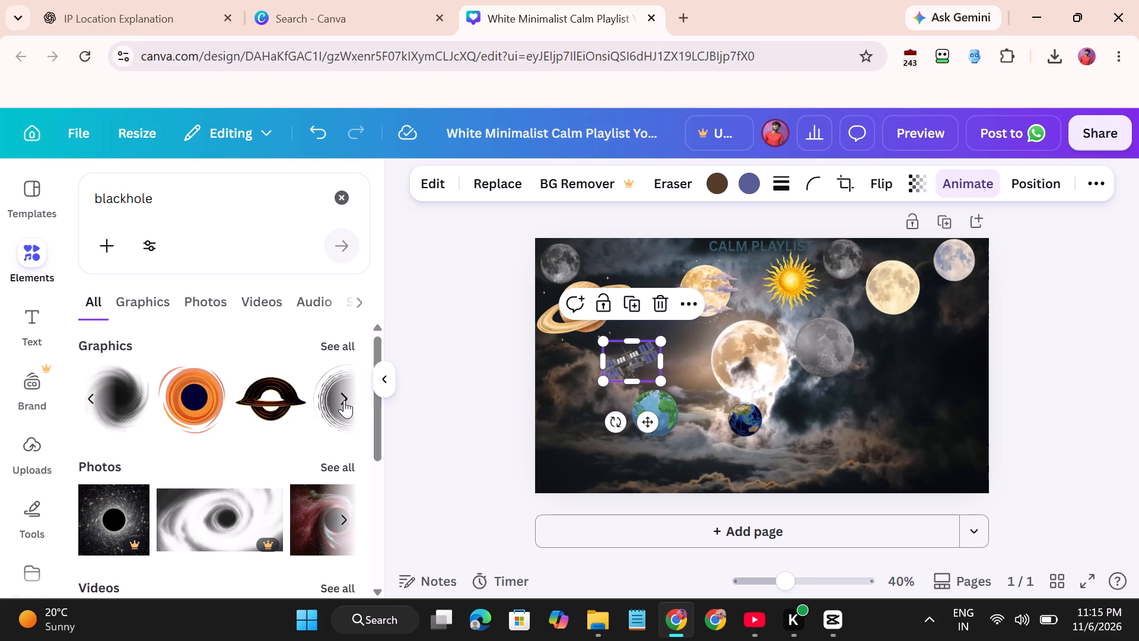
click(344, 400)
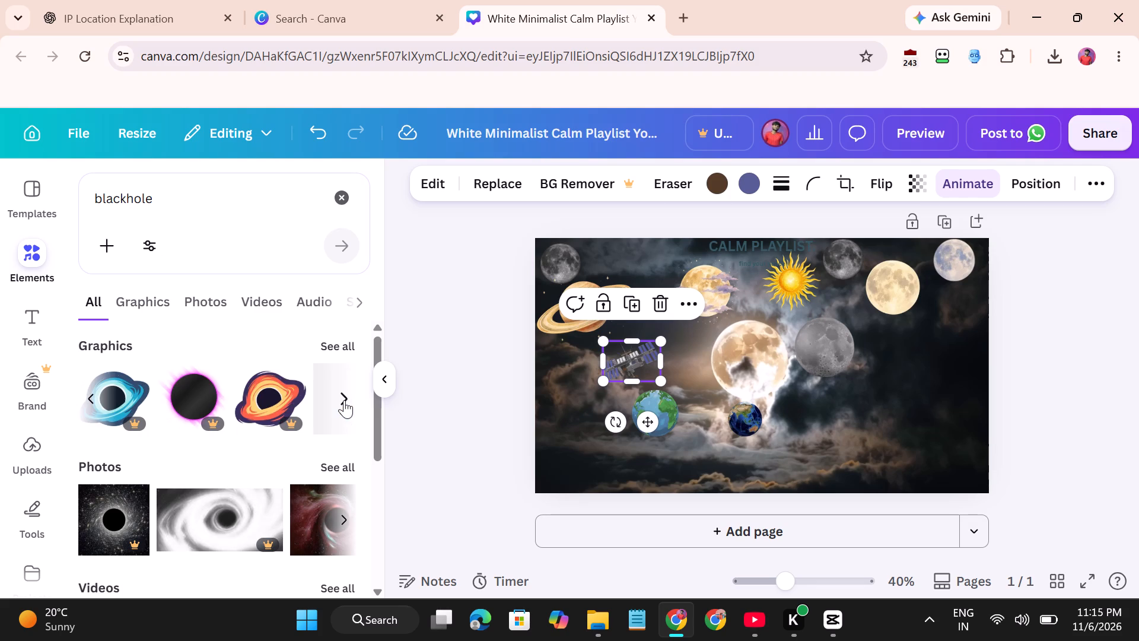
scroll(274, 415, down, 1)
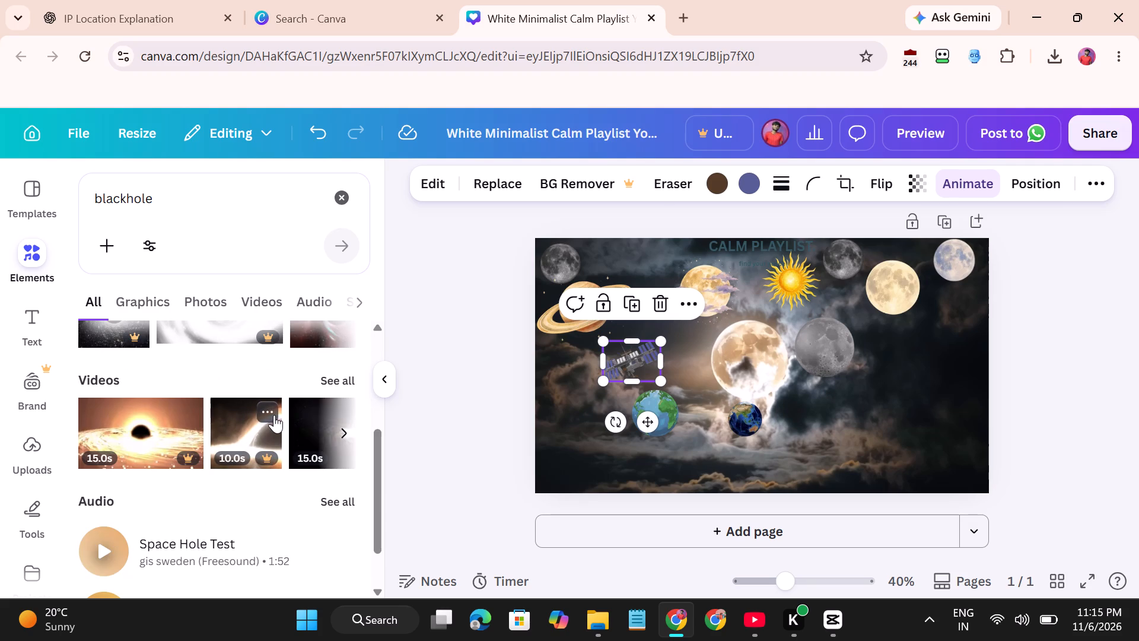
scroll(274, 415, down, 1)
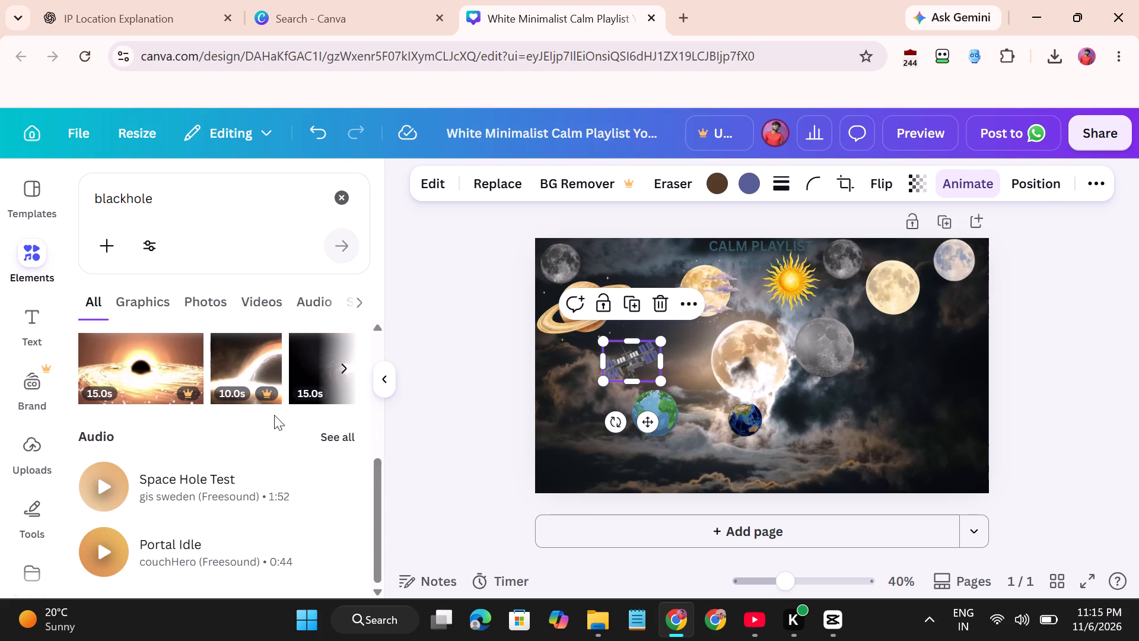
scroll(274, 415, down, 2)
click(353, 369)
click(353, 369)
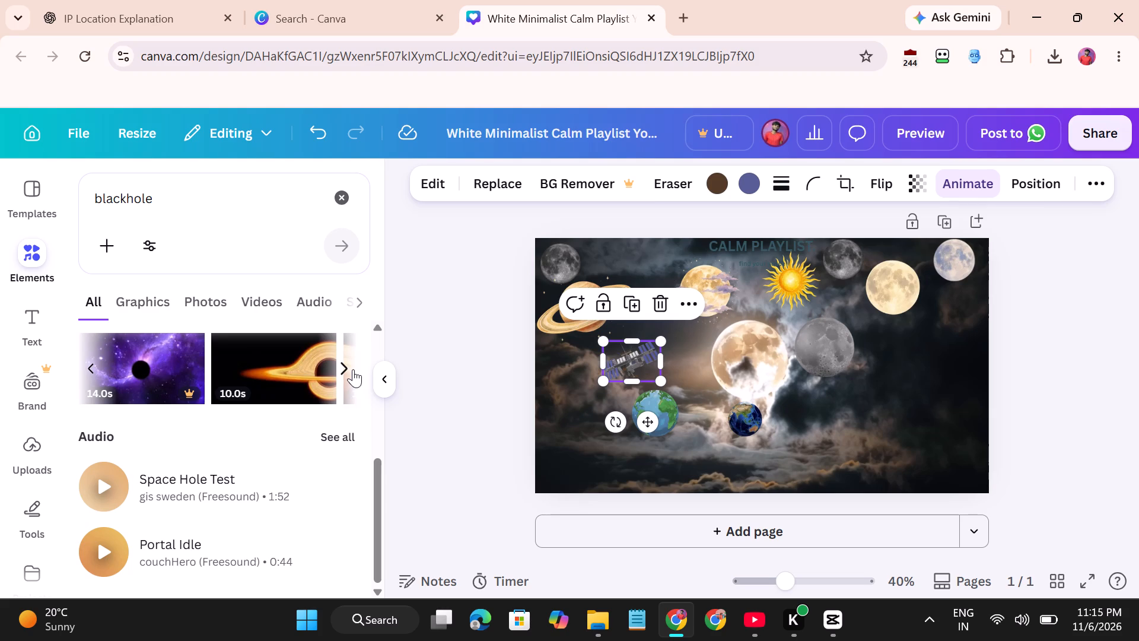
click(353, 369)
click(353, 369)
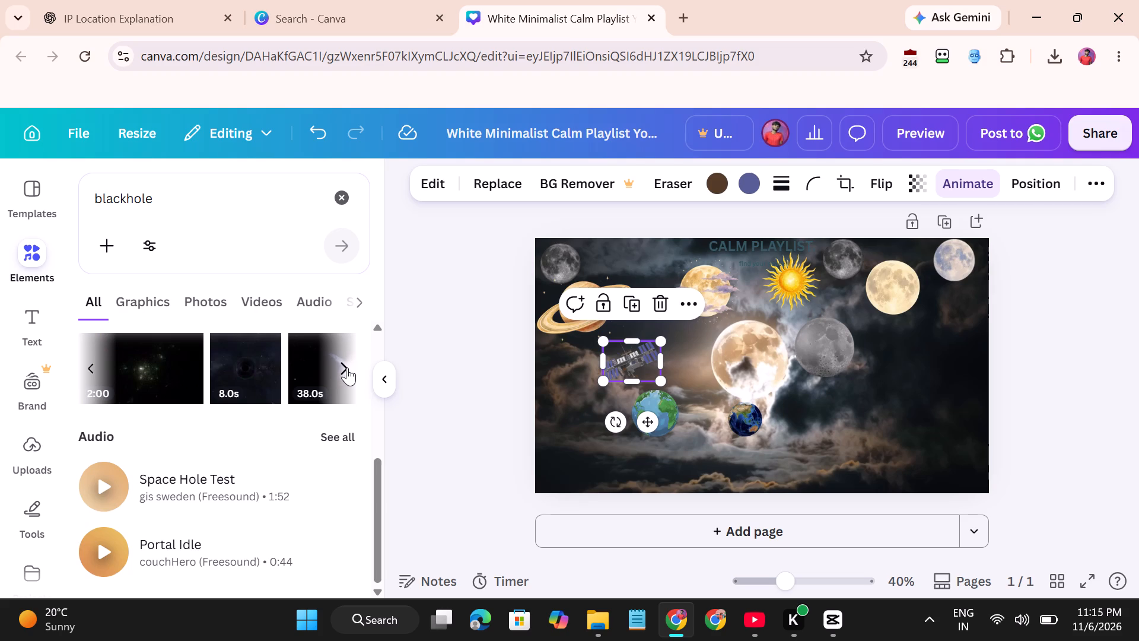
click(347, 367)
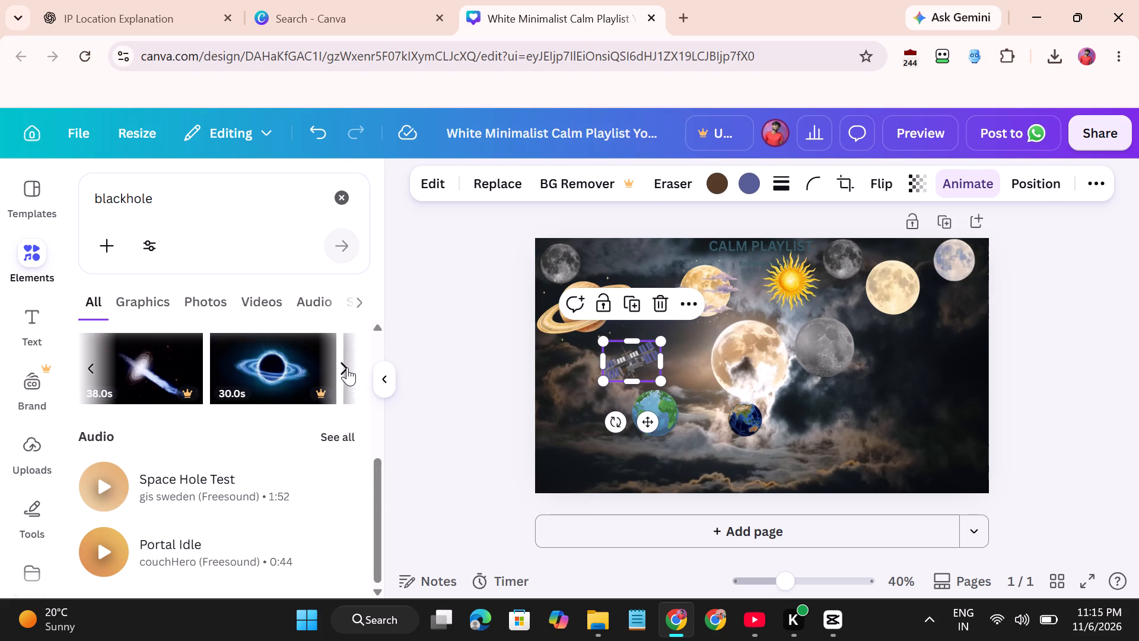
click(347, 367)
scroll(262, 369, up, 2)
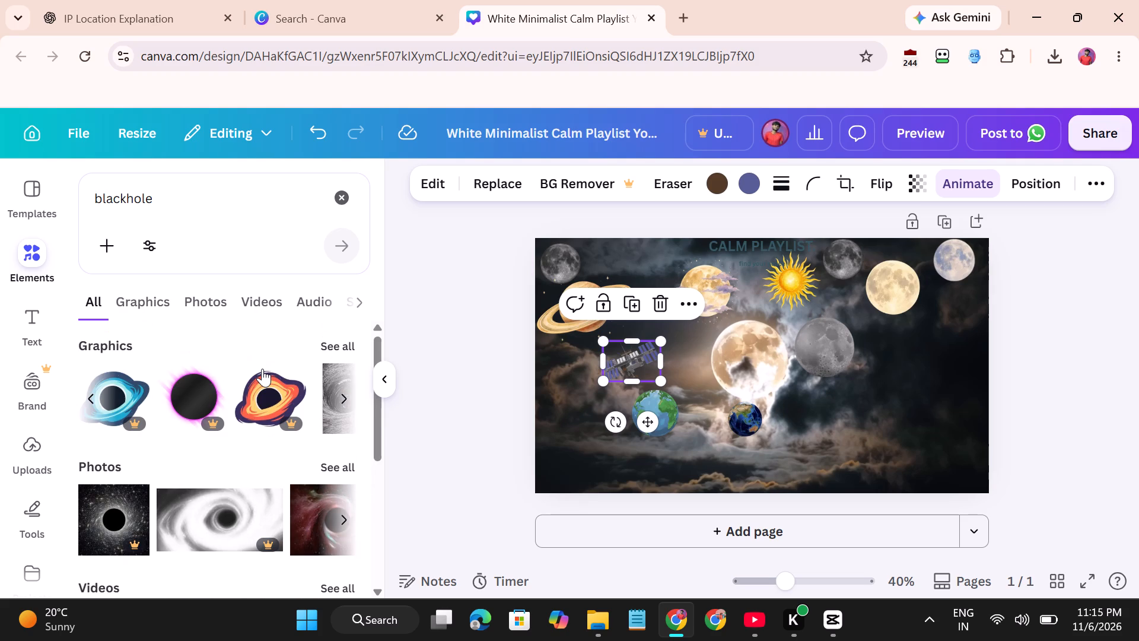
click(340, 398)
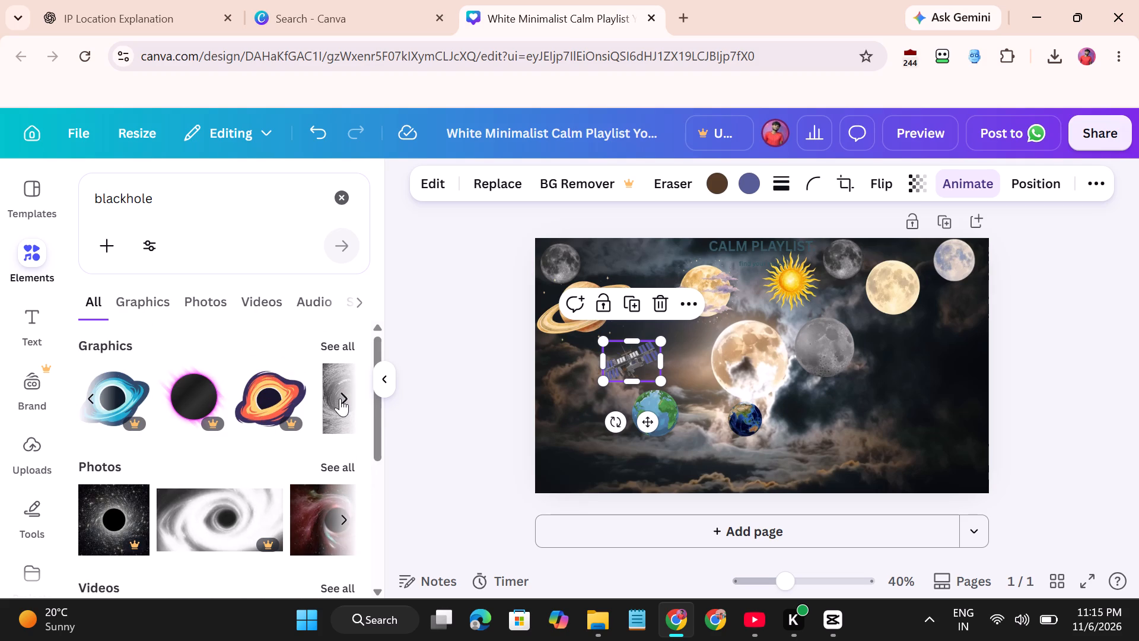
click(340, 398)
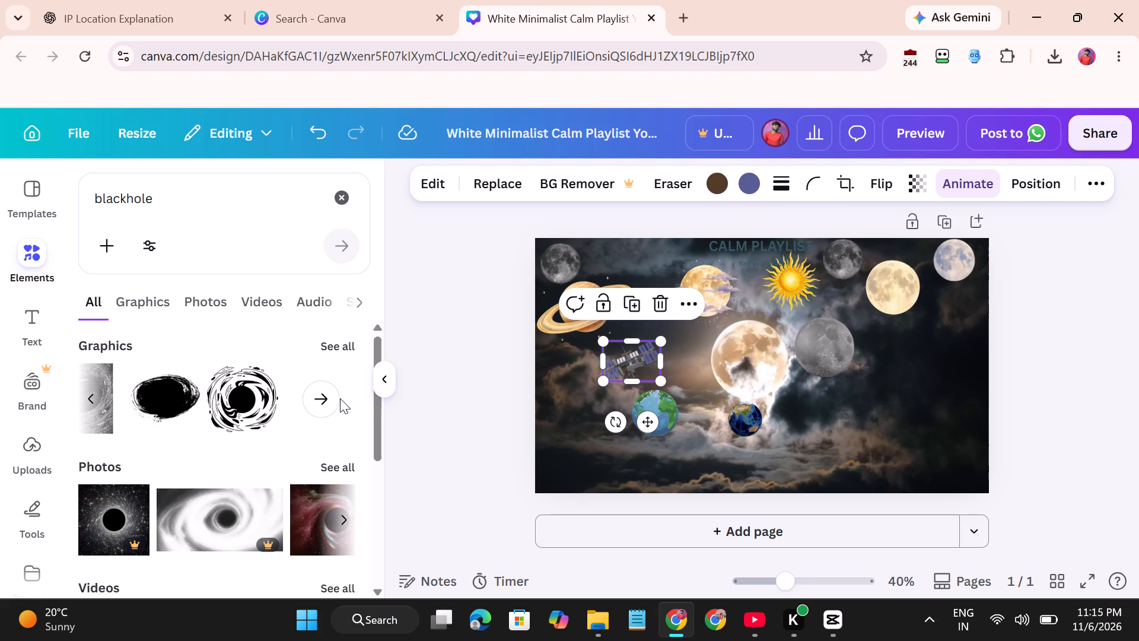
Limit the blackhole results to graphics and examine them and the related searches for a usable element.
click(142, 312)
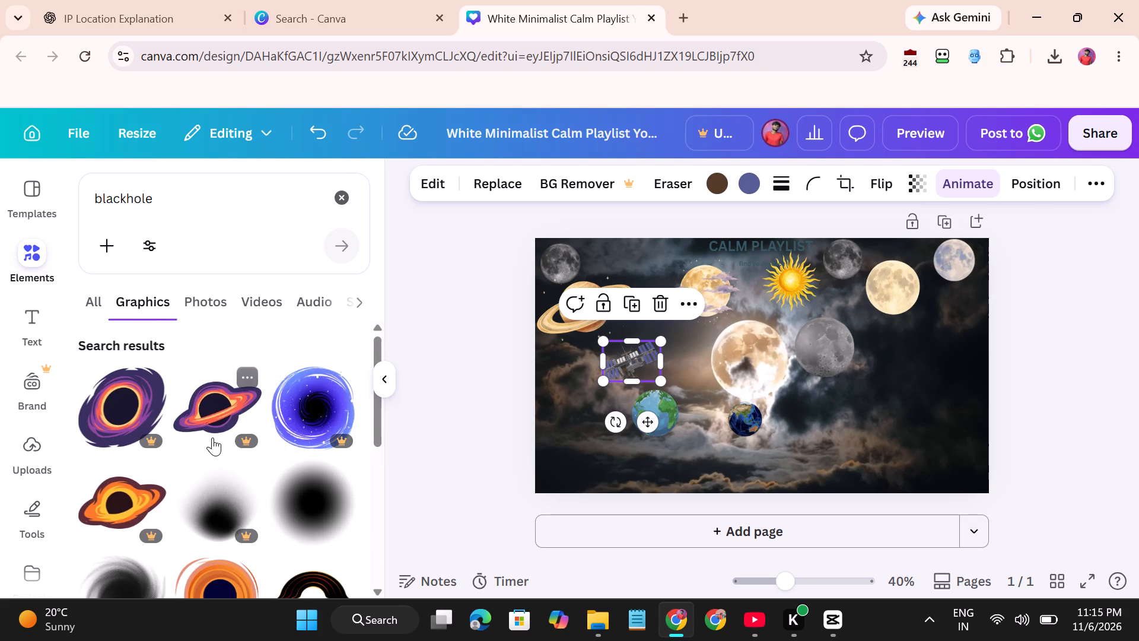
scroll(216, 434, down, 2)
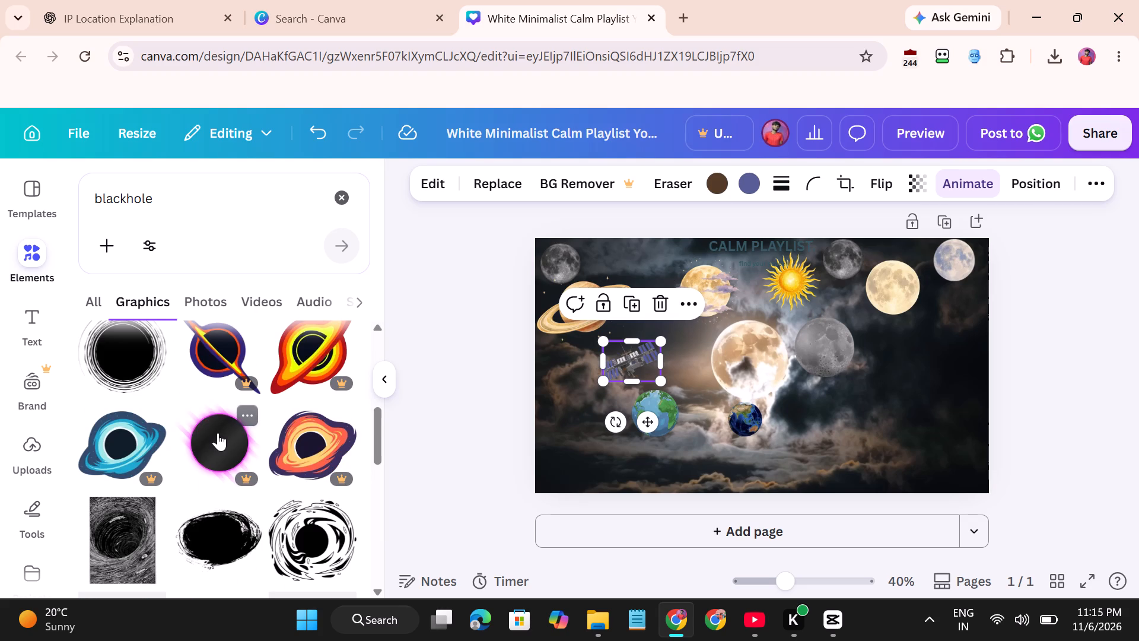
scroll(218, 433, down, 1)
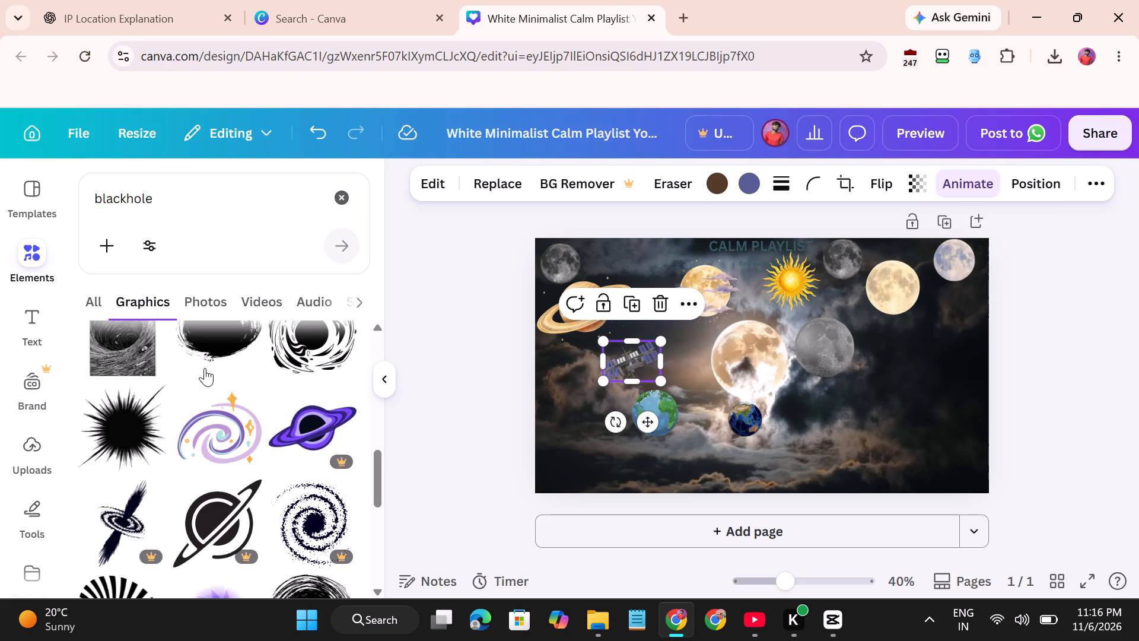
scroll(205, 368, down, 1)
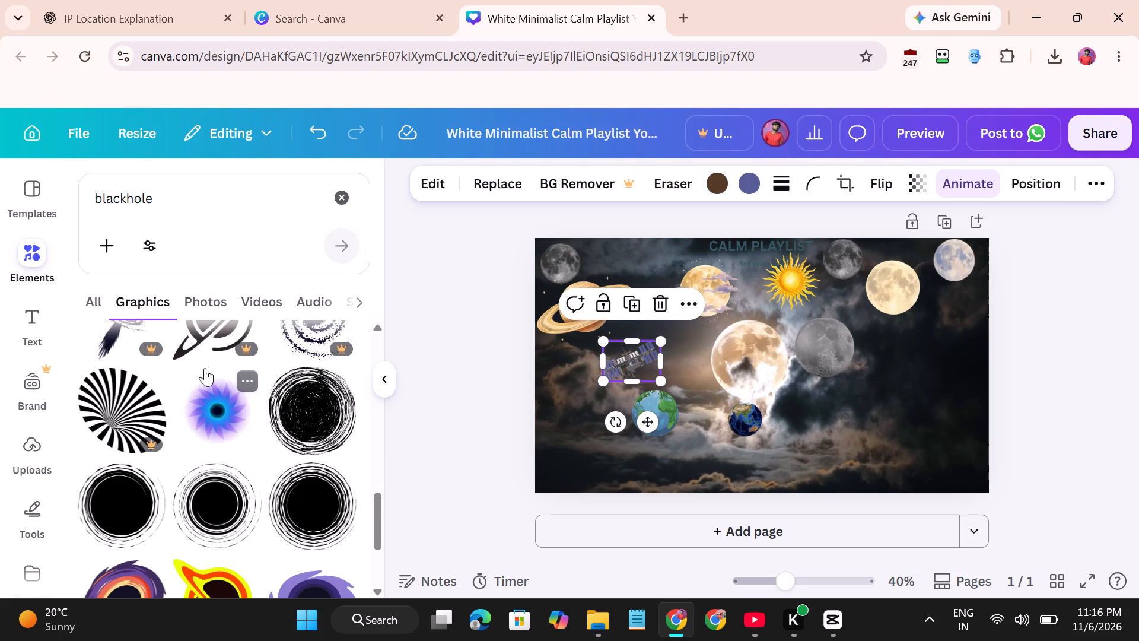
scroll(205, 370, down, 2)
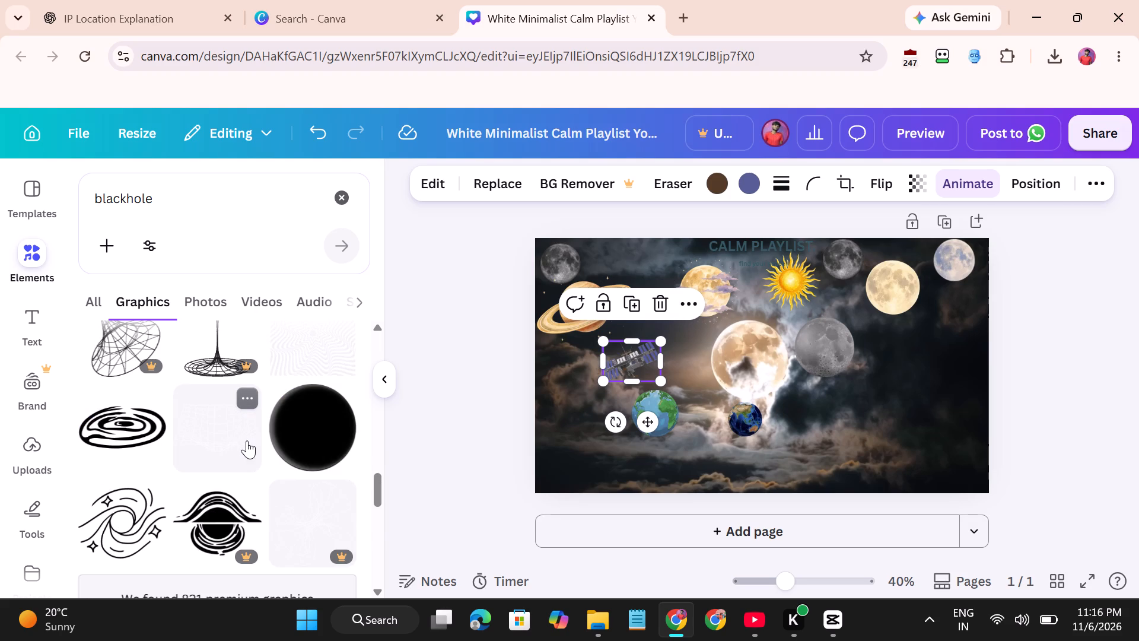
scroll(247, 440, down, 2)
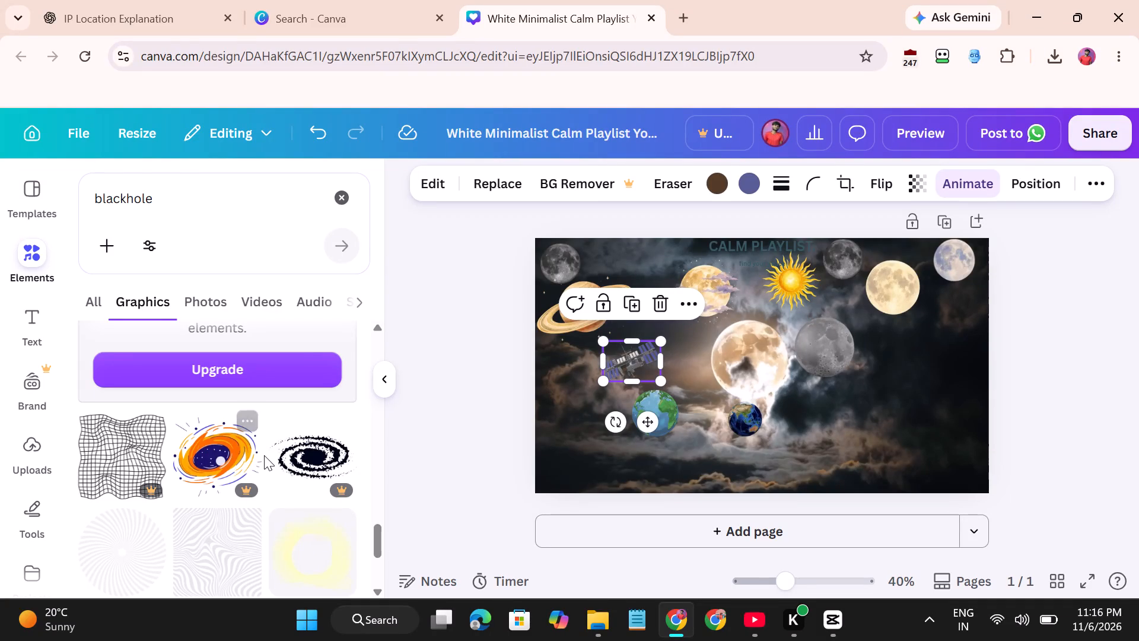
scroll(265, 455, down, 1)
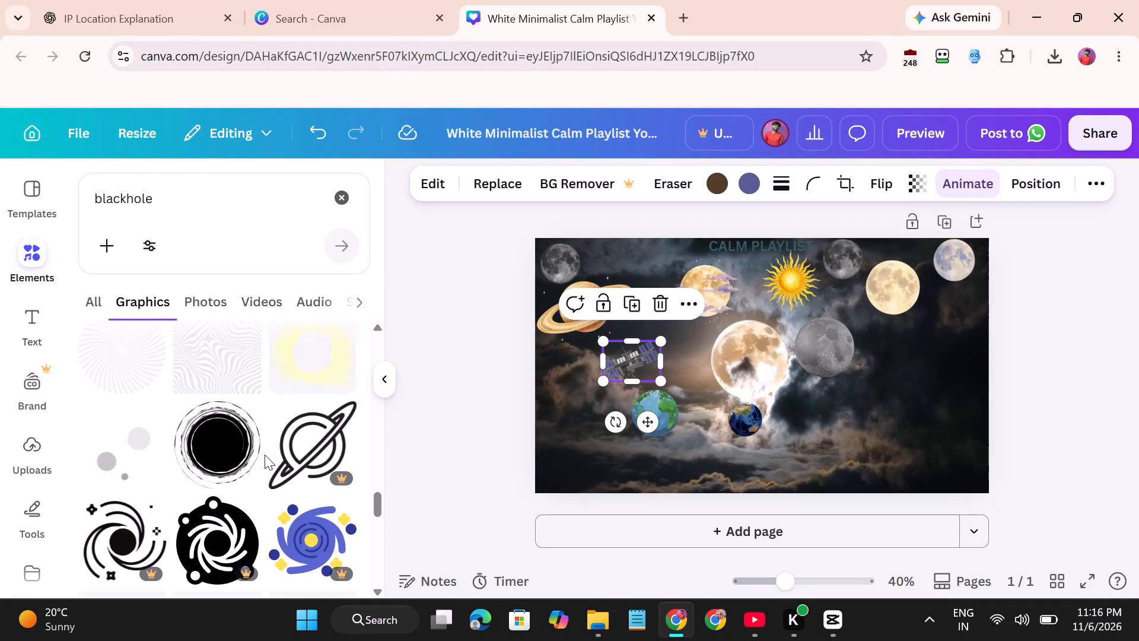
scroll(265, 455, down, 1)
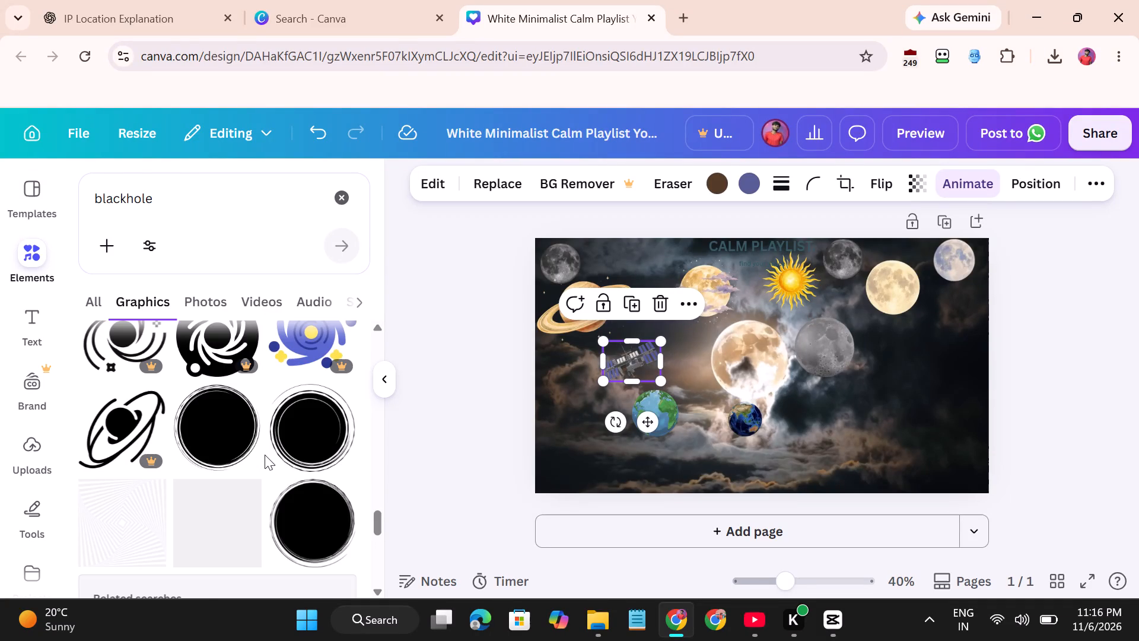
scroll(265, 455, down, 1)
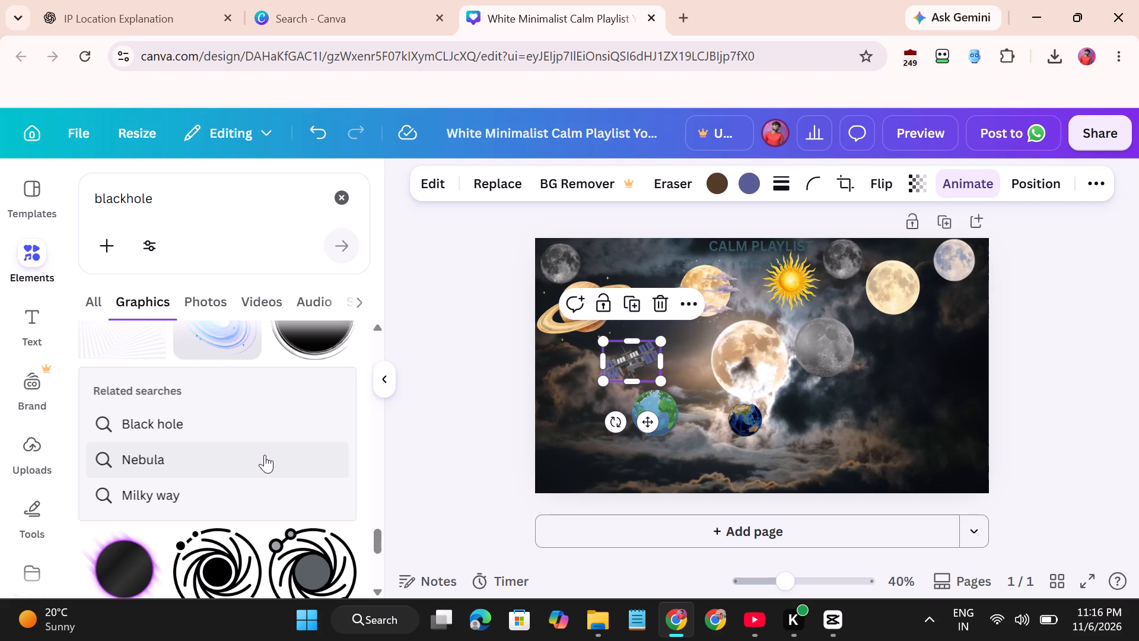
Switch to the related search Nebula and add the round blue and orange nebula planet graphic to the page.
click(199, 455)
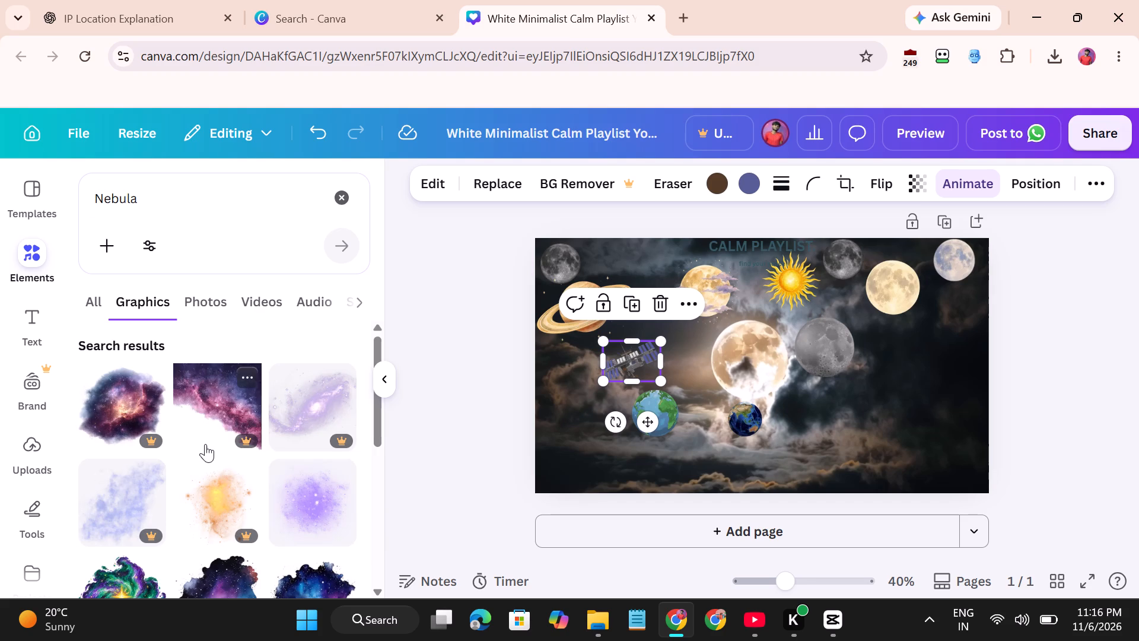
scroll(284, 472, down, 1)
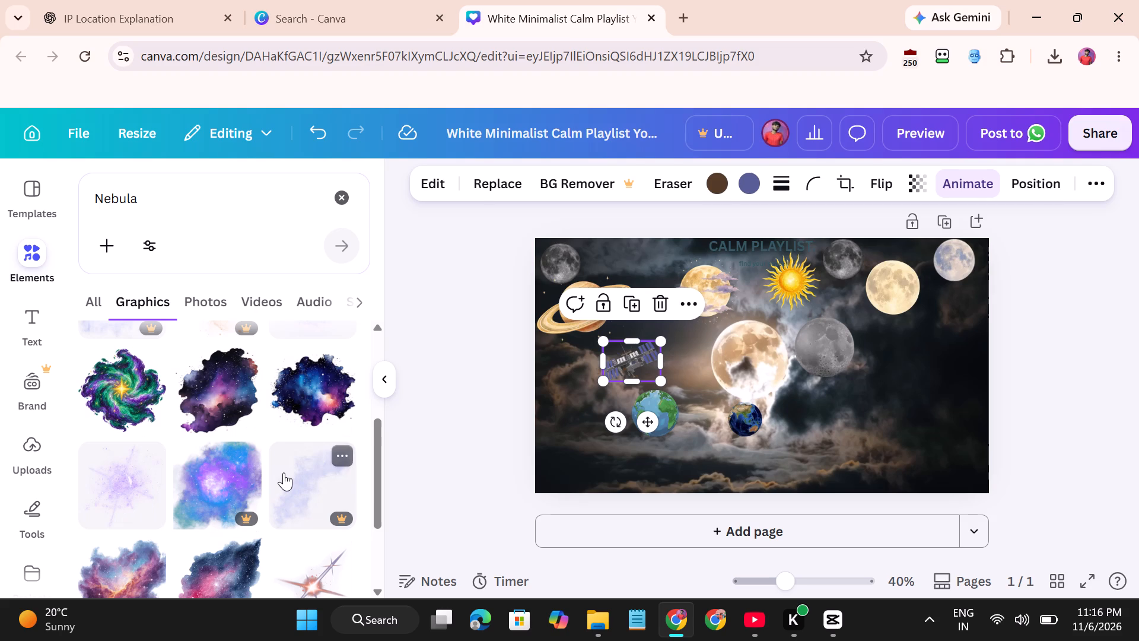
scroll(284, 472, down, 1)
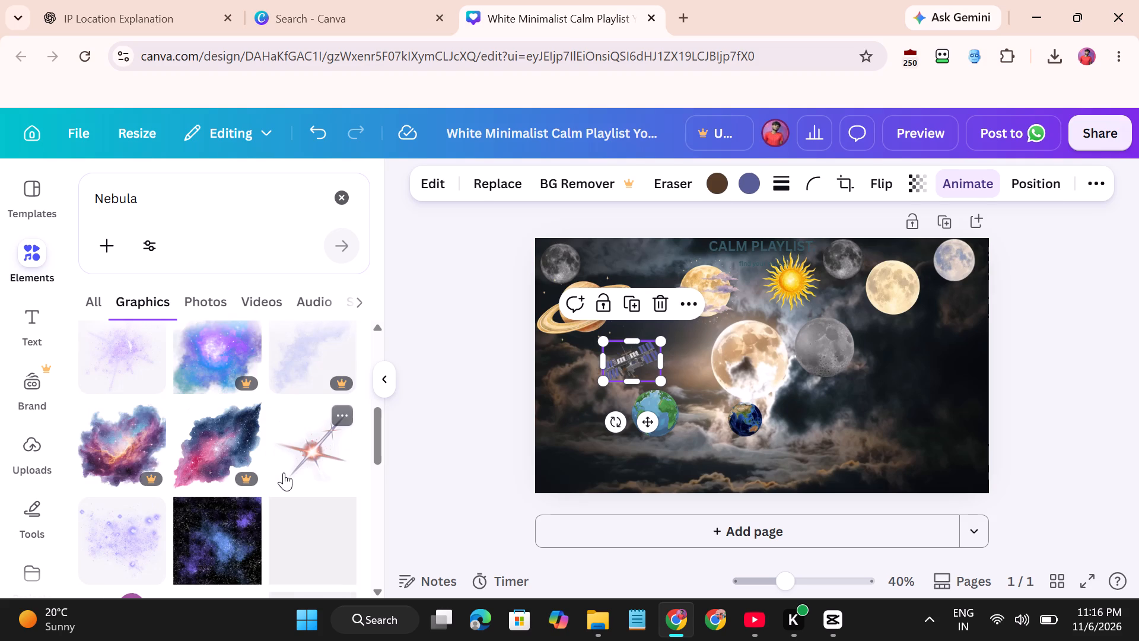
scroll(216, 523, down, 1)
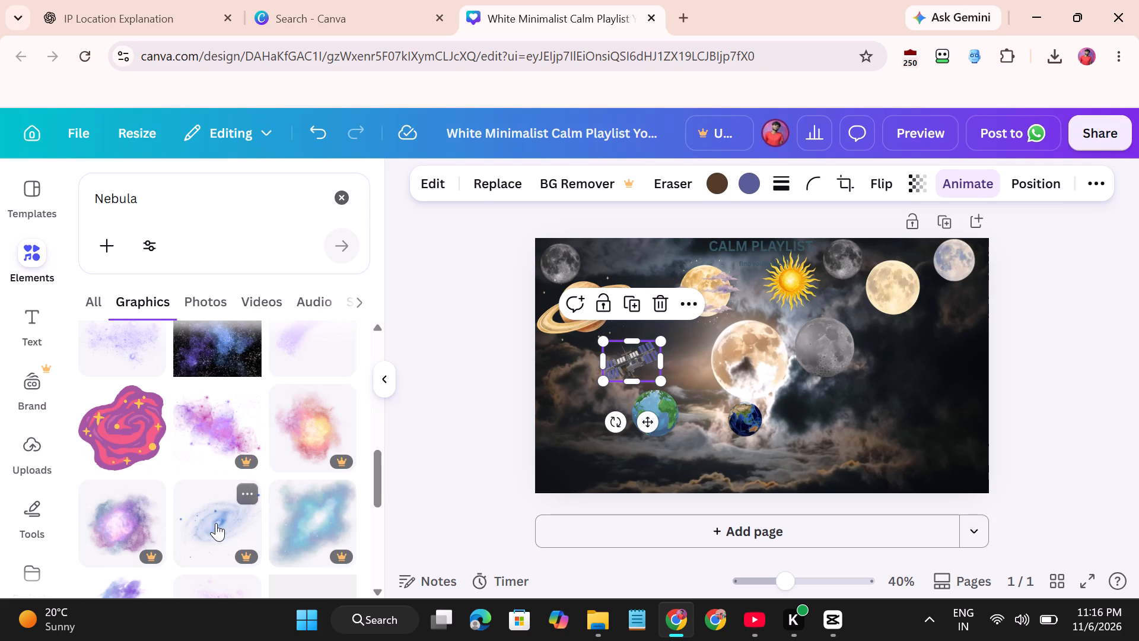
scroll(216, 523, down, 1)
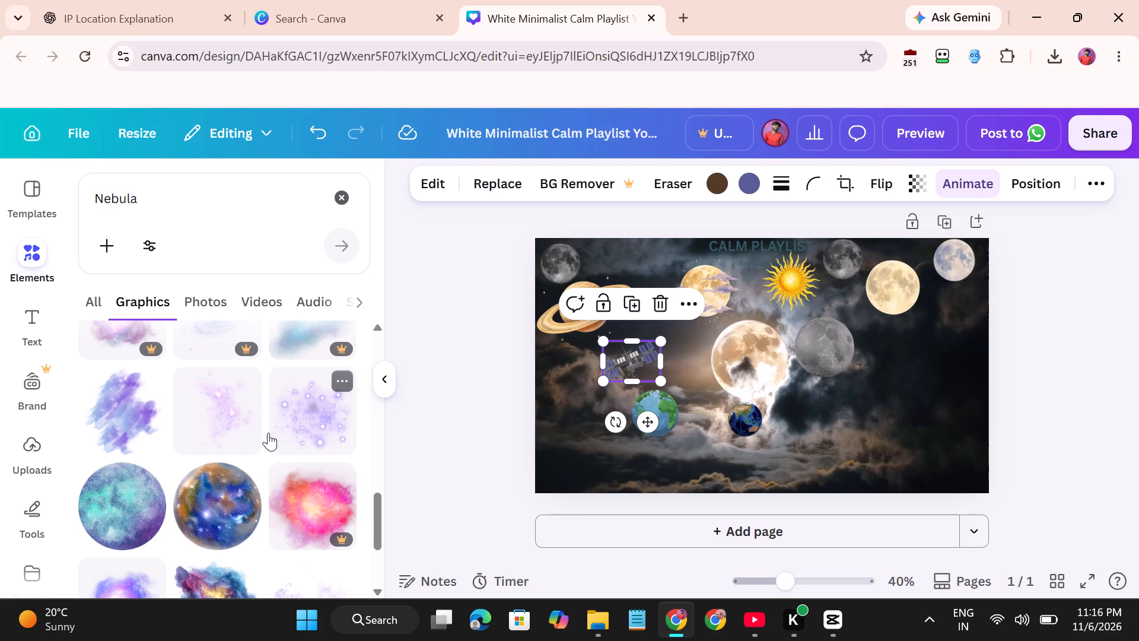
scroll(268, 433, down, 1)
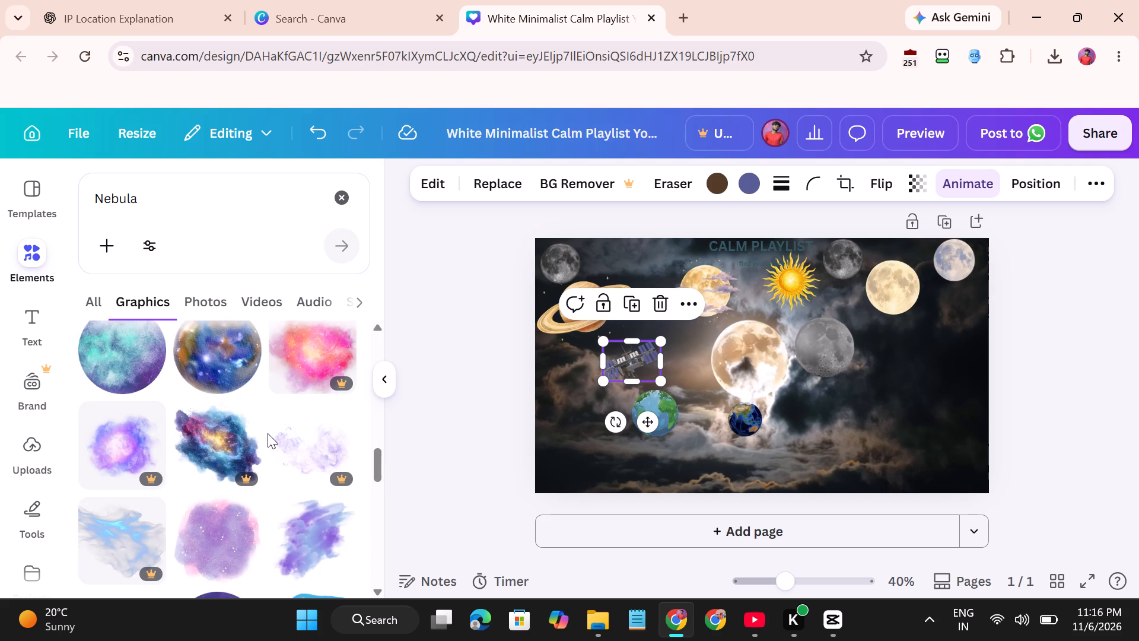
drag(214, 364, 746, 389)
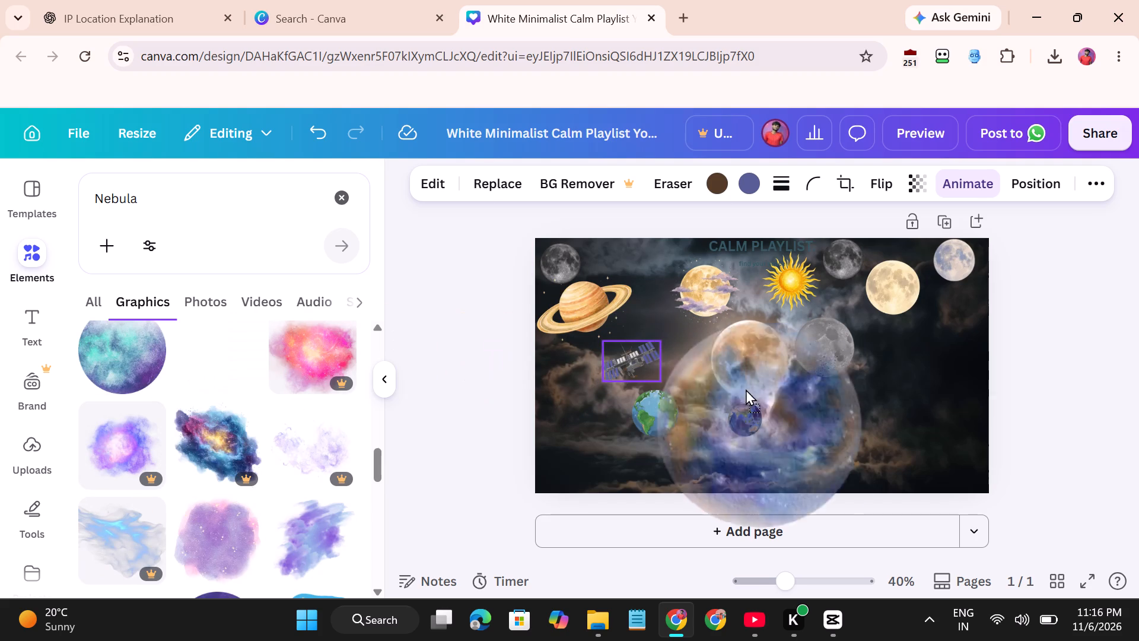
drag(746, 389, 775, 349)
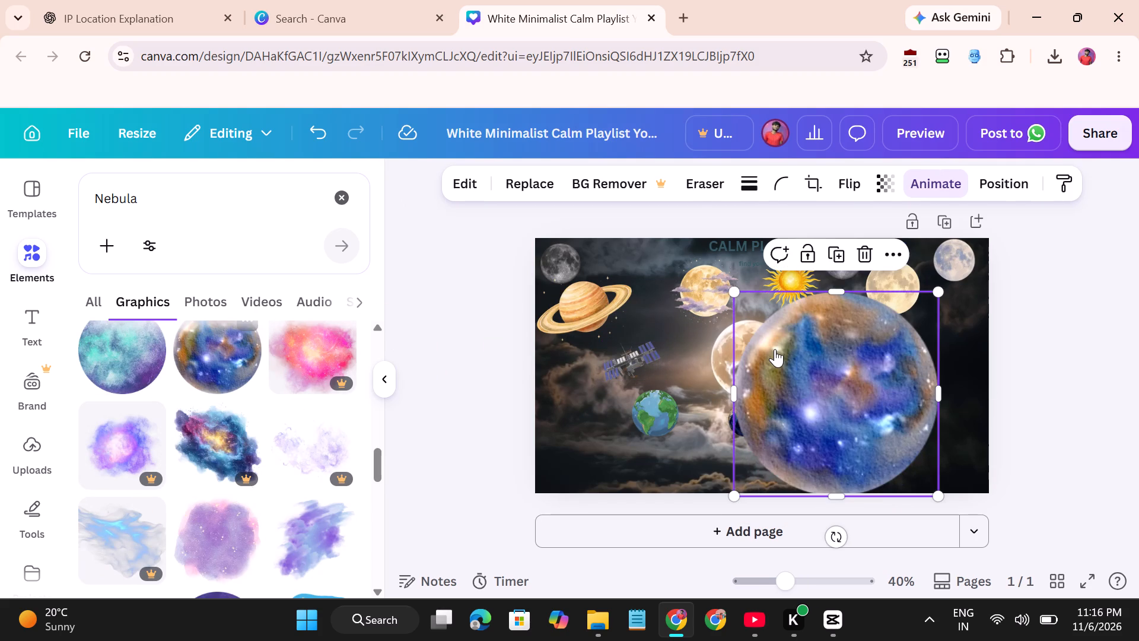
Shrink the blue and orange nebula planet to a small size and place it near the page's lower-right corner.
drag(732, 497, 740, 483)
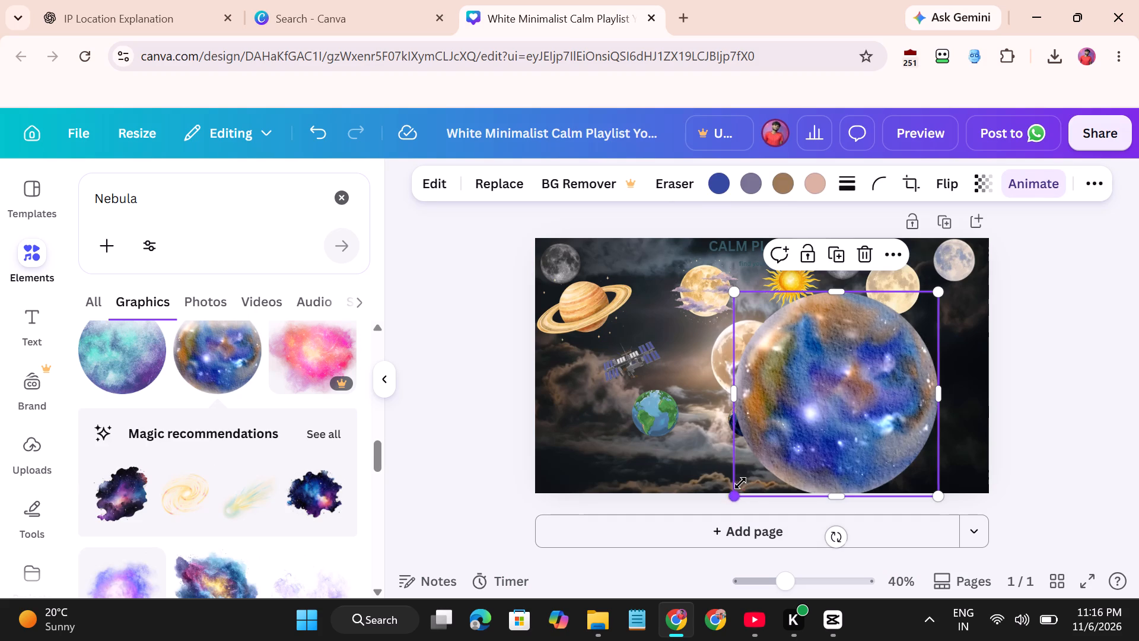
drag(740, 483, 889, 363)
drag(908, 311, 913, 354)
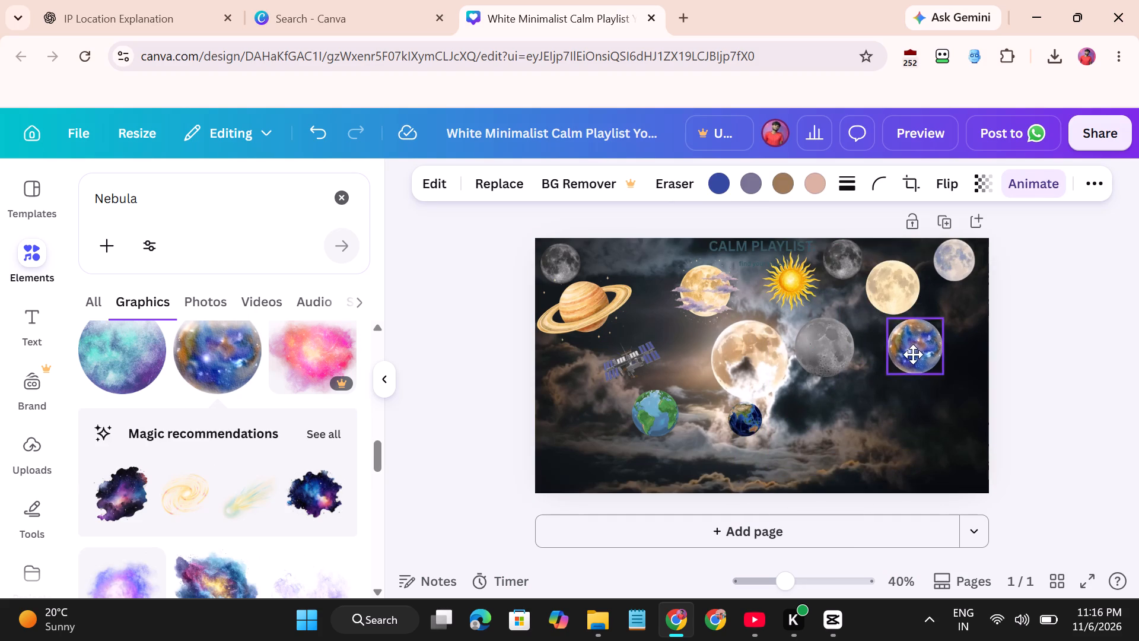
drag(913, 354, 920, 442)
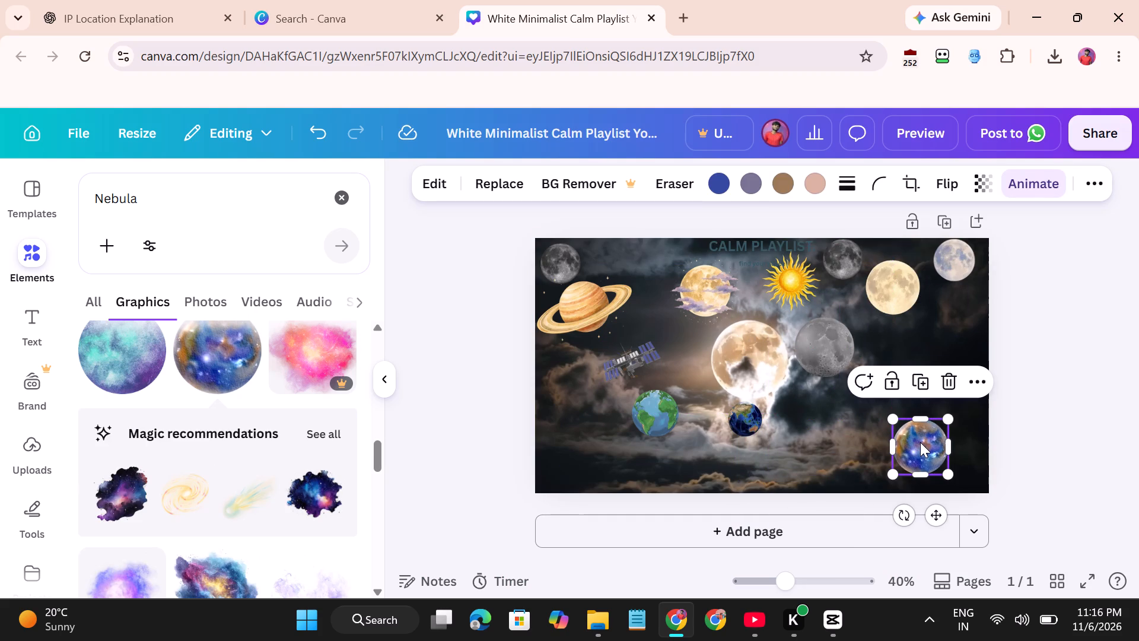
Add the round teal and purple nebula planet graphic from the Nebula results to the page.
drag(122, 375, 432, 385)
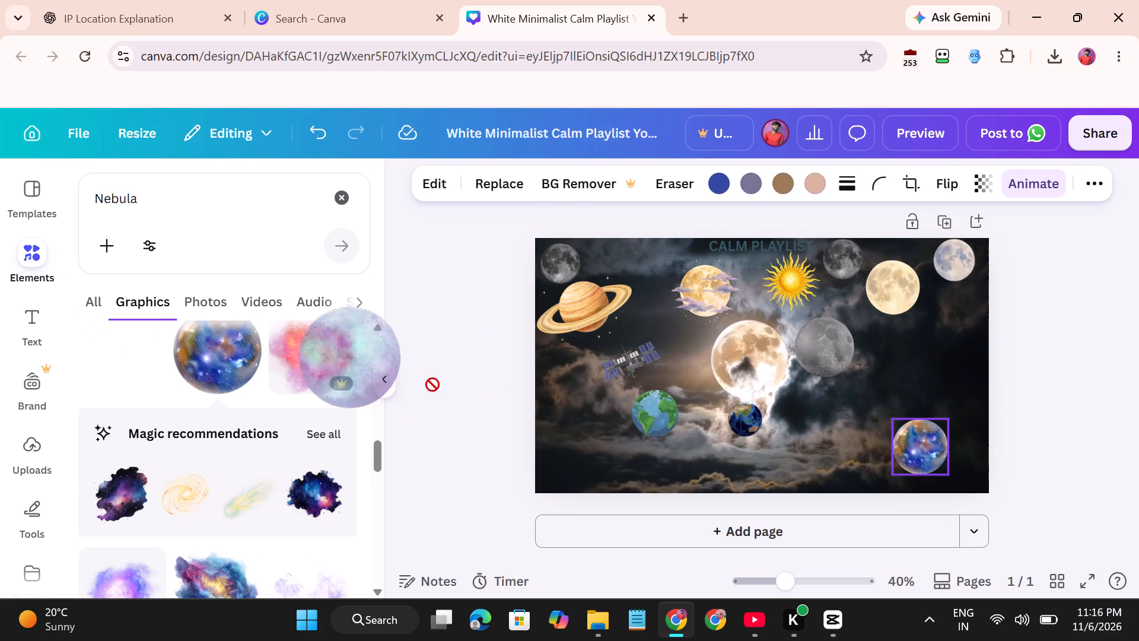
drag(432, 385, 669, 400)
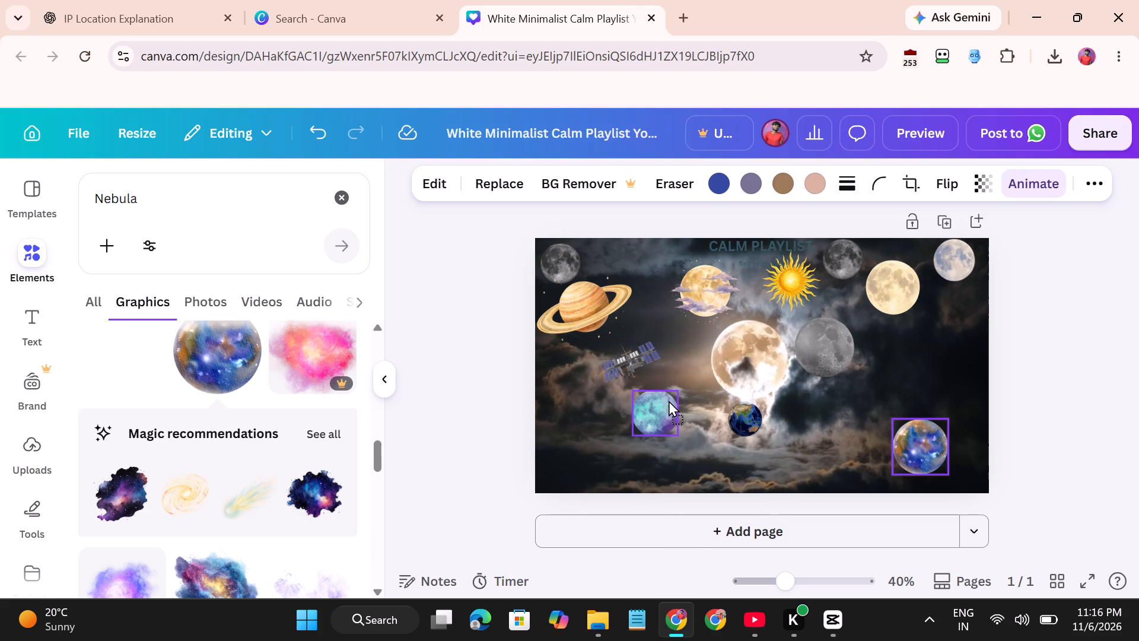
drag(669, 400, 679, 377)
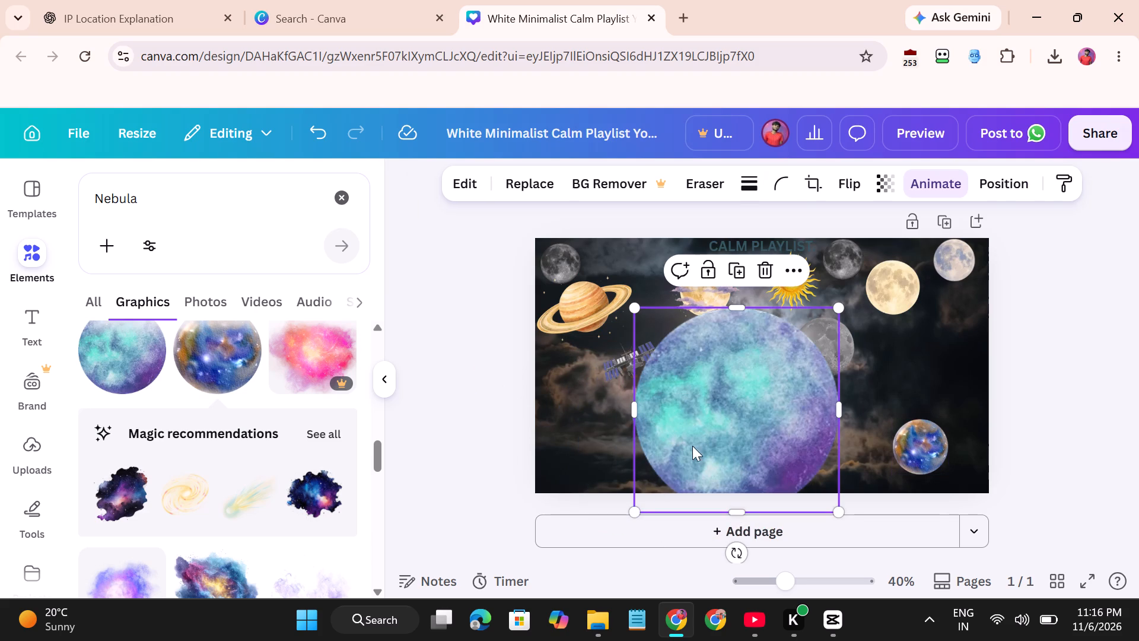
Shrink the teal and purple nebula planet to a small size and place it near the page's lower edge, beside the blue and orange planet.
click(842, 316)
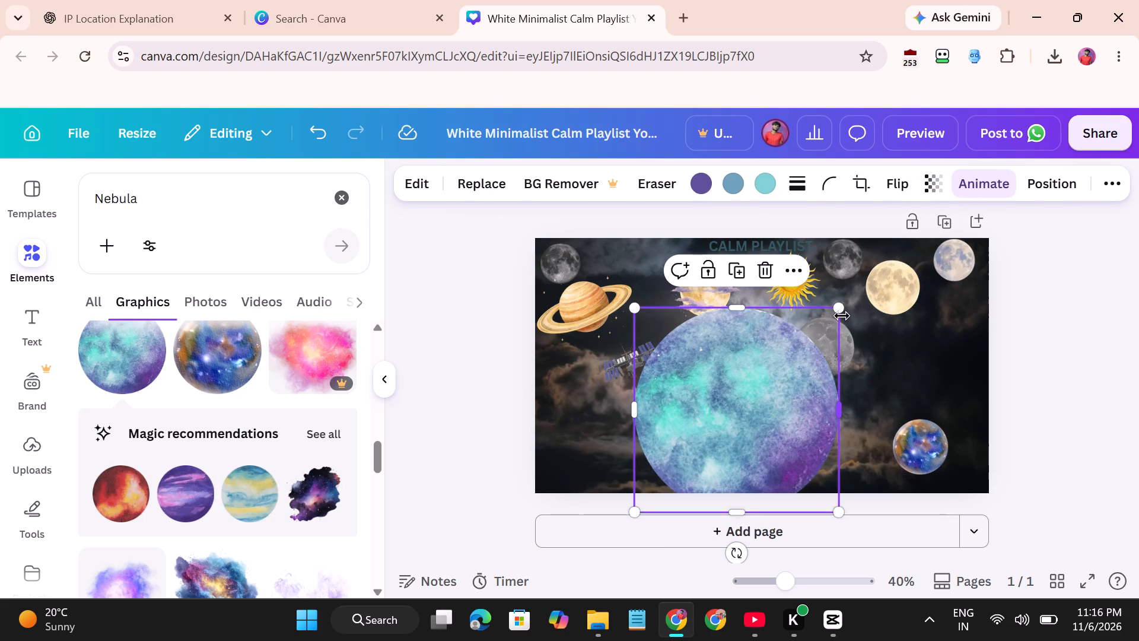
drag(843, 308, 828, 338)
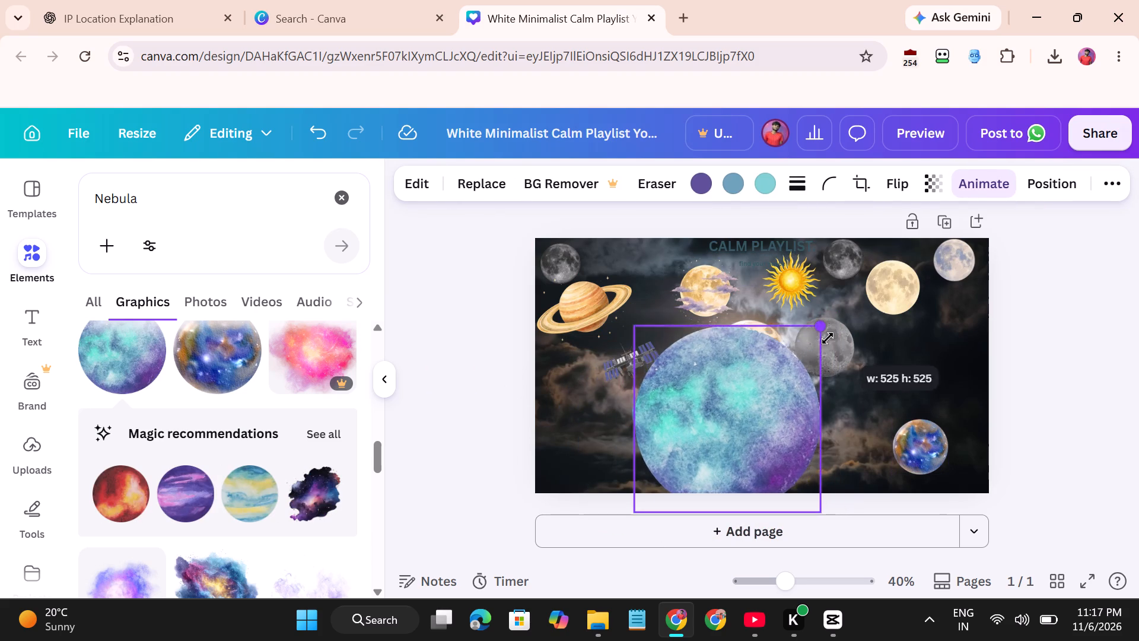
drag(828, 338, 693, 444)
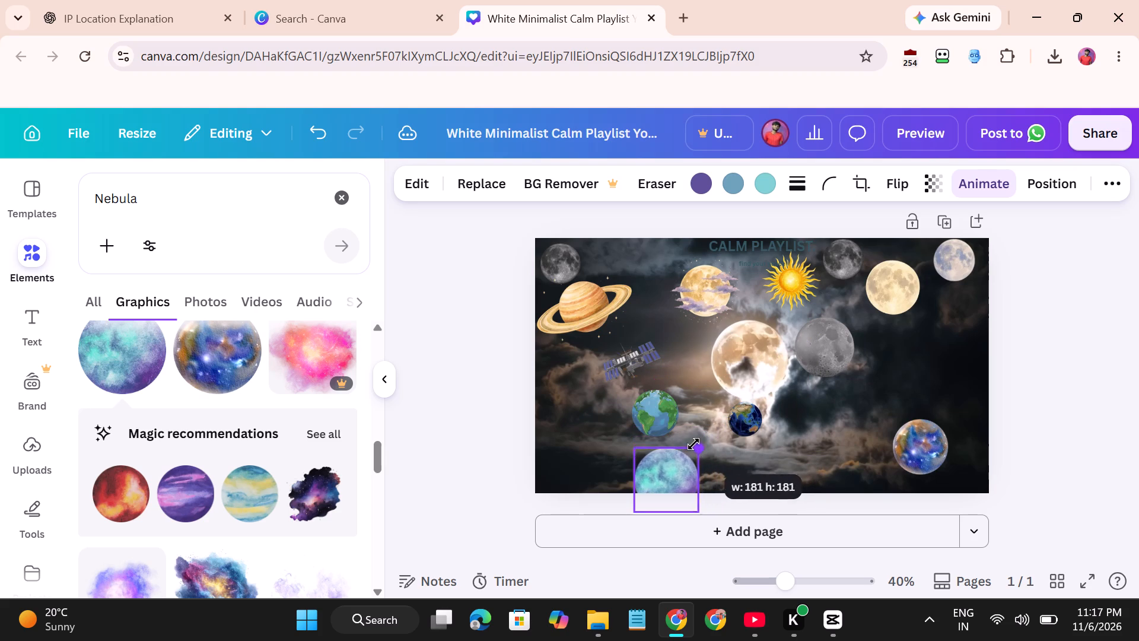
drag(693, 444, 688, 449)
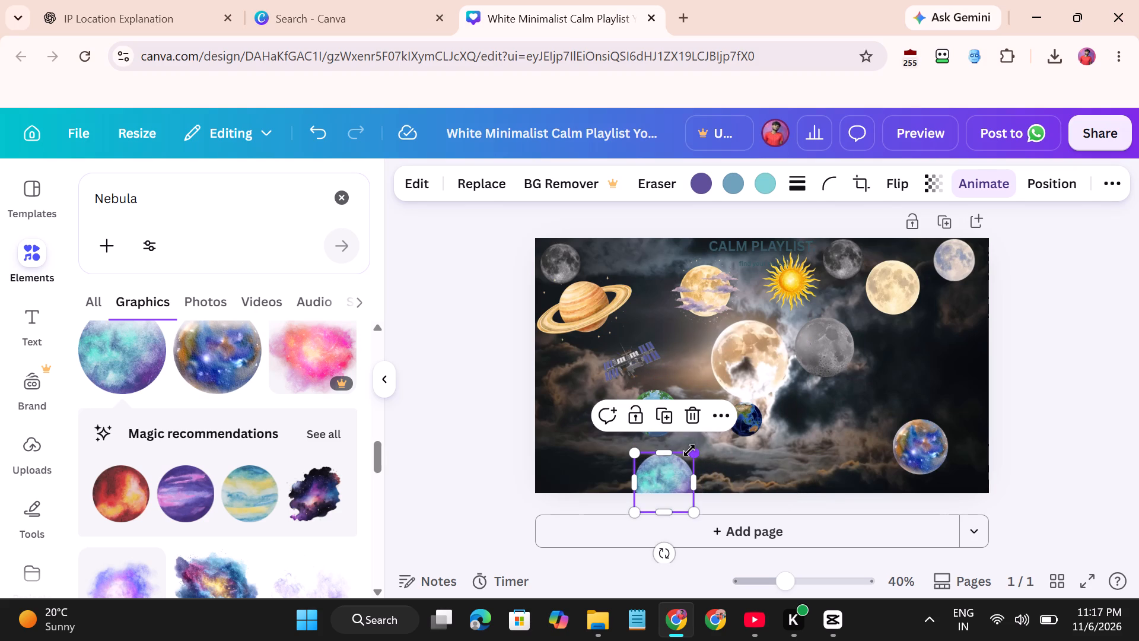
drag(689, 450, 678, 466)
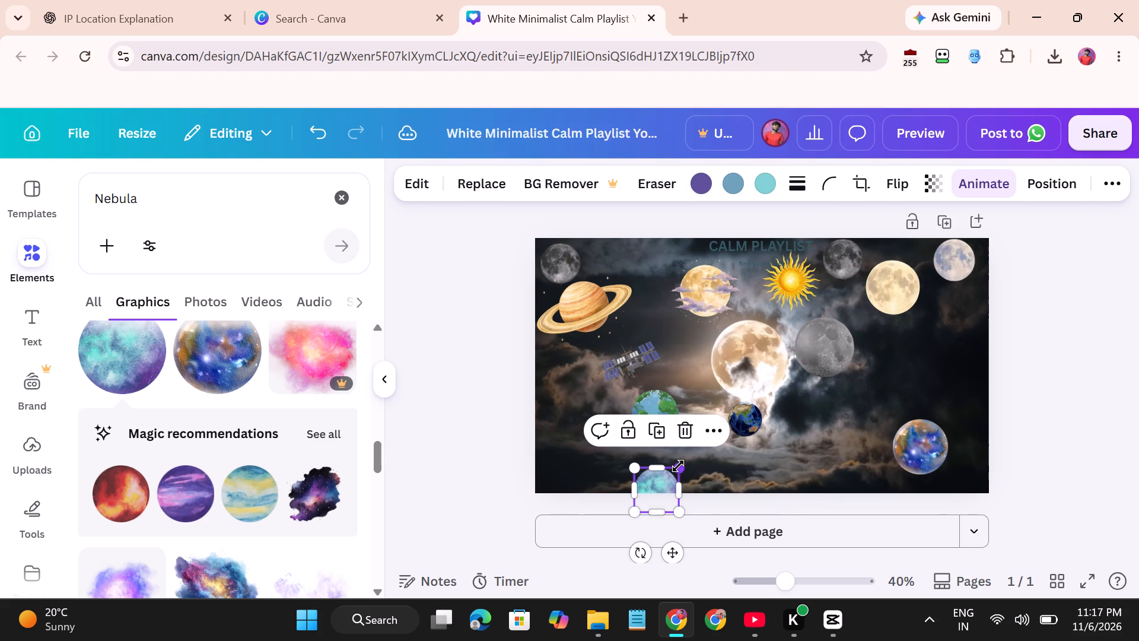
drag(651, 482, 781, 449)
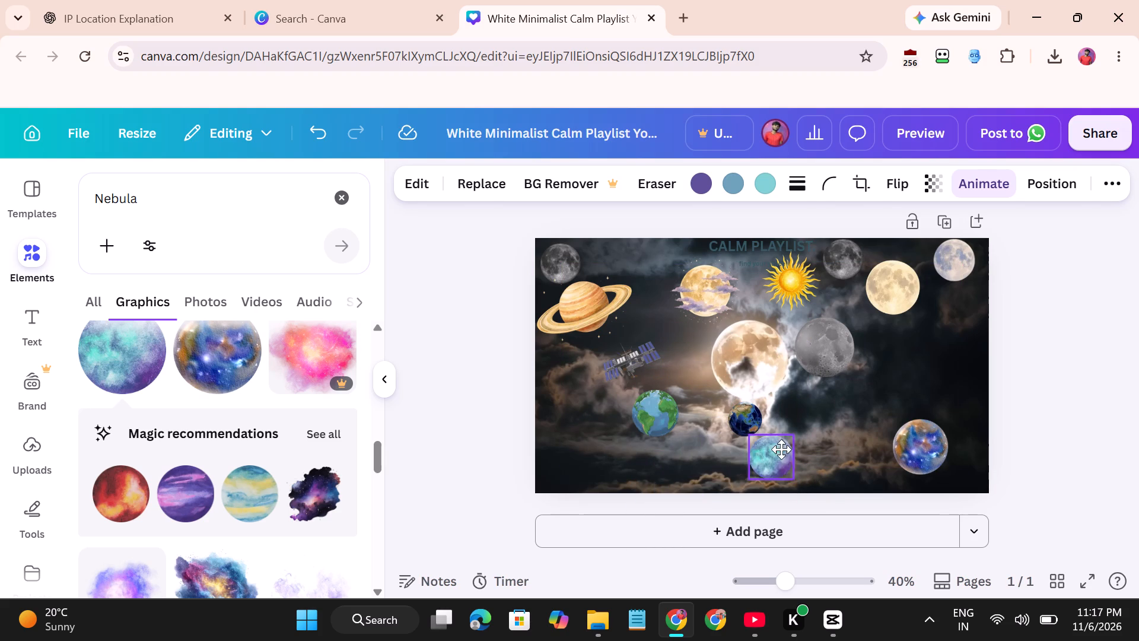
drag(781, 449, 807, 447)
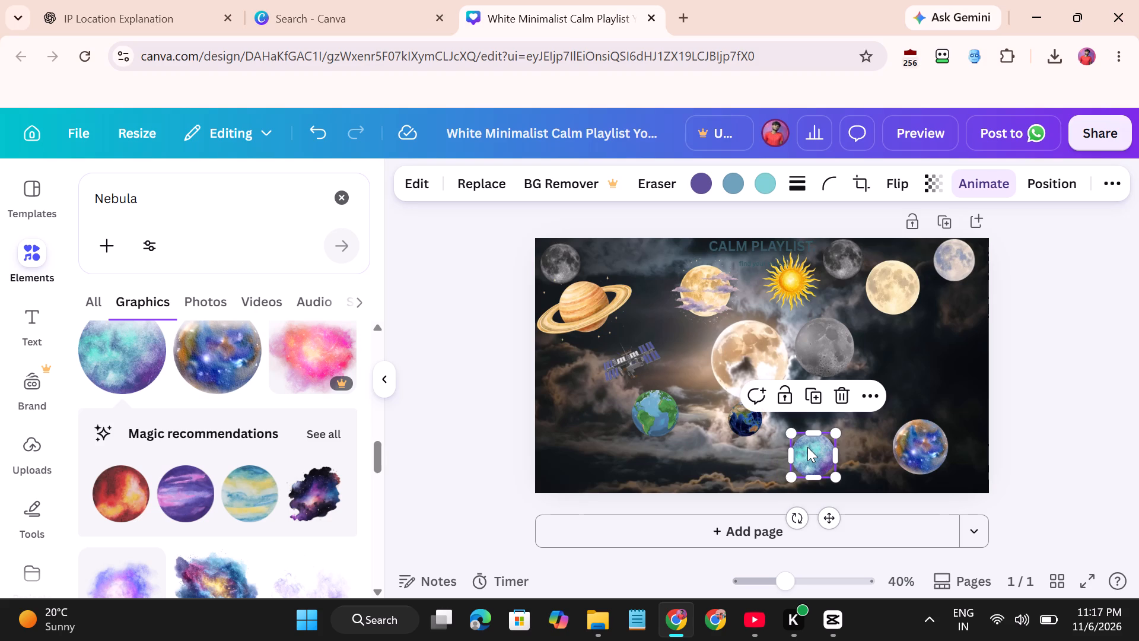
Apply the Tectonic animation to the teal and purple nebula planet.
click(978, 182)
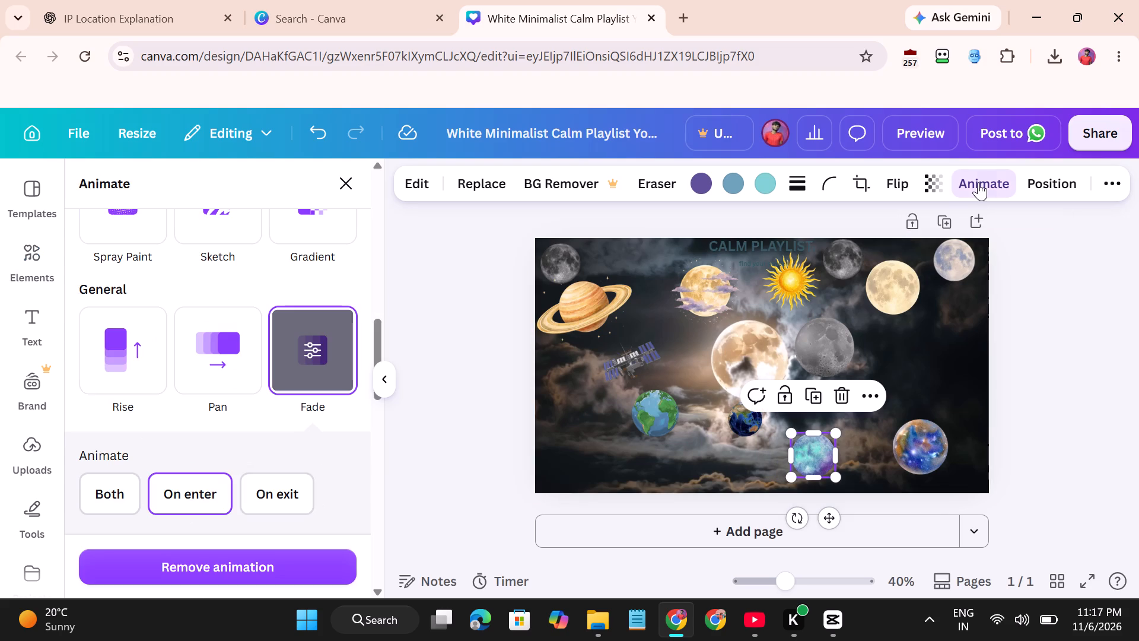
scroll(206, 342, down, 1)
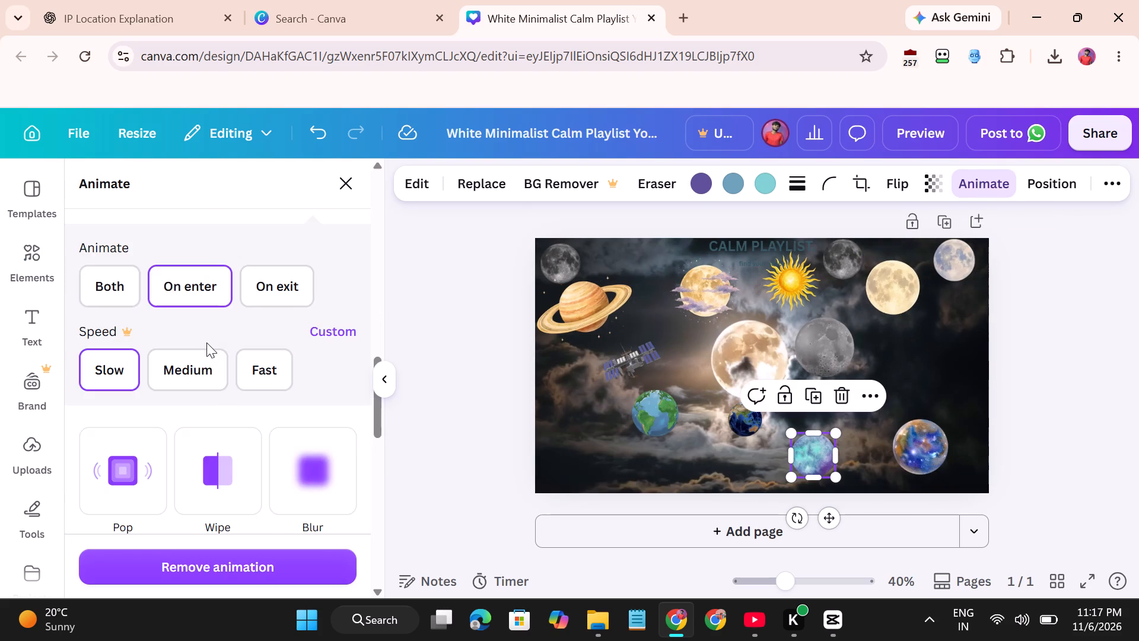
scroll(206, 342, down, 2)
click(221, 319)
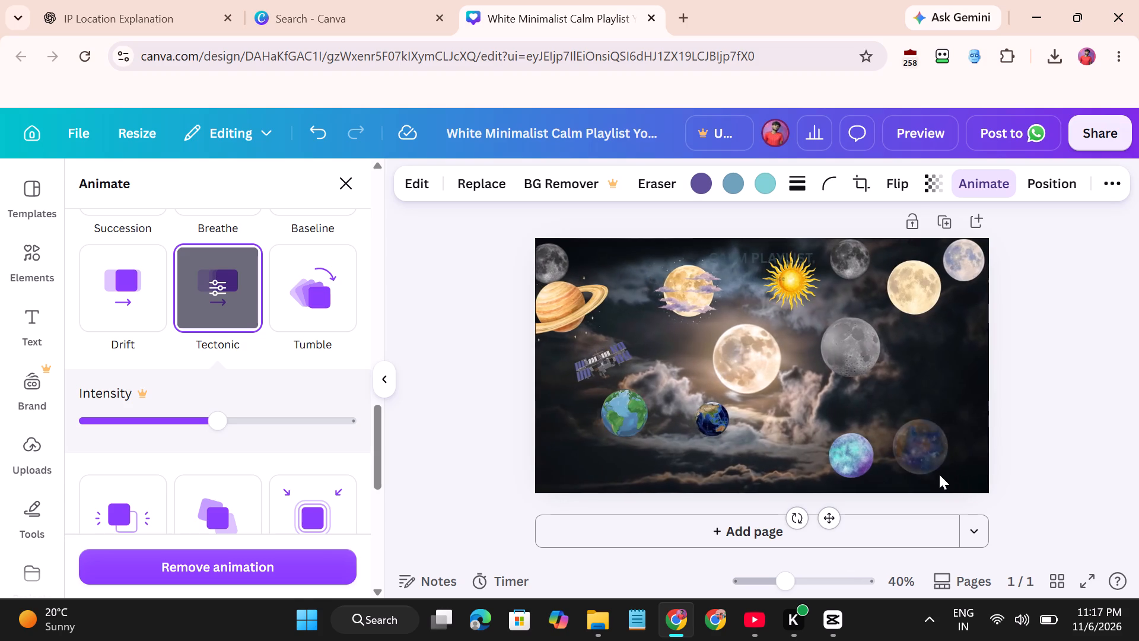
Apply the Tectonic animation to the blue and orange nebula planet near the page's lower-right corner.
click(922, 440)
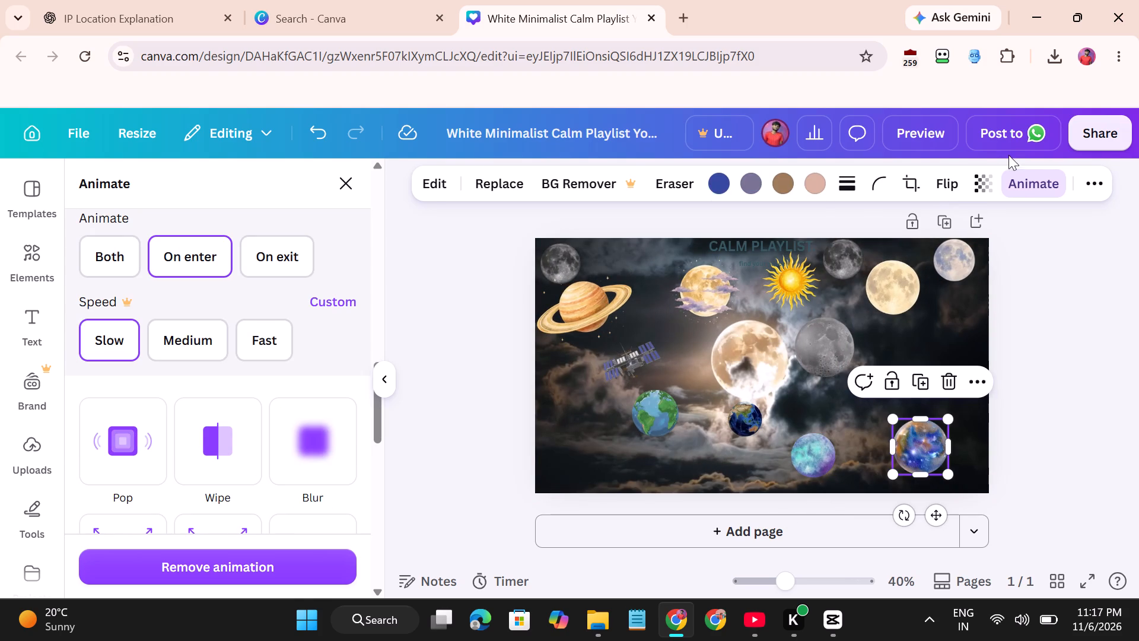
click(1032, 180)
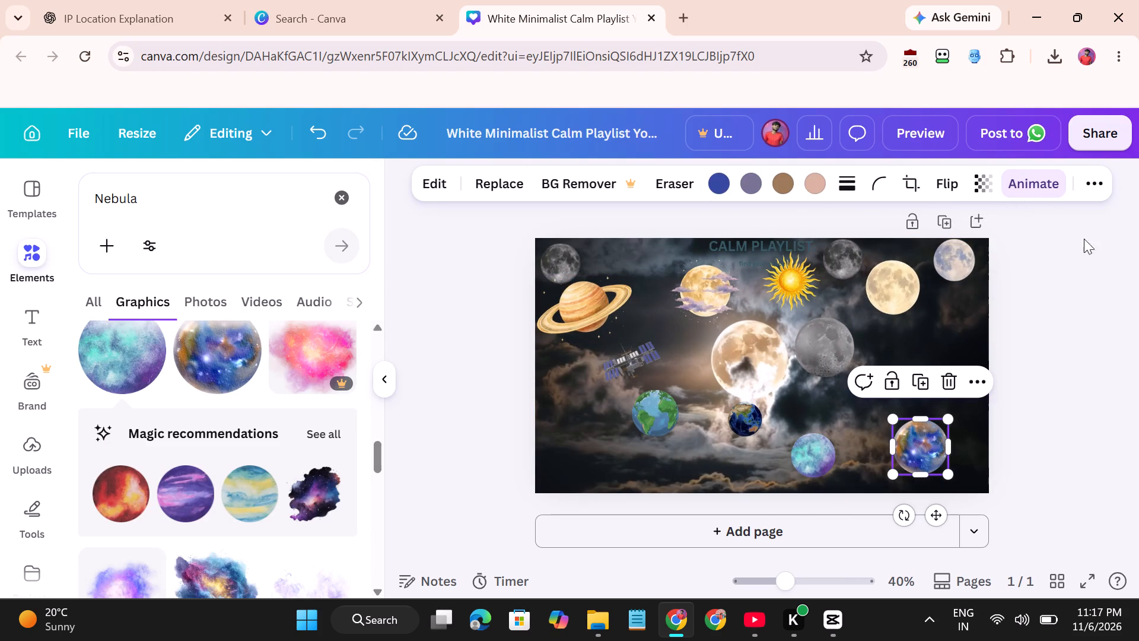
click(1043, 193)
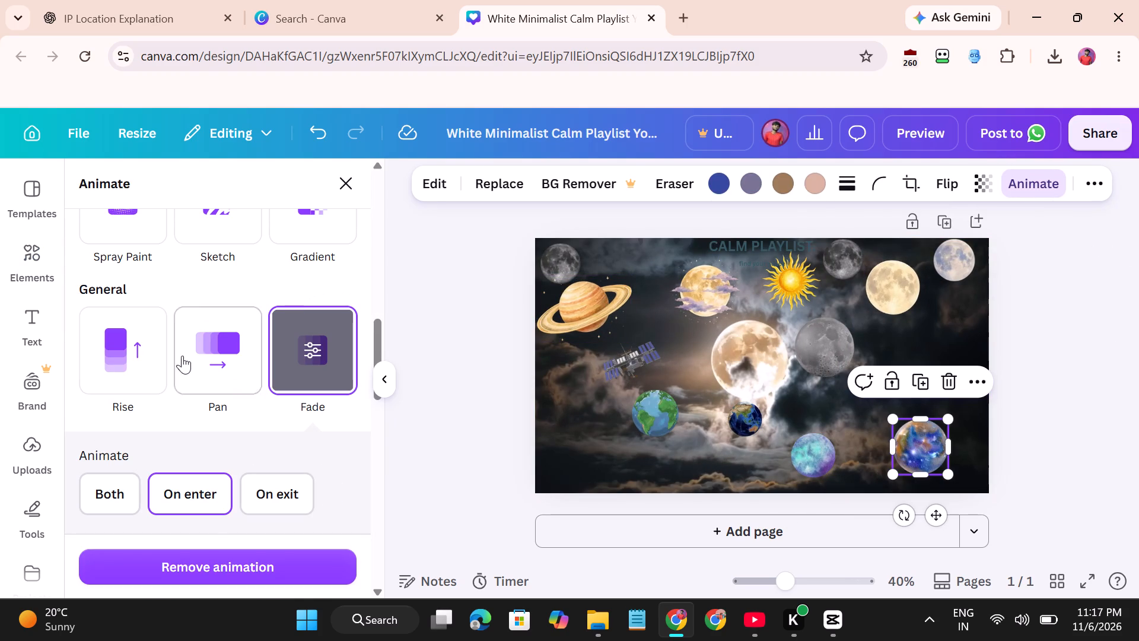
scroll(180, 362, down, 3)
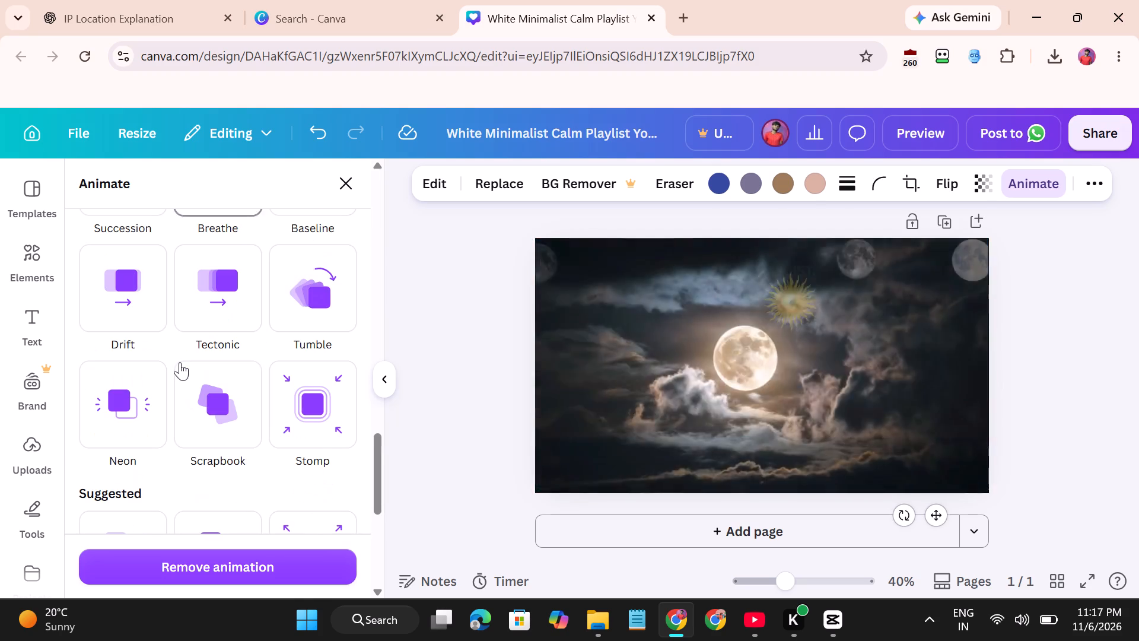
click(210, 316)
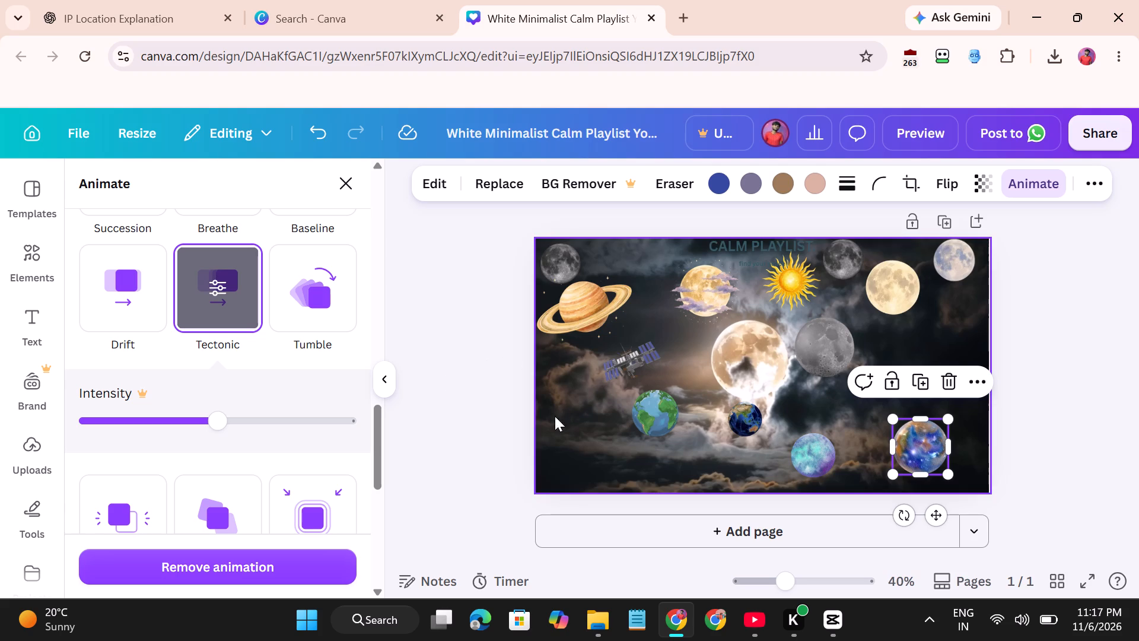
Return to the Nebula graphics results and look through them for another usable element.
click(40, 255)
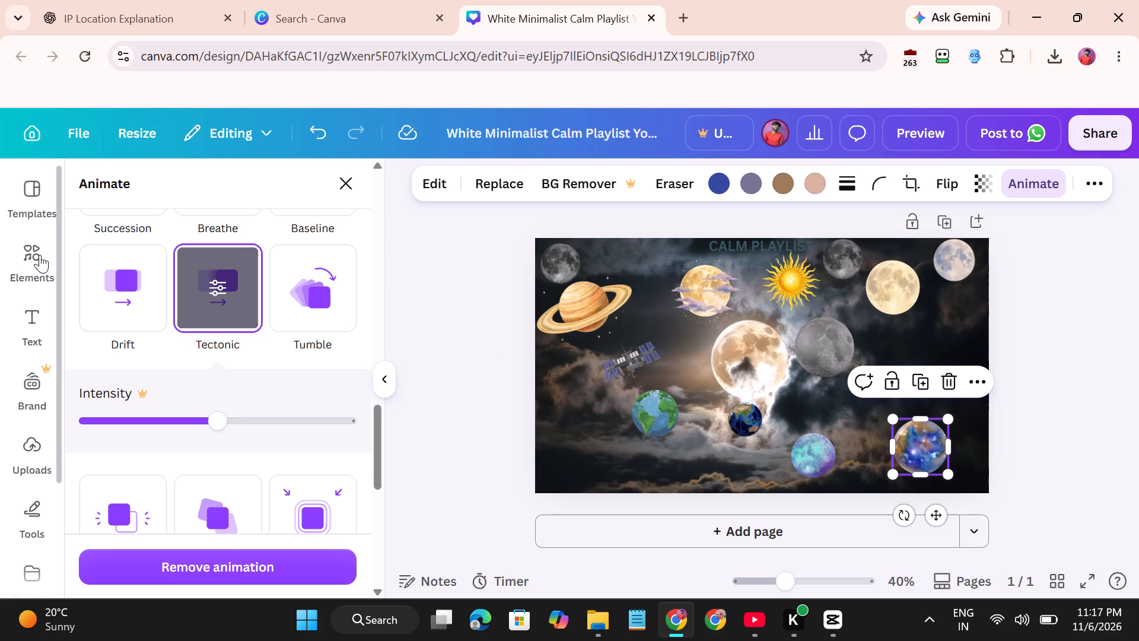
scroll(256, 417, down, 1)
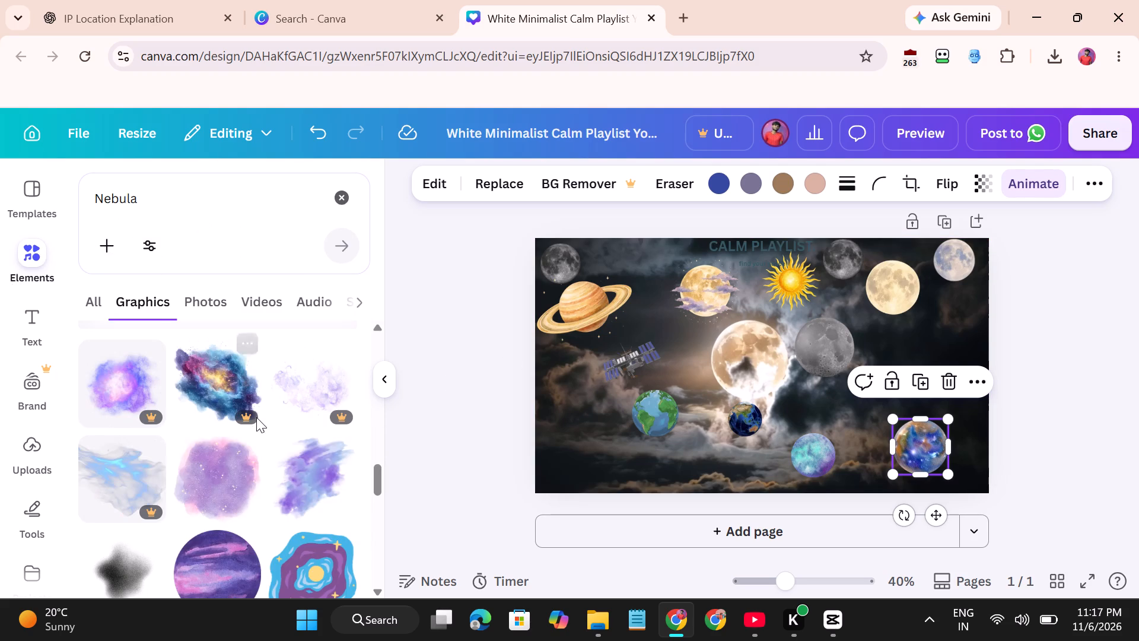
scroll(256, 417, down, 1)
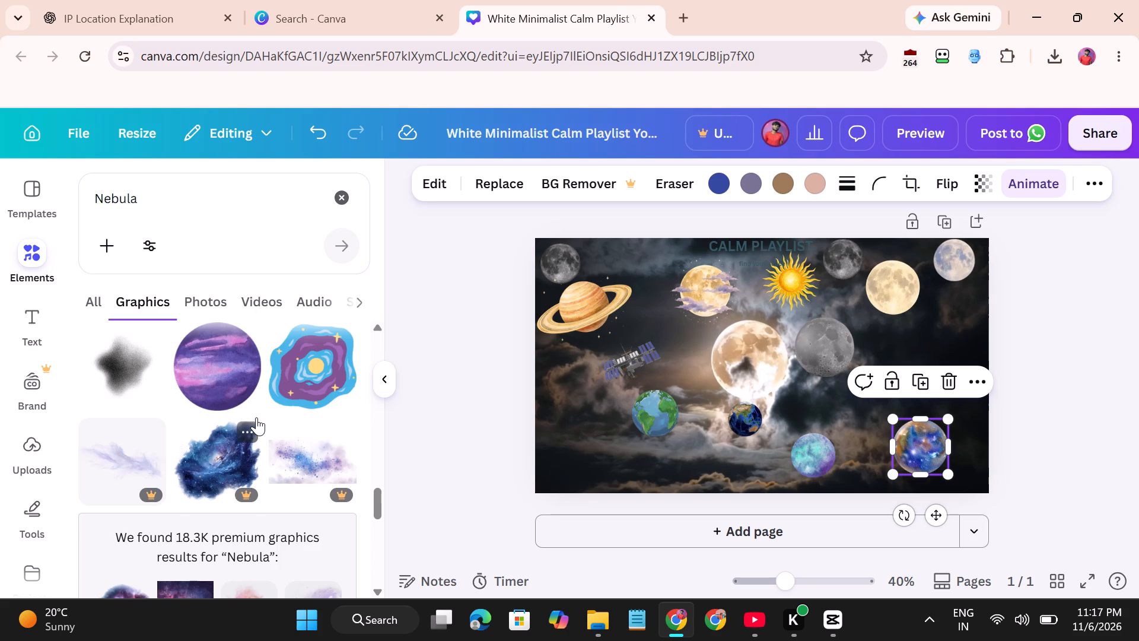
scroll(256, 417, down, 1)
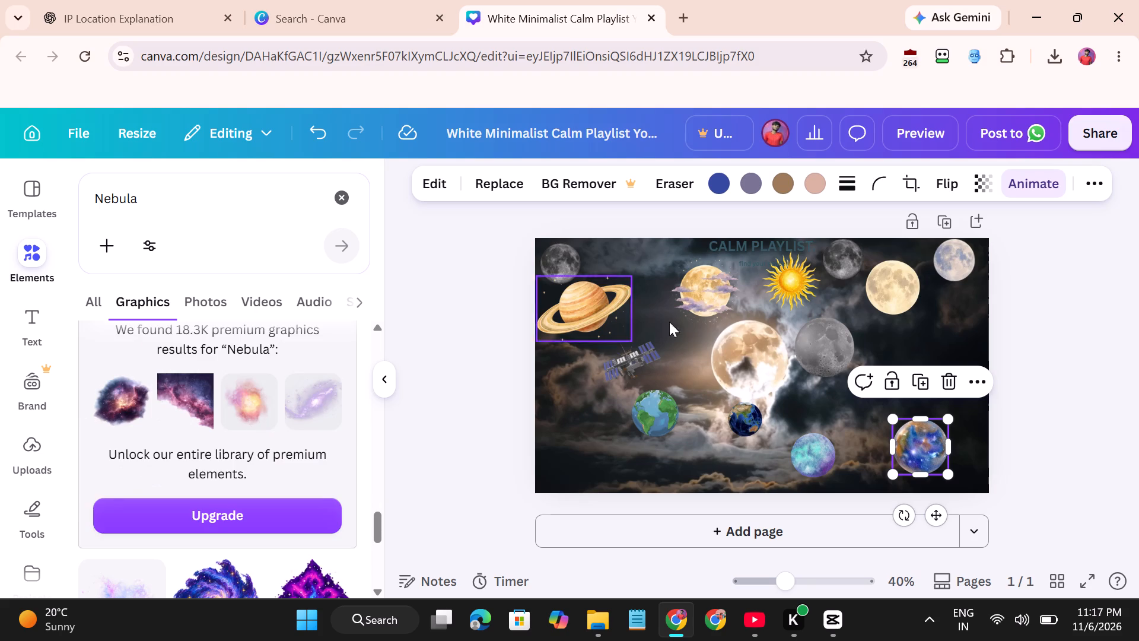
Move the larger green and blue Earth slightly down and left, below the space station.
drag(670, 420, 658, 429)
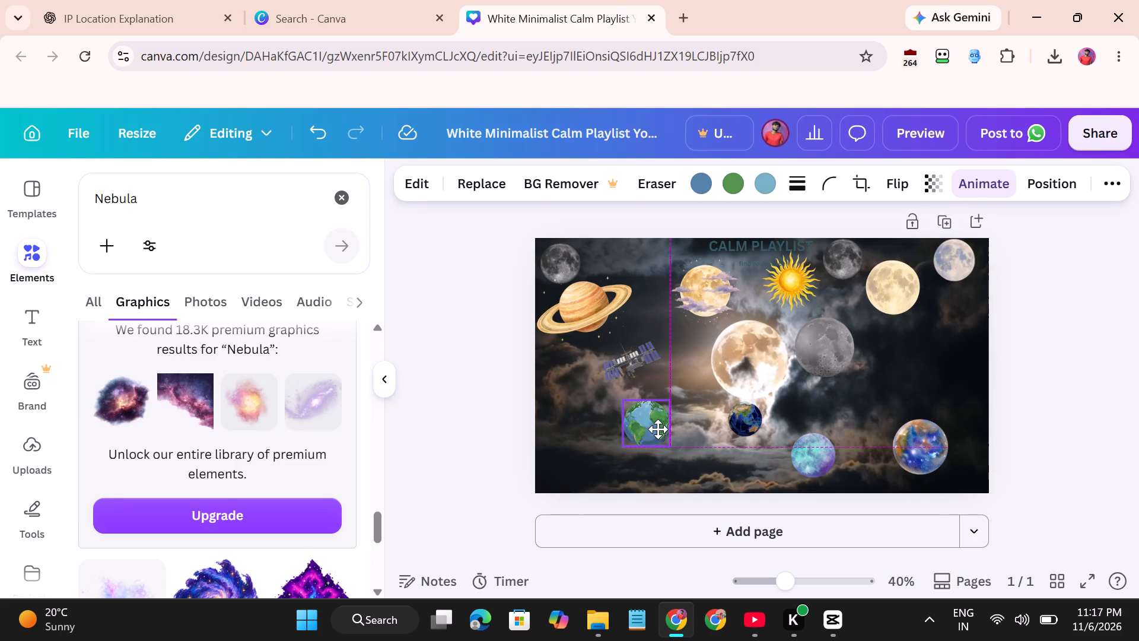
drag(658, 429, 603, 450)
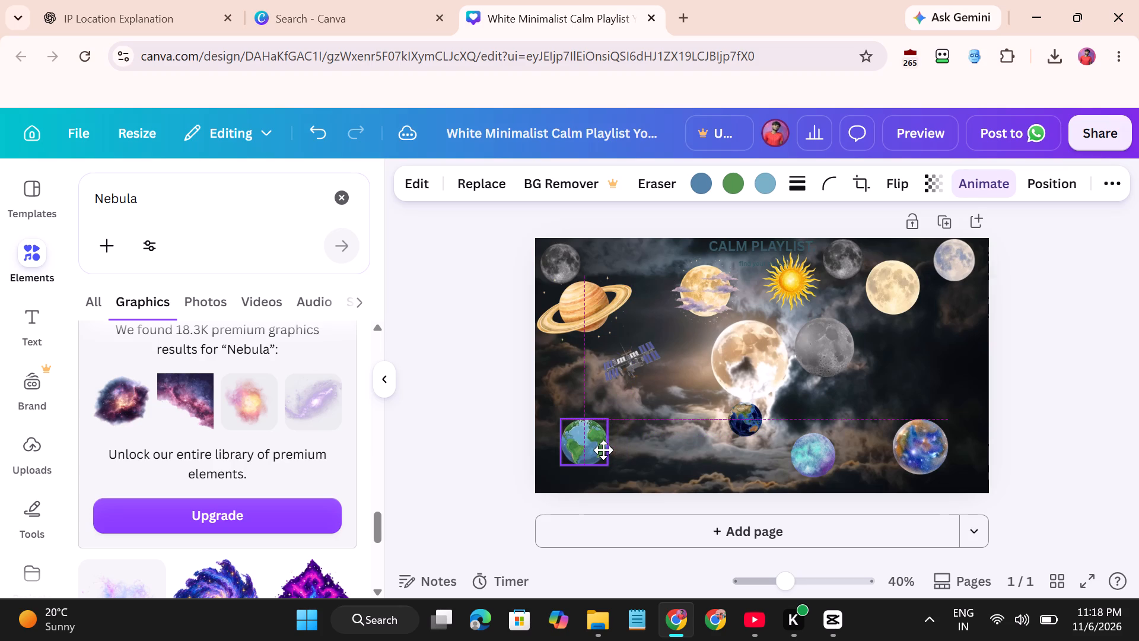
drag(603, 450, 677, 416)
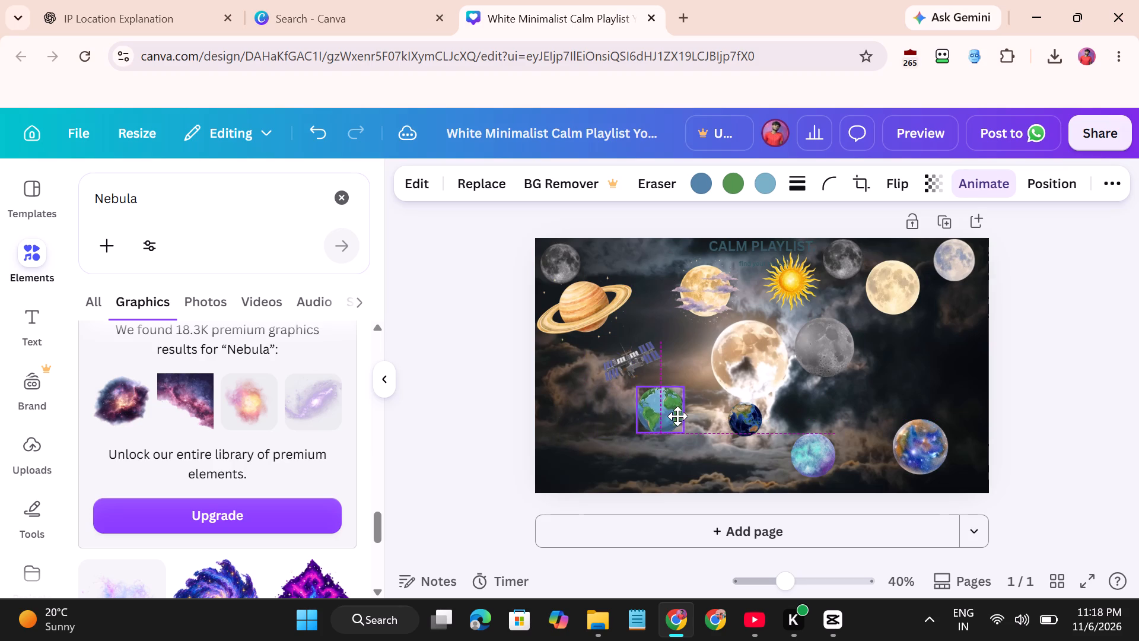
drag(677, 416, 644, 434)
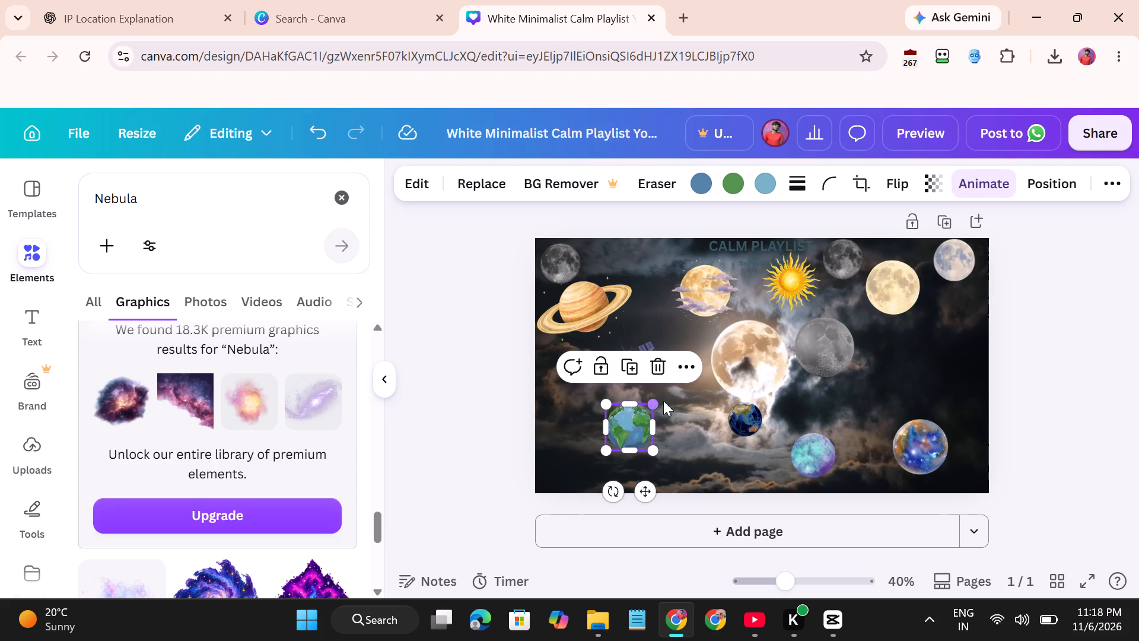
click(675, 426)
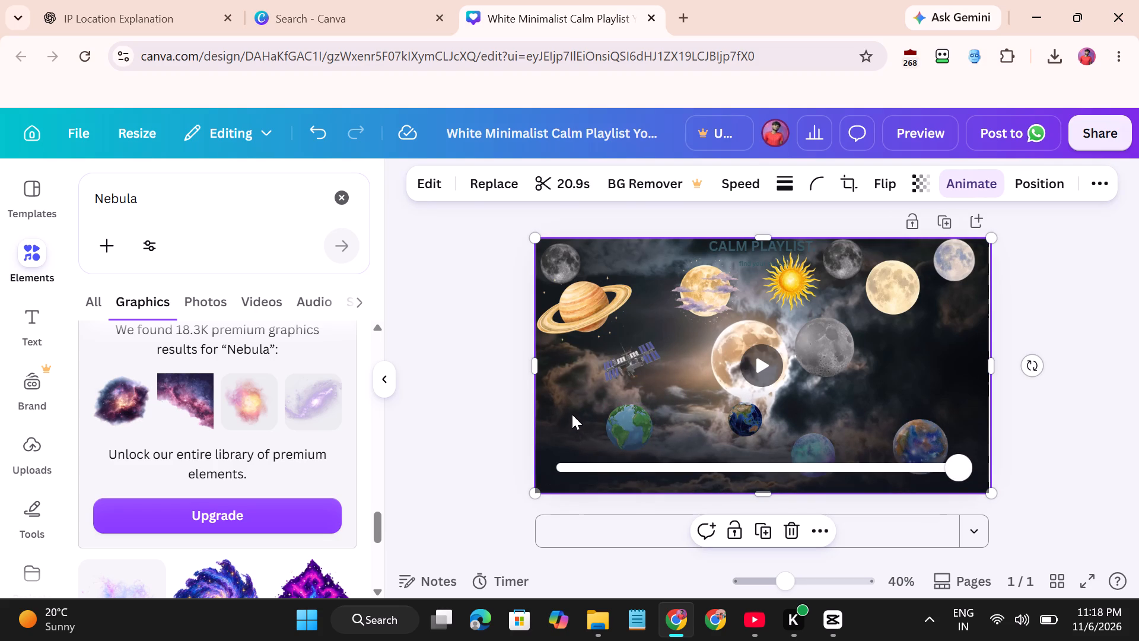
Add the purple ringed planet graphic from the Nebula results to the page and shrink it to a small size.
scroll(263, 421, down, 1)
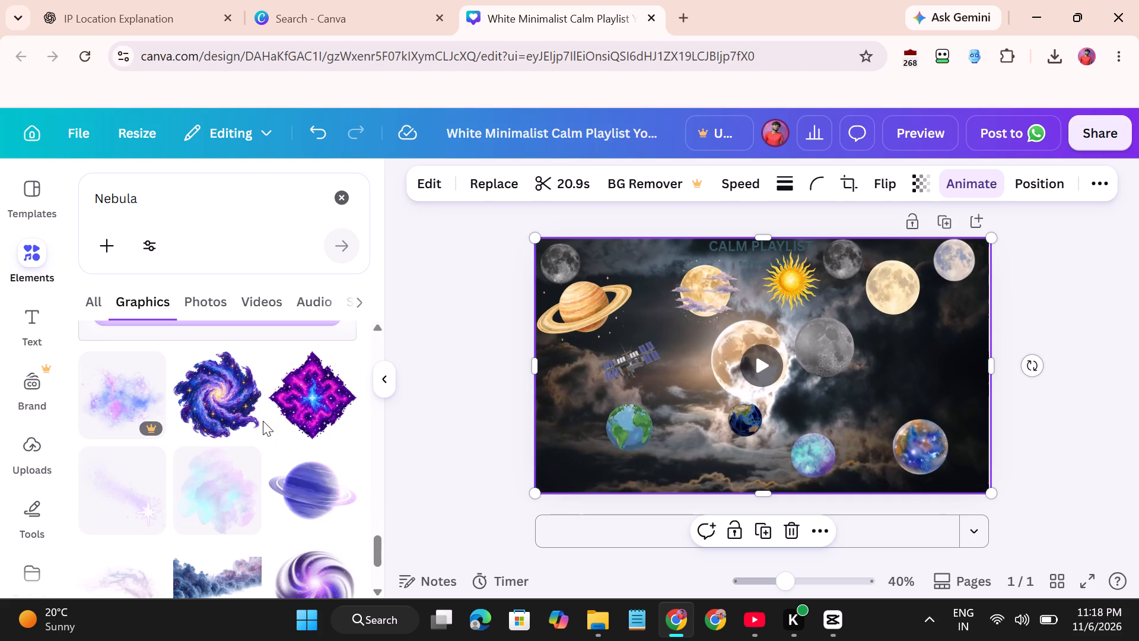
scroll(222, 440, down, 1)
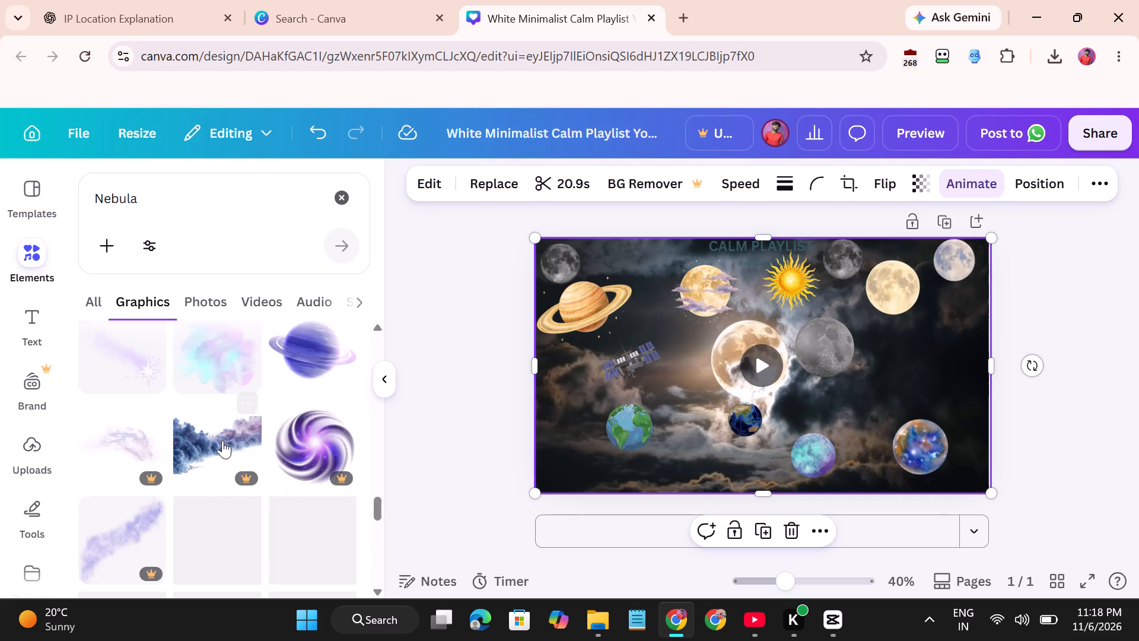
drag(300, 348, 304, 345)
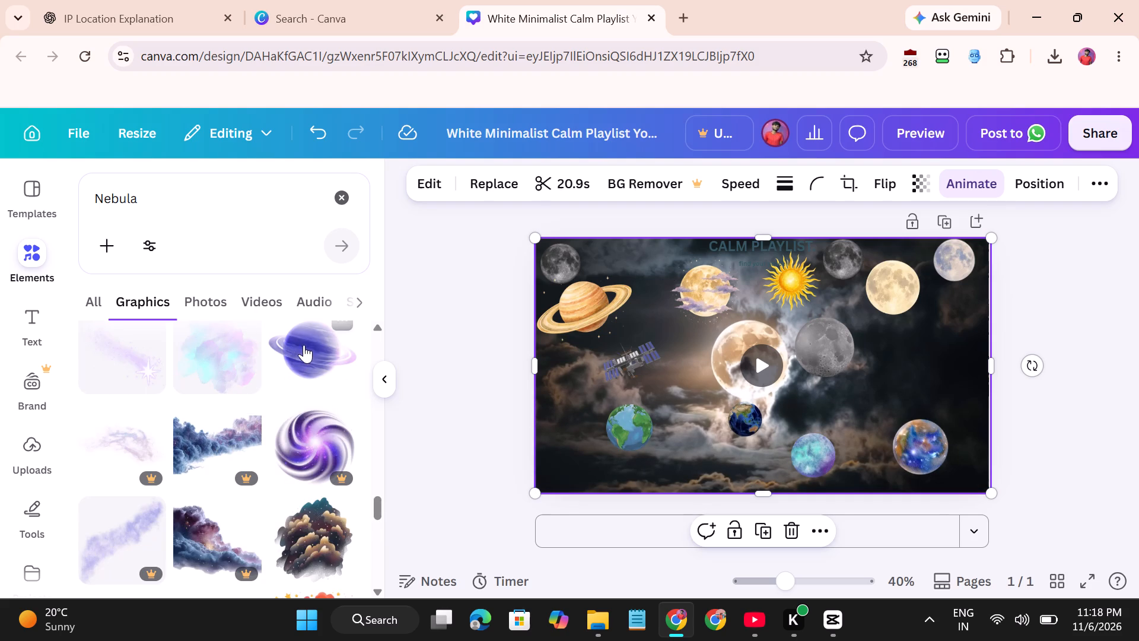
drag(304, 345, 568, 351)
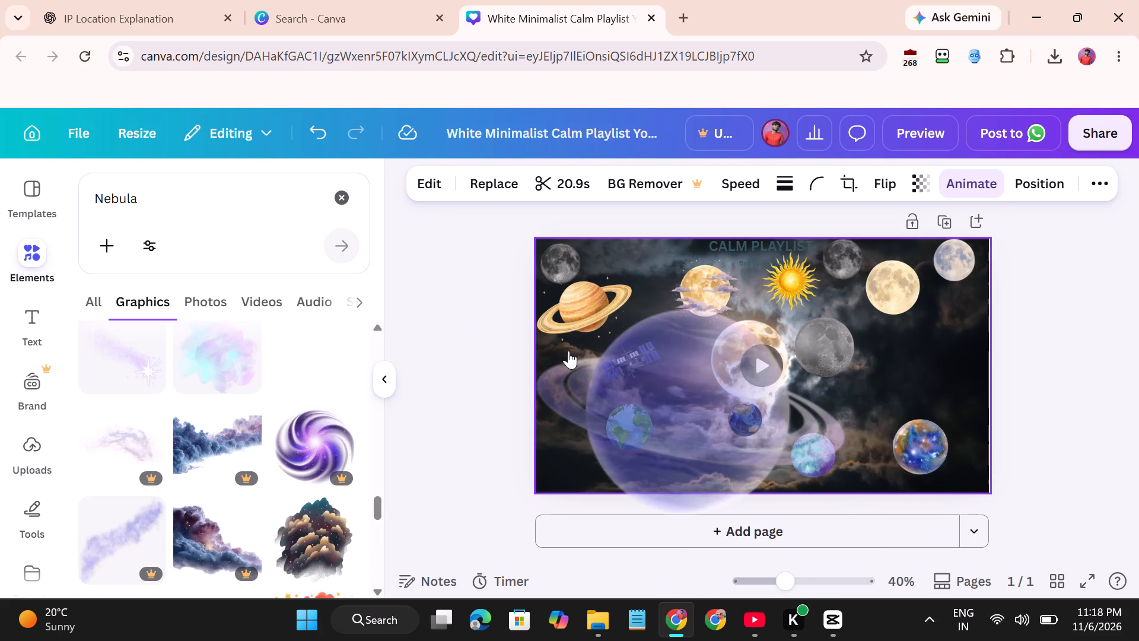
drag(839, 517, 833, 506)
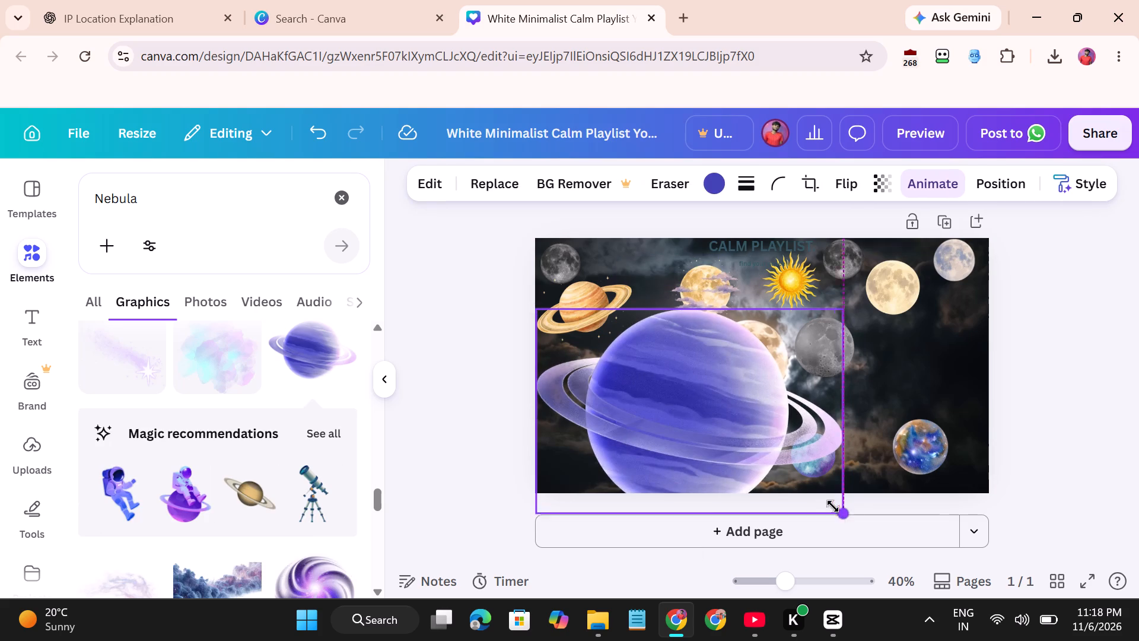
drag(833, 506, 579, 431)
Tilt the purple ringed planet to about -35° and place it between the orange ringed planet and the space station.
drag(581, 405, 626, 404)
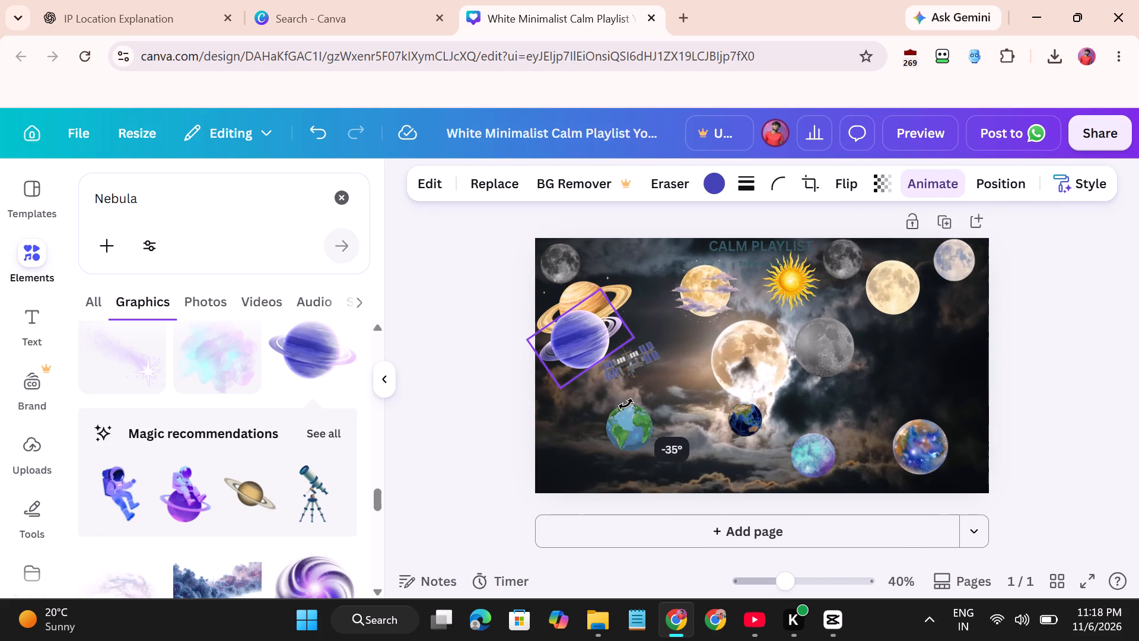
drag(626, 404, 632, 404)
drag(581, 333, 599, 324)
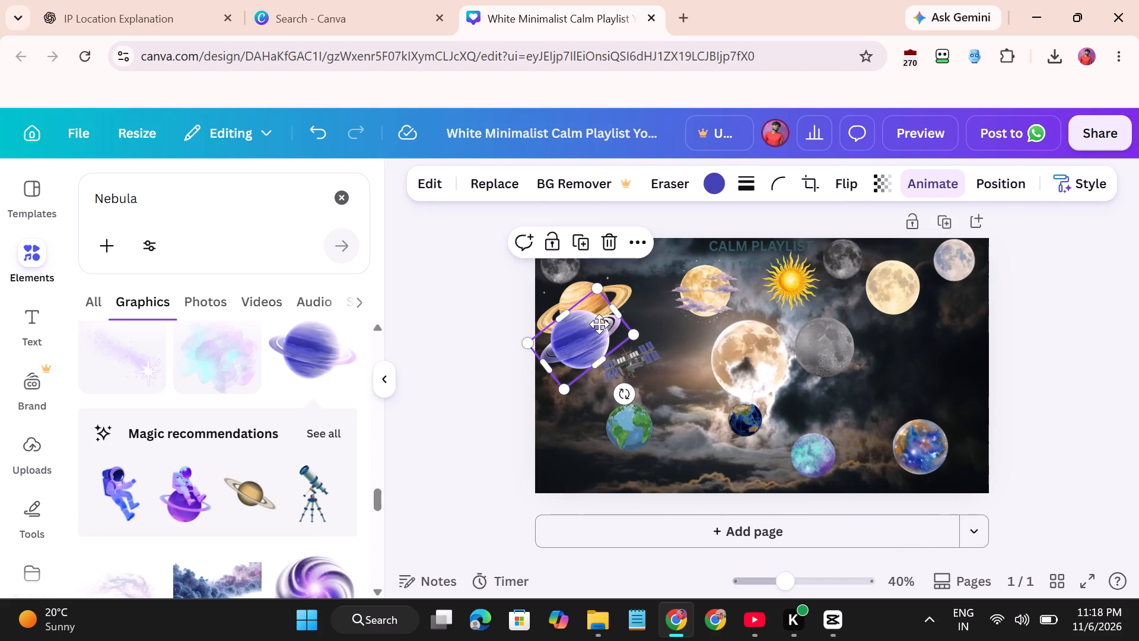
drag(599, 324, 613, 328)
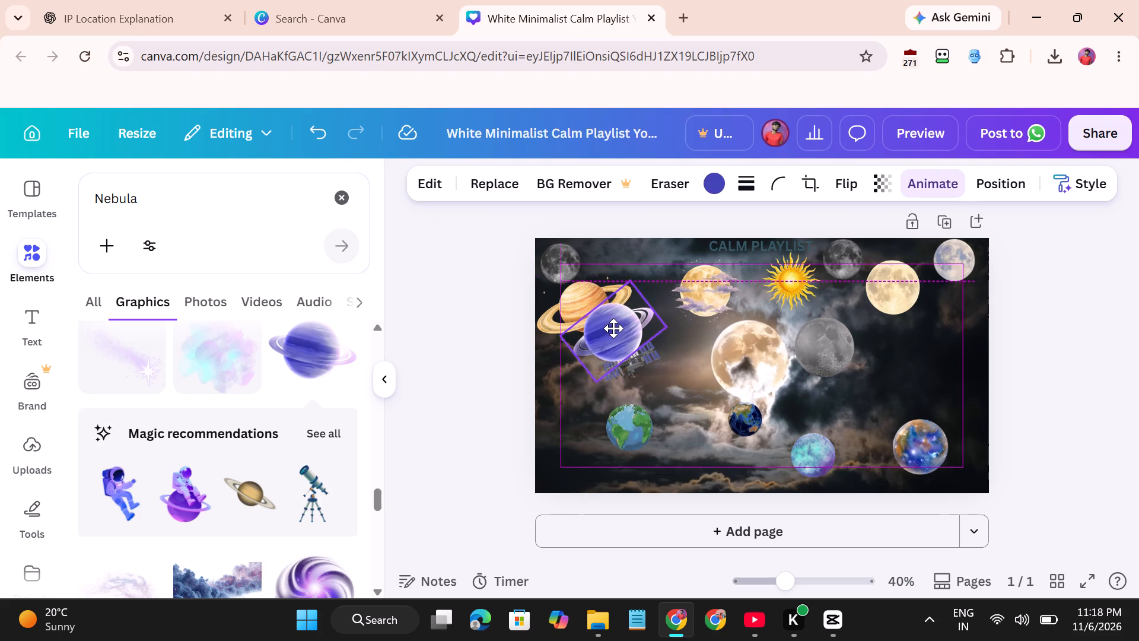
drag(613, 328, 616, 333)
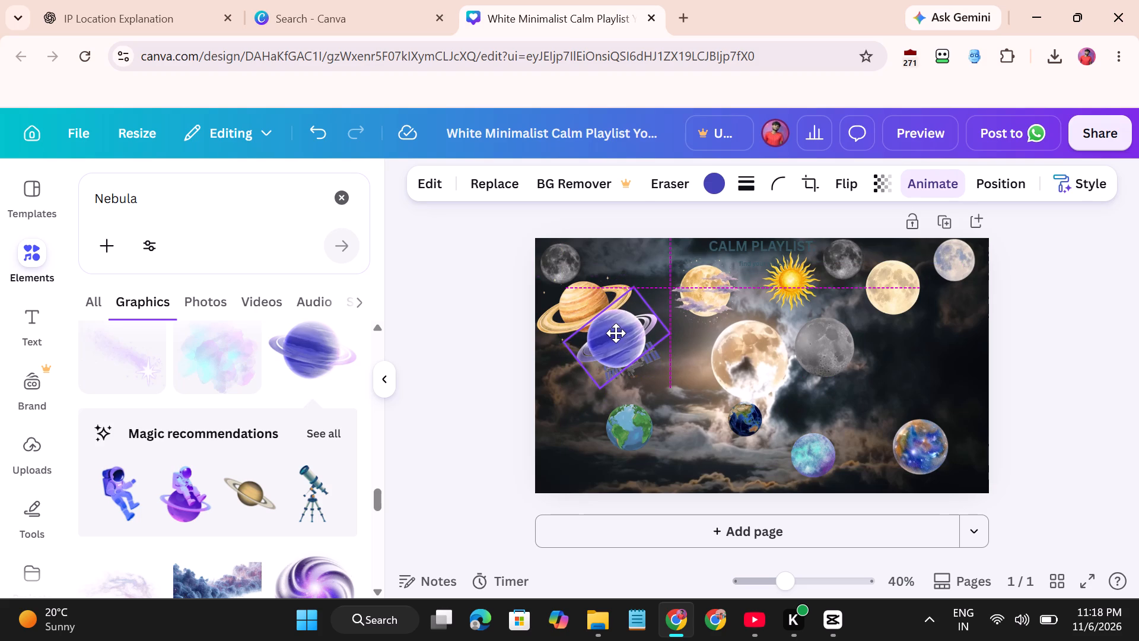
drag(616, 333, 608, 335)
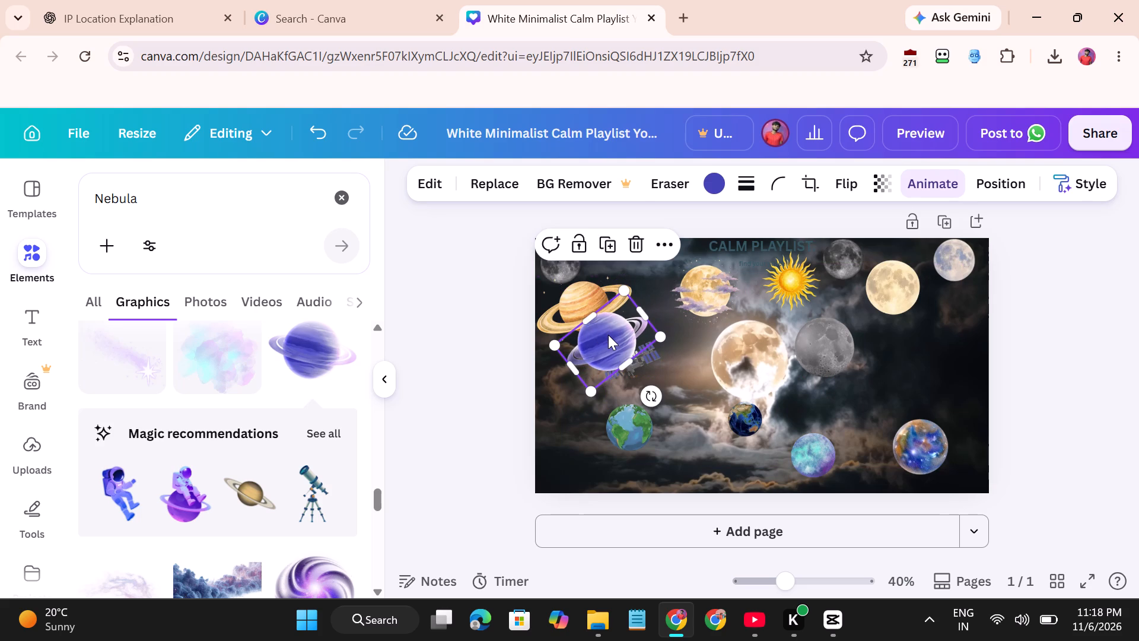
Apply the Tectonic animation to the purple ringed planet.
click(912, 190)
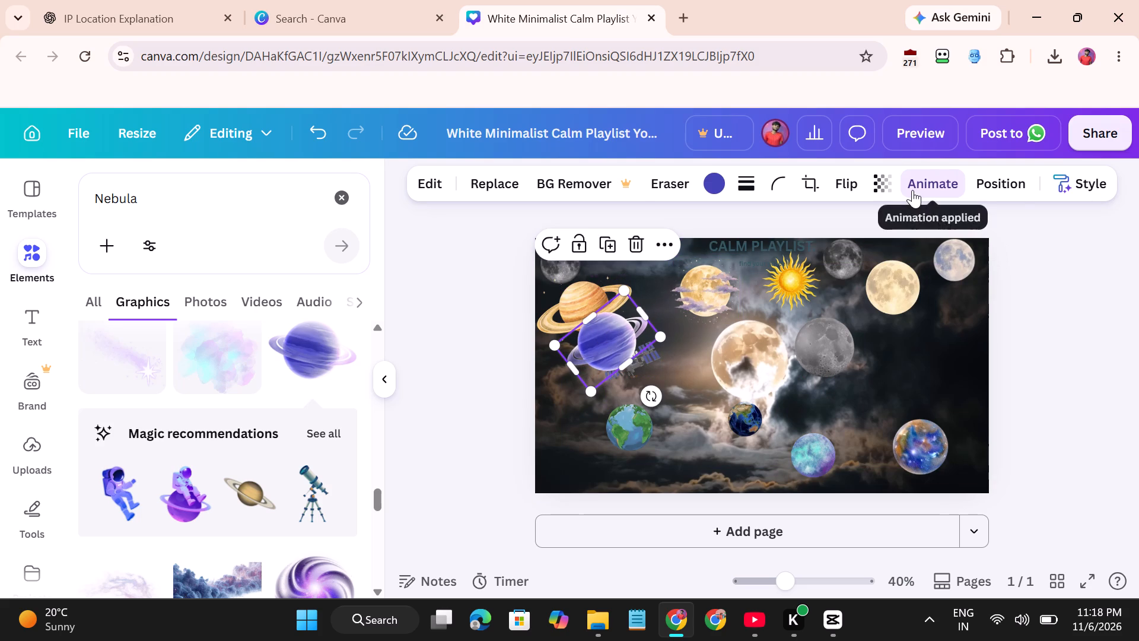
scroll(85, 427, down, 2)
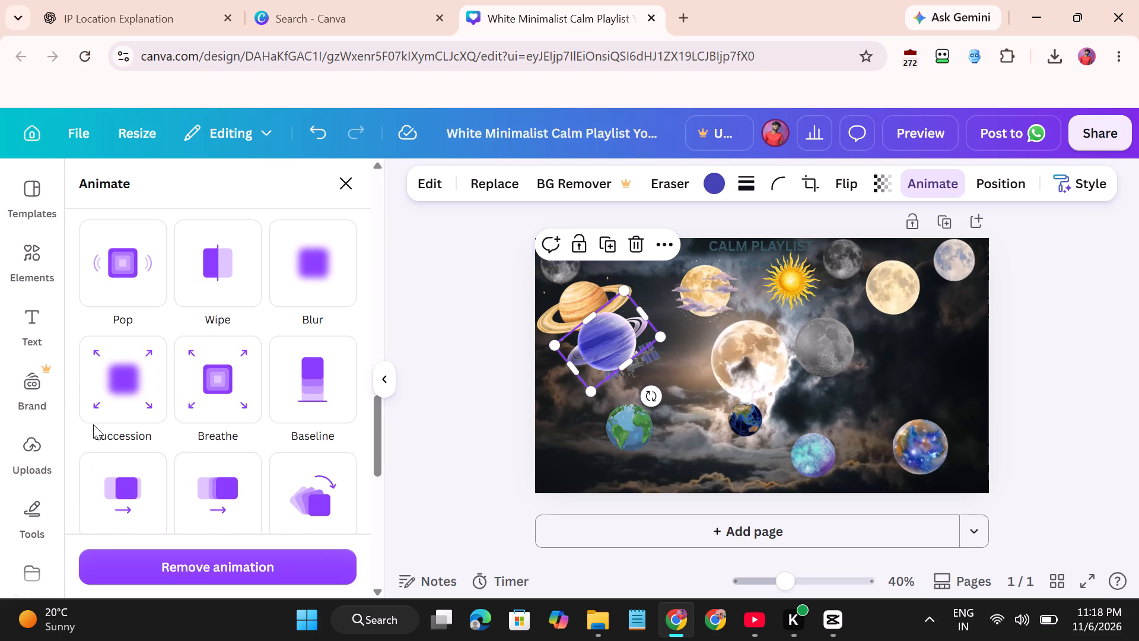
scroll(93, 424, down, 1)
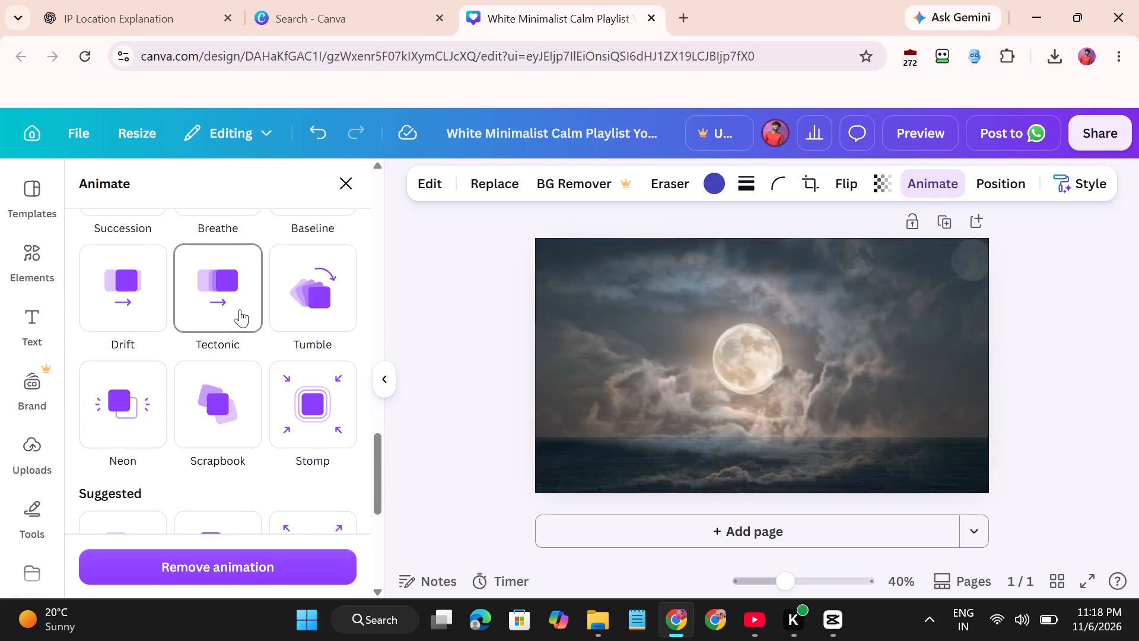
click(240, 309)
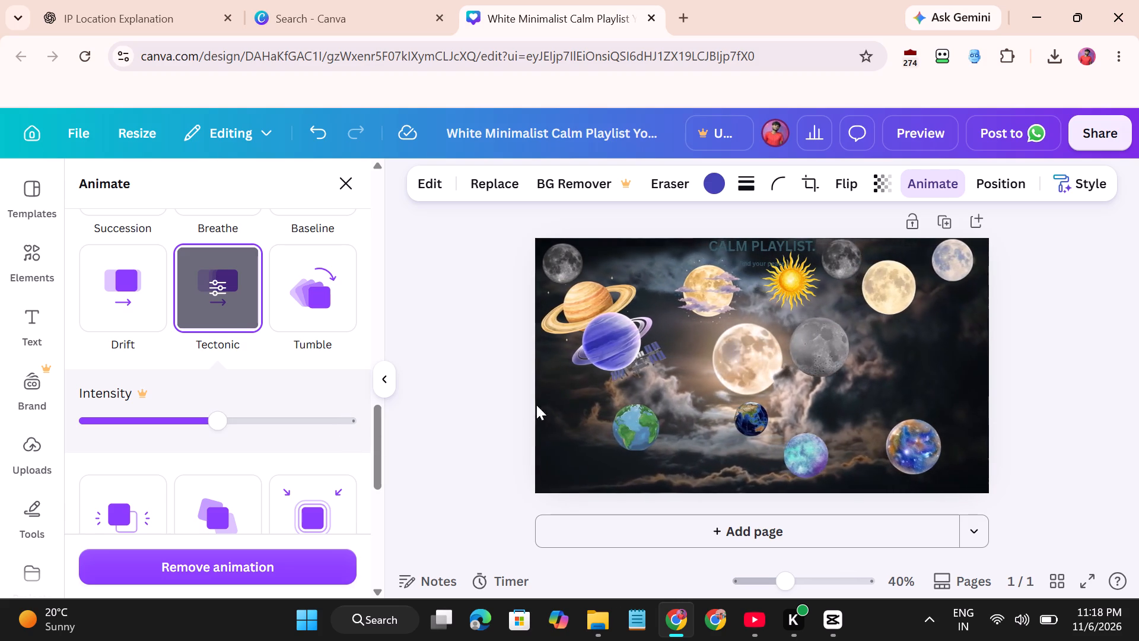
Shrink the purple ringed planet to about 145 px wide and place it just below and right of the space station.
click(617, 353)
drag(615, 342, 625, 342)
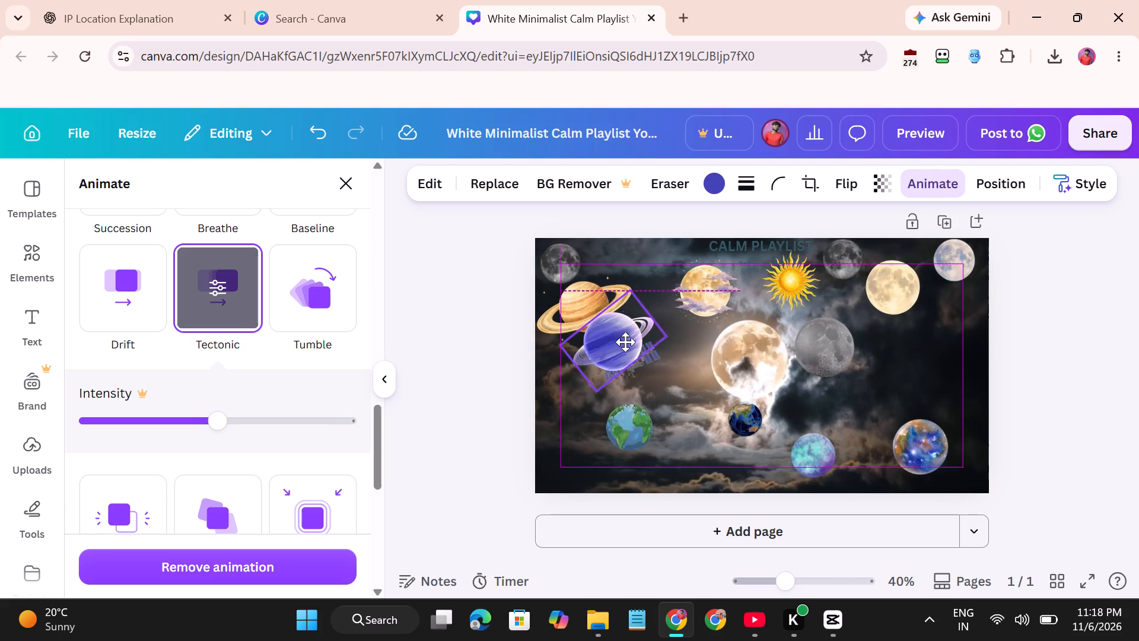
drag(625, 342, 689, 401)
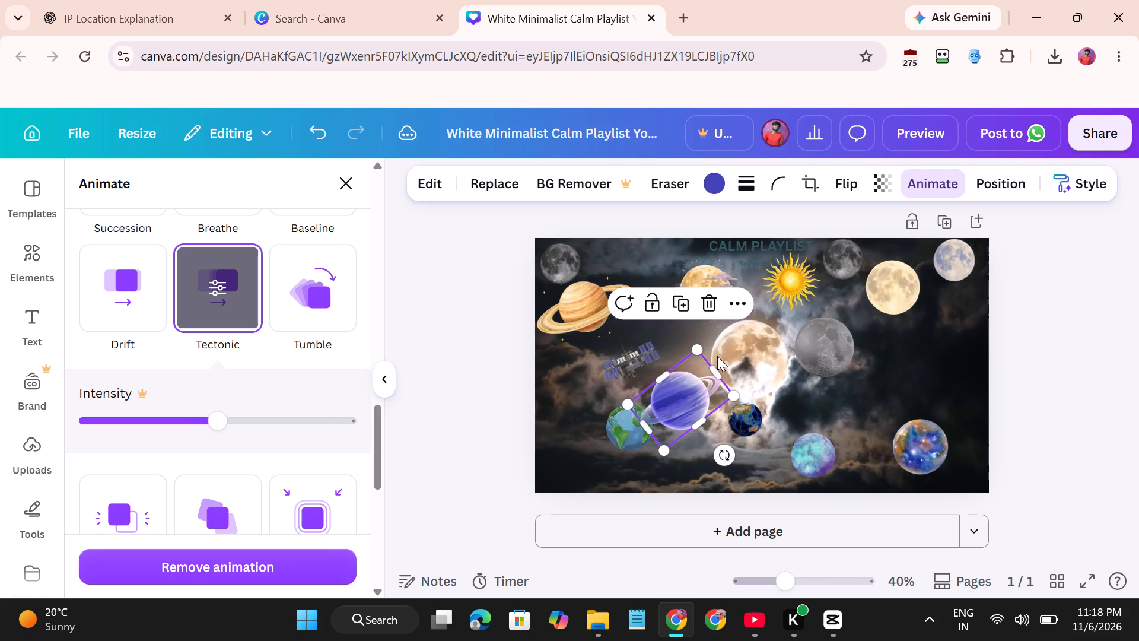
drag(700, 349, 688, 391)
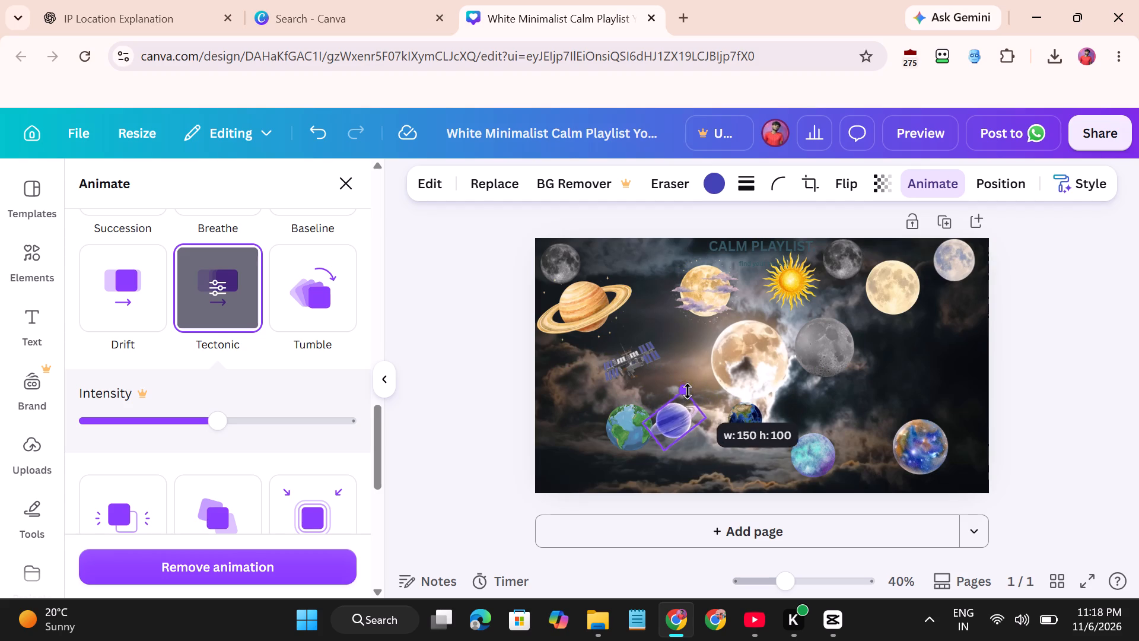
drag(688, 391, 688, 392)
drag(672, 439, 676, 431)
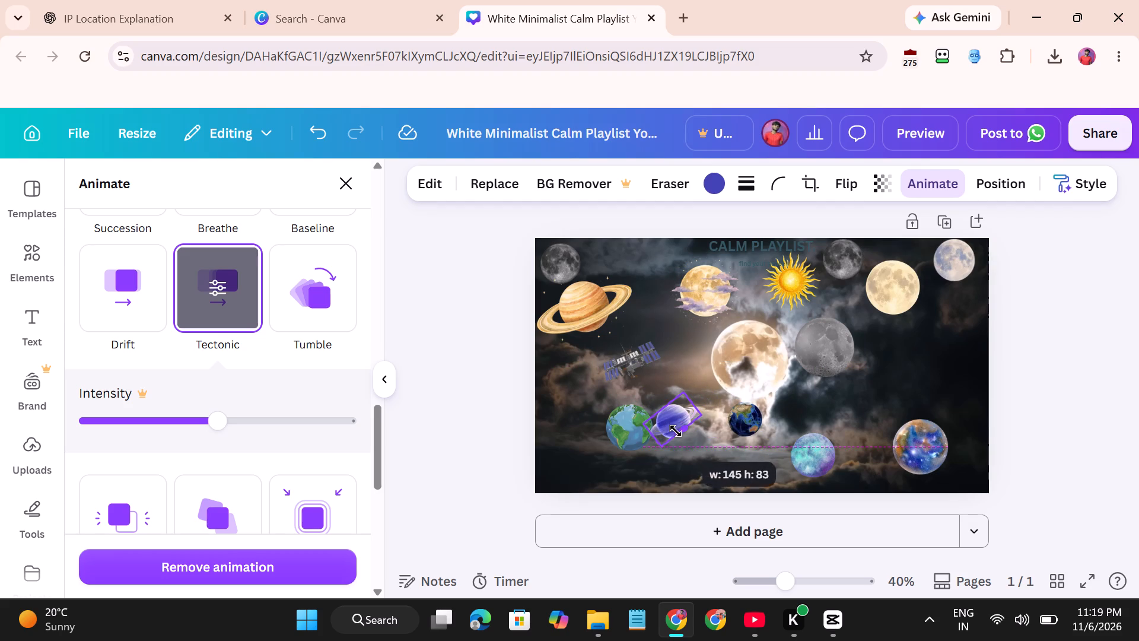
drag(676, 431, 677, 437)
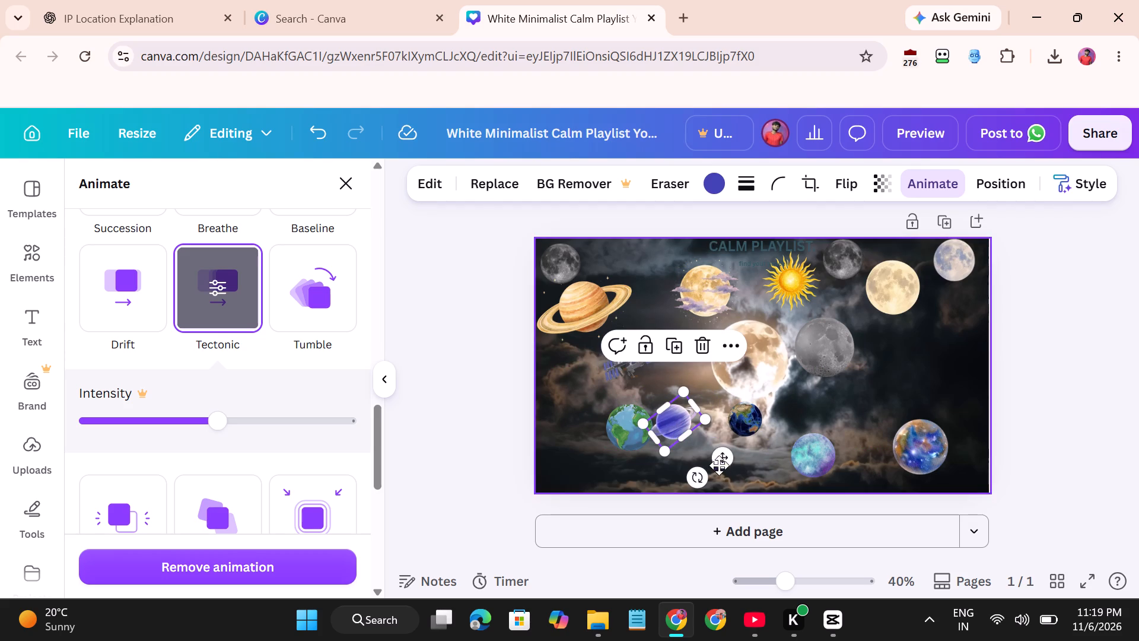
drag(724, 460, 730, 430)
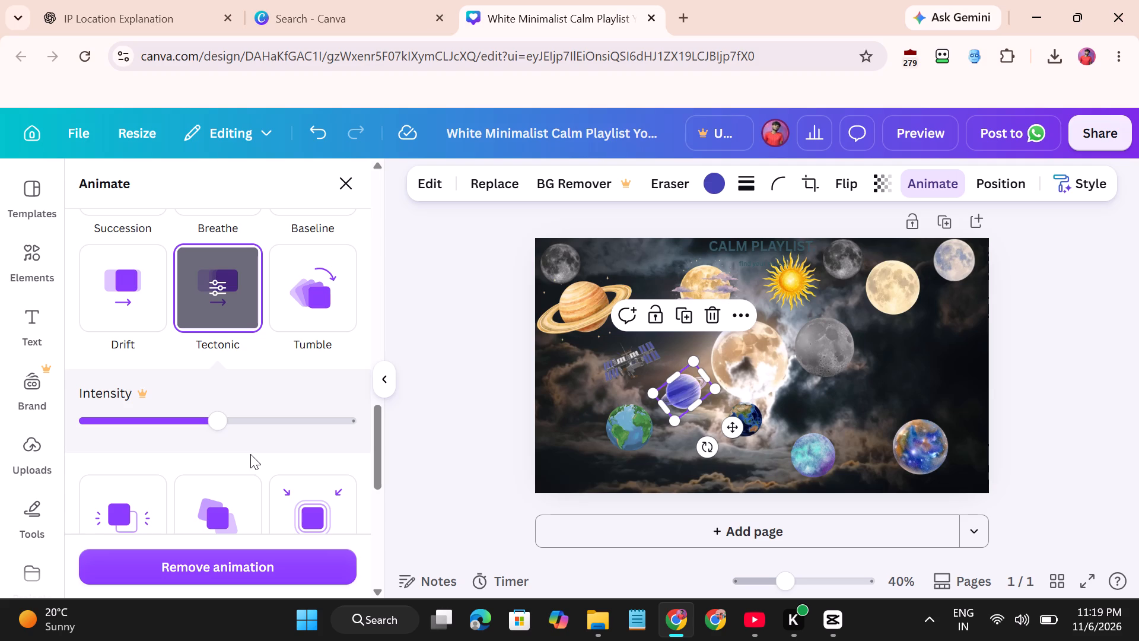
click(586, 388)
click(586, 388)
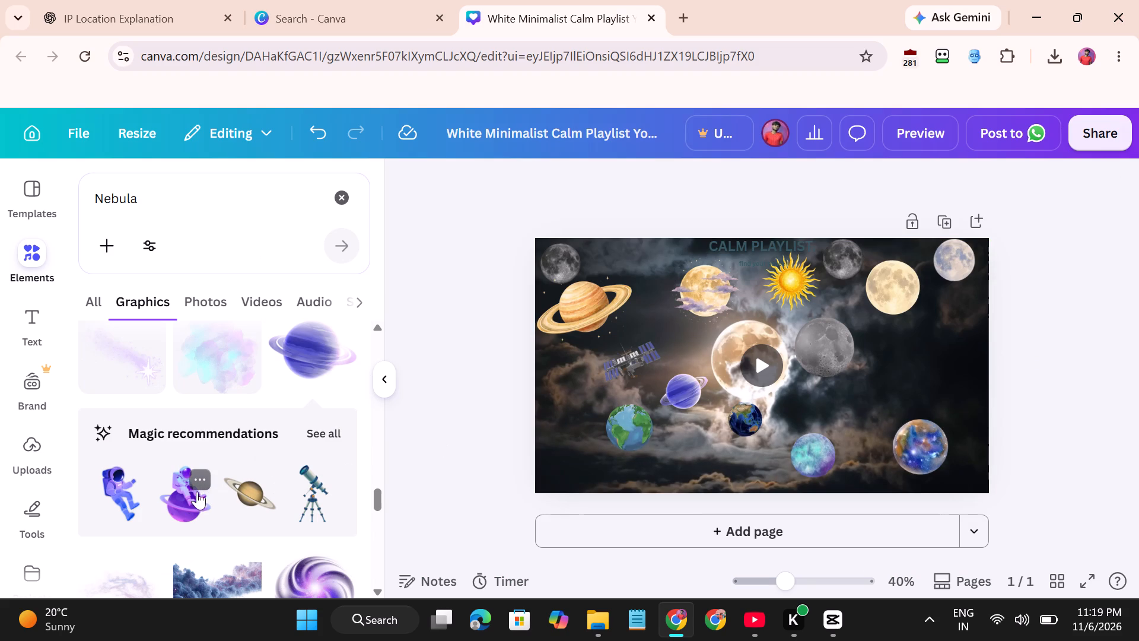
Add the recommended graphic of an astronaut sitting on a purple planet, shrink it, and place it near the page's lower-left corner.
drag(182, 501, 182, 500)
drag(182, 500, 594, 367)
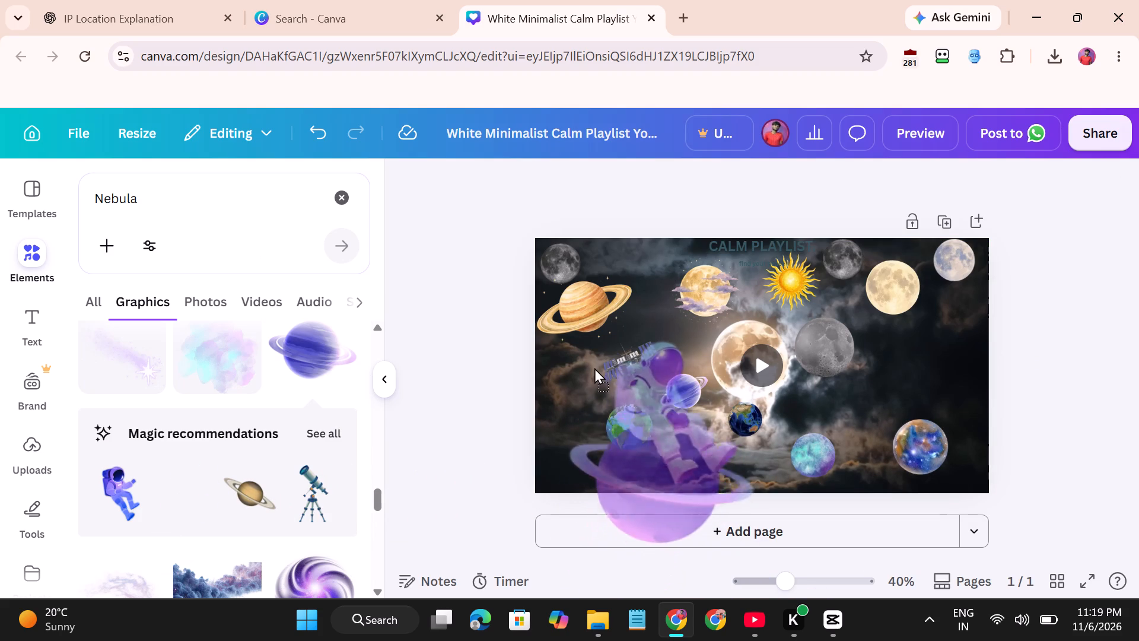
drag(594, 367, 597, 356)
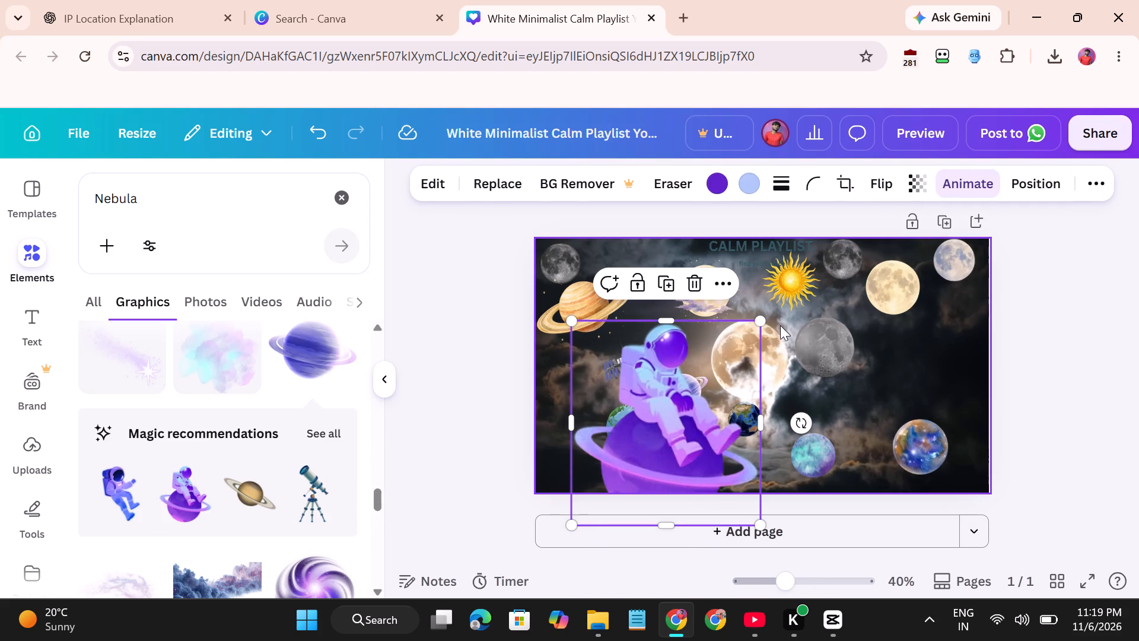
drag(764, 319, 682, 401)
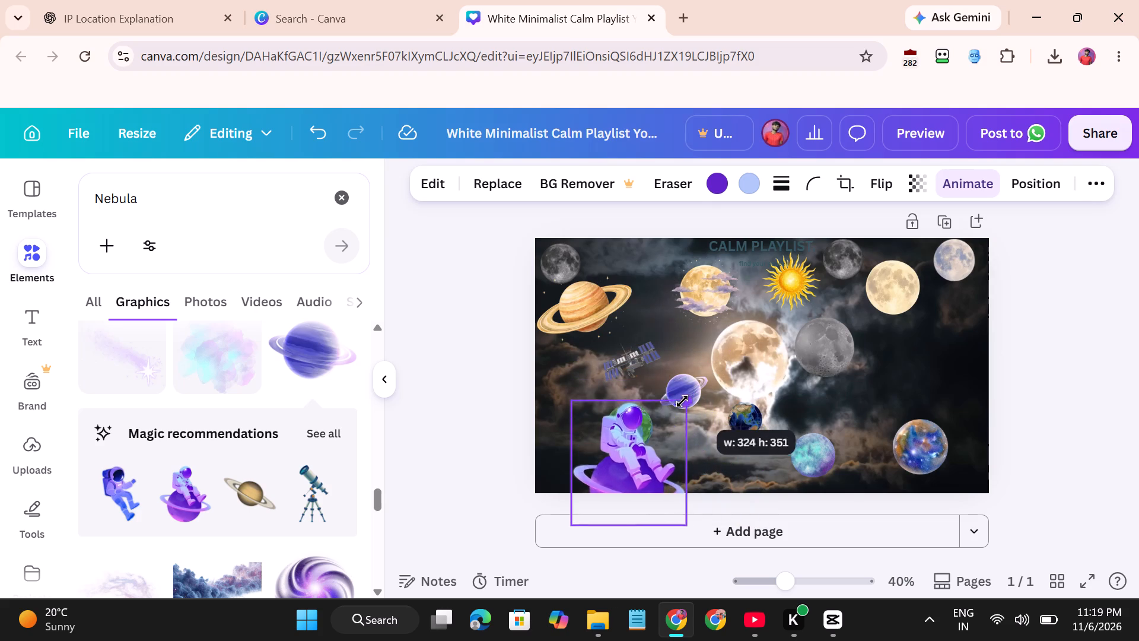
drag(682, 401, 660, 418)
drag(607, 462, 575, 423)
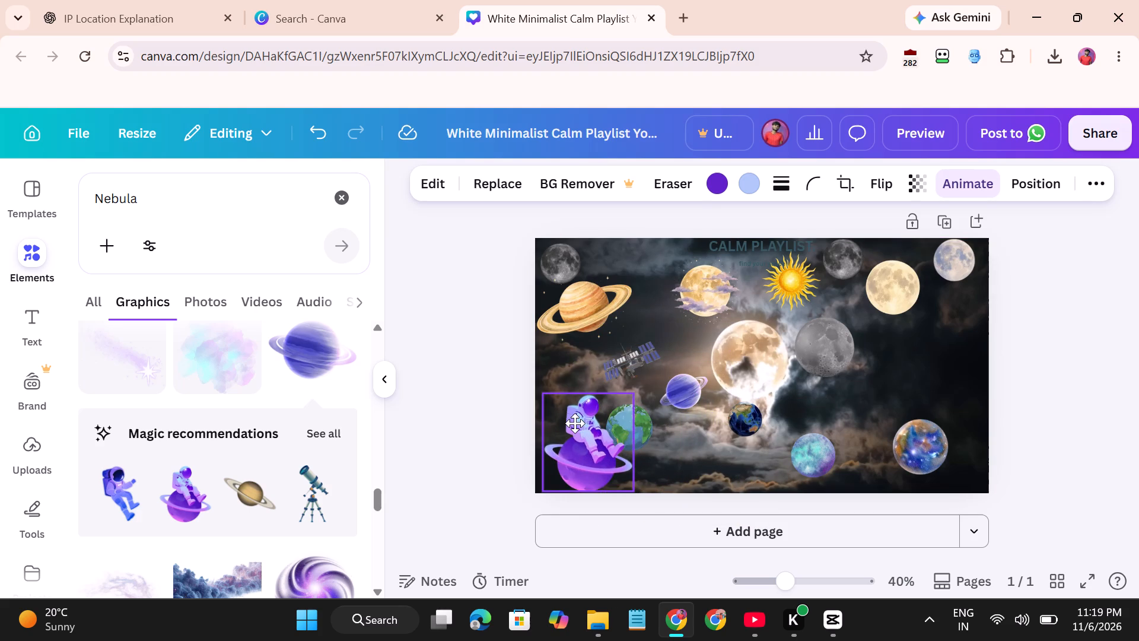
drag(575, 423, 575, 429)
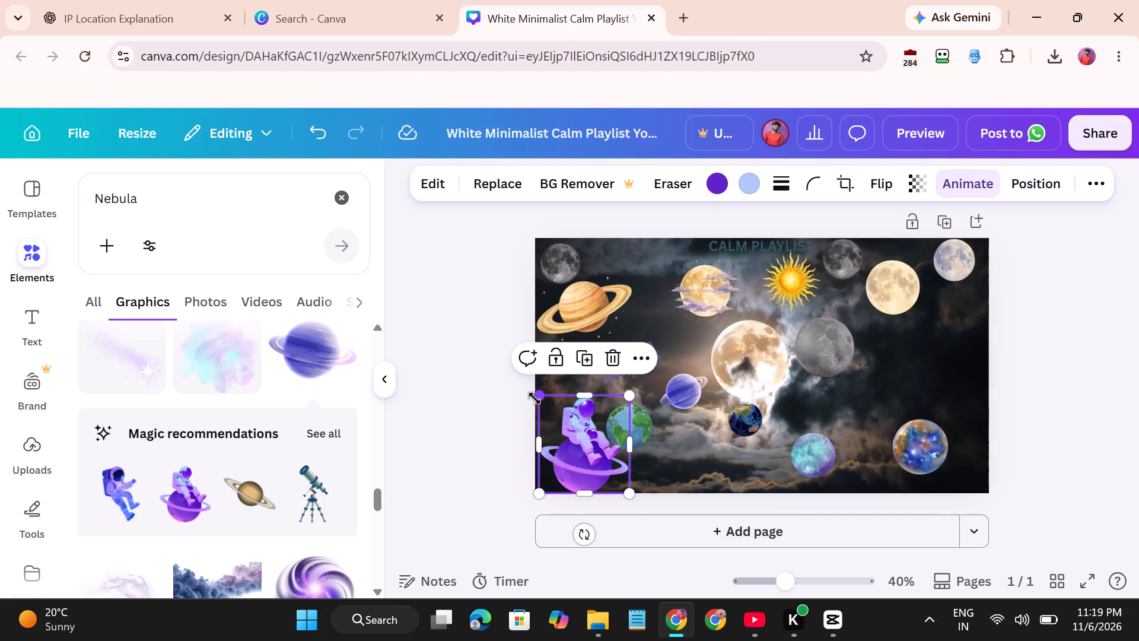
drag(534, 398, 551, 452)
drag(602, 470, 598, 468)
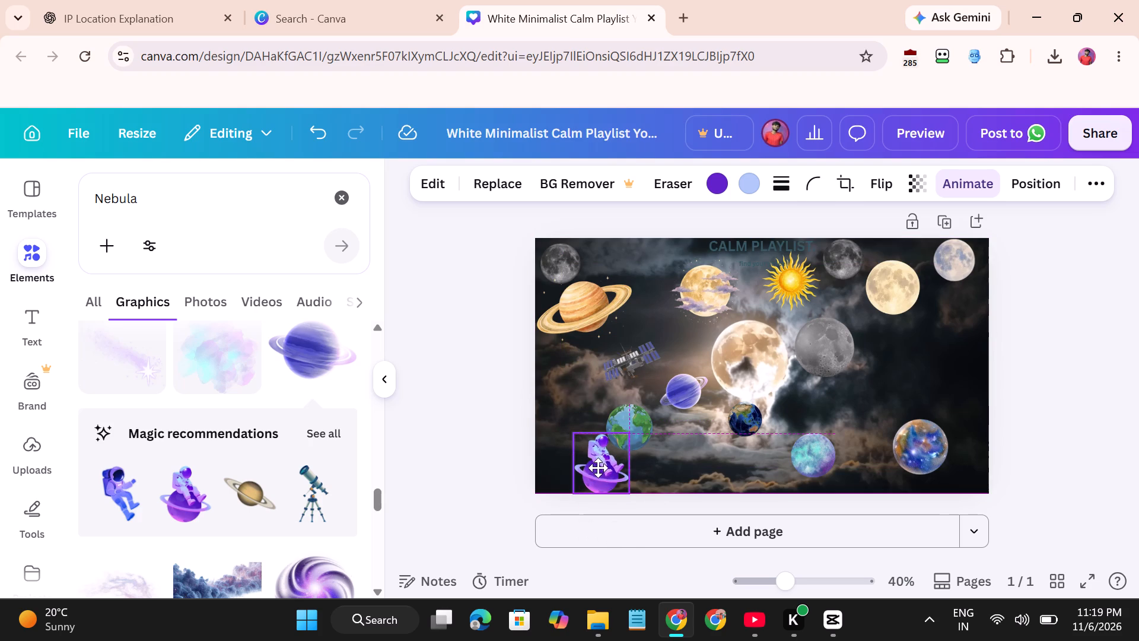
drag(598, 468, 584, 471)
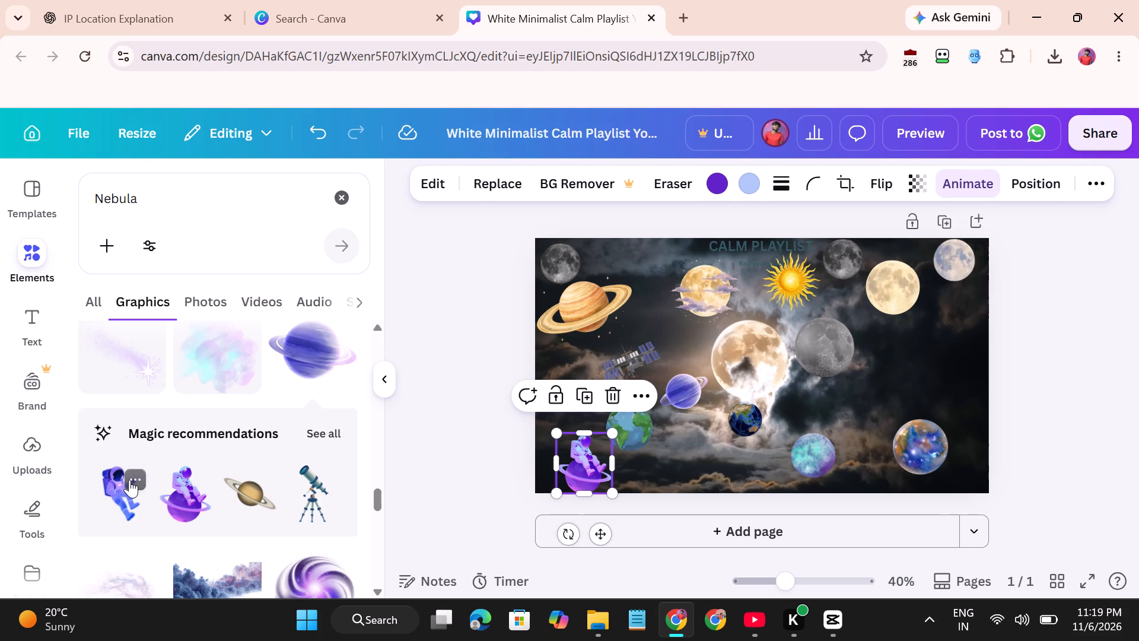
Add the recommended floating blue astronaut graphic to the lower middle of the page.
drag(112, 483, 157, 491)
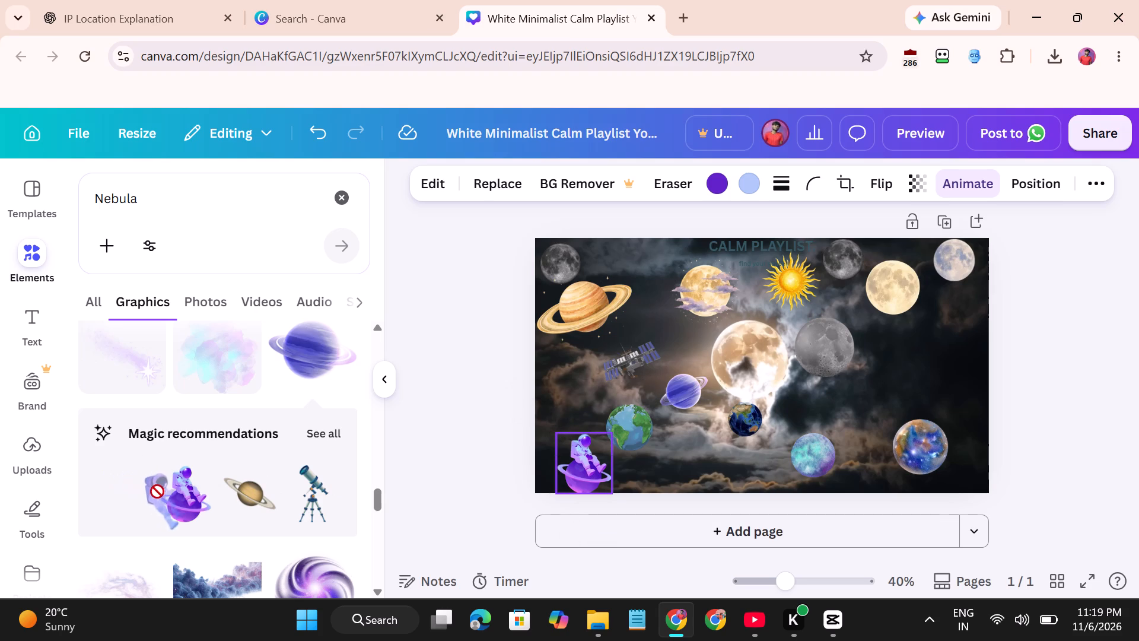
drag(157, 491, 301, 497)
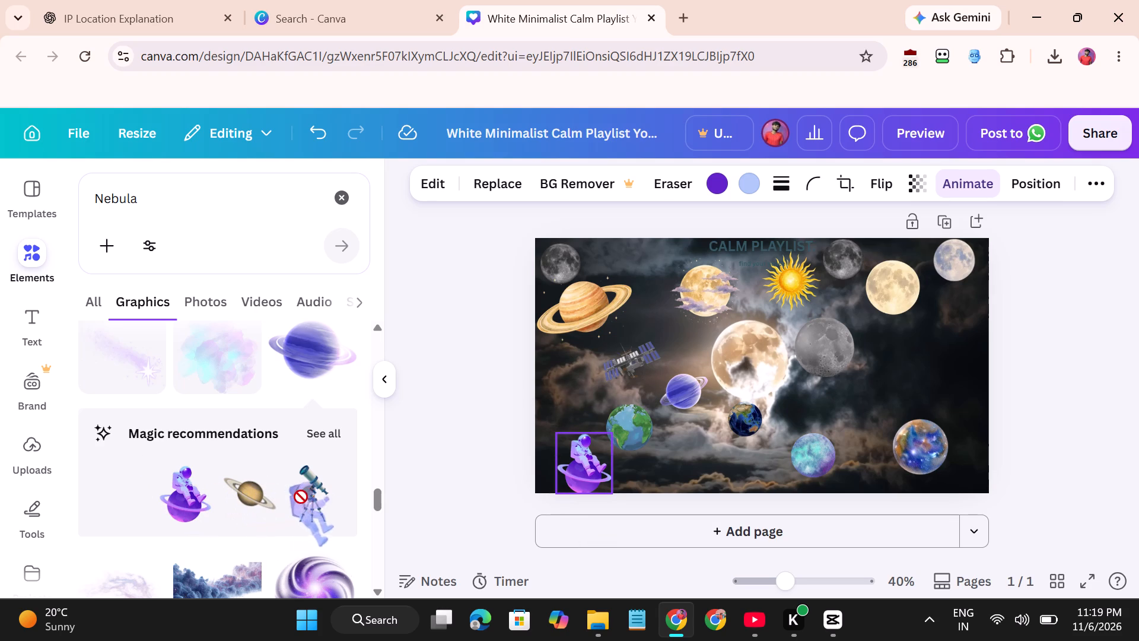
drag(301, 497, 425, 487)
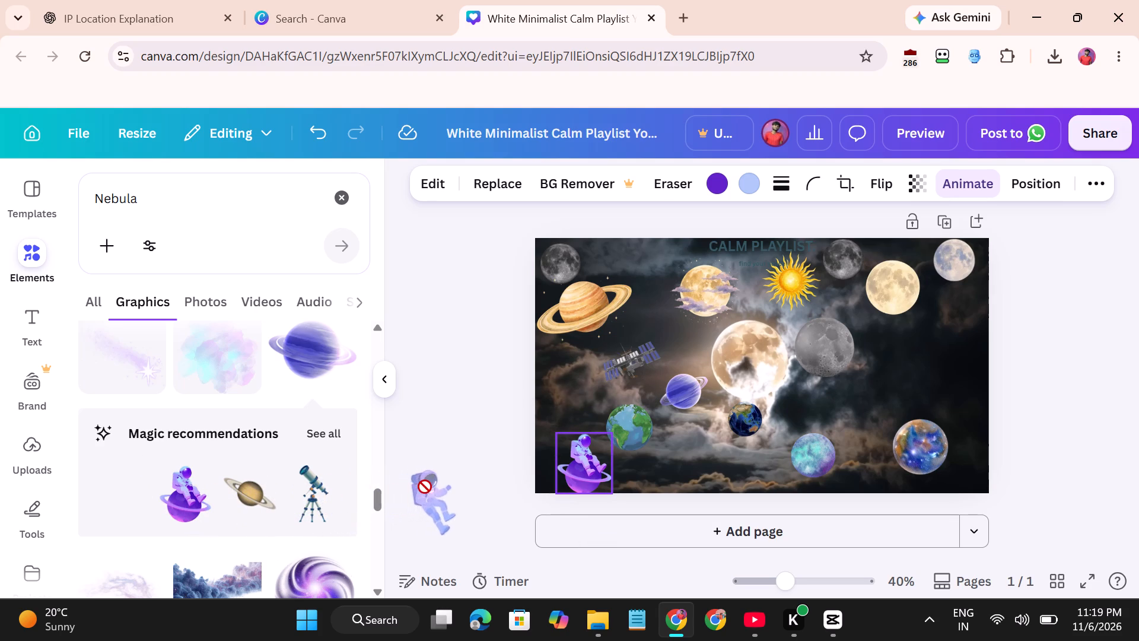
drag(425, 487, 532, 475)
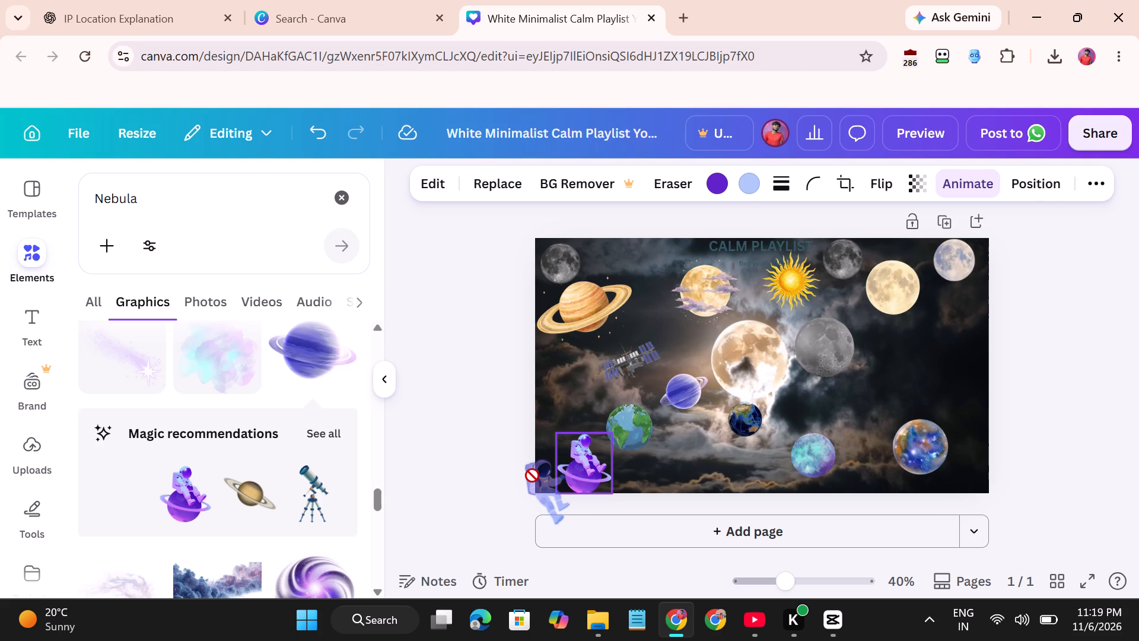
drag(532, 475, 533, 474)
drag(533, 474, 545, 472)
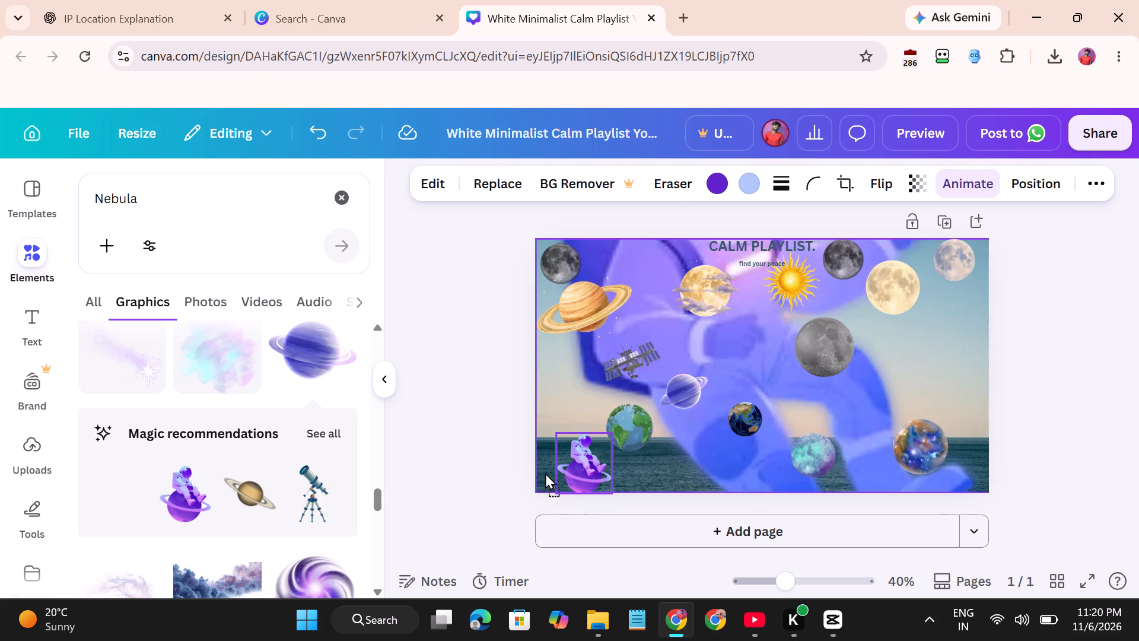
drag(545, 472, 654, 470)
drag(654, 470, 678, 431)
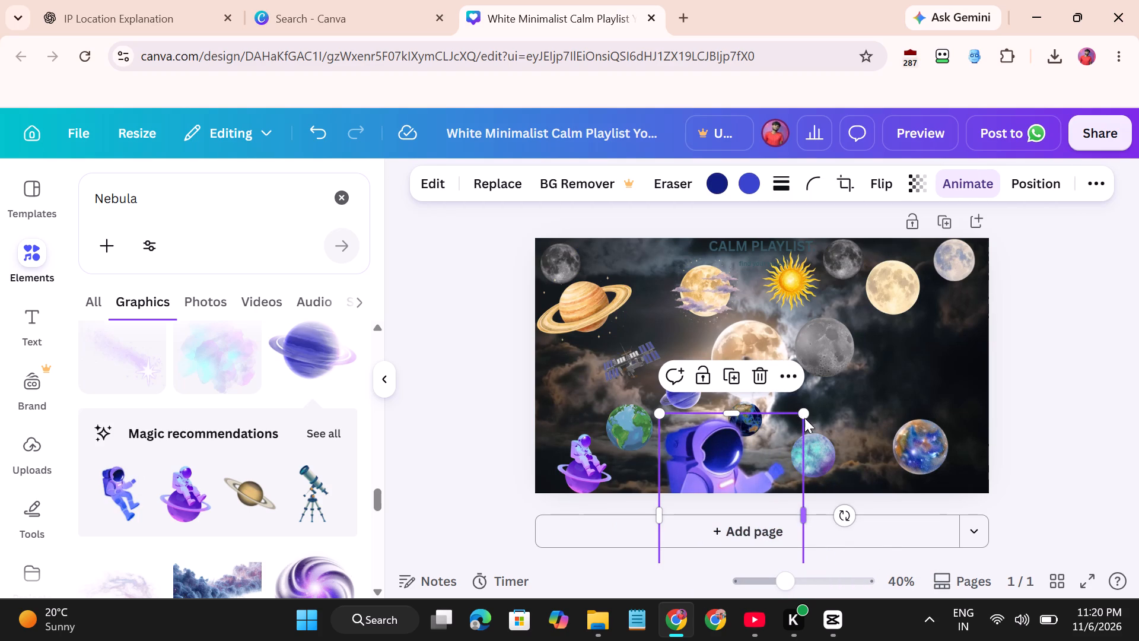
Shrink the floating astronaut and move it up so it sits between the two Earths.
drag(806, 415, 749, 455)
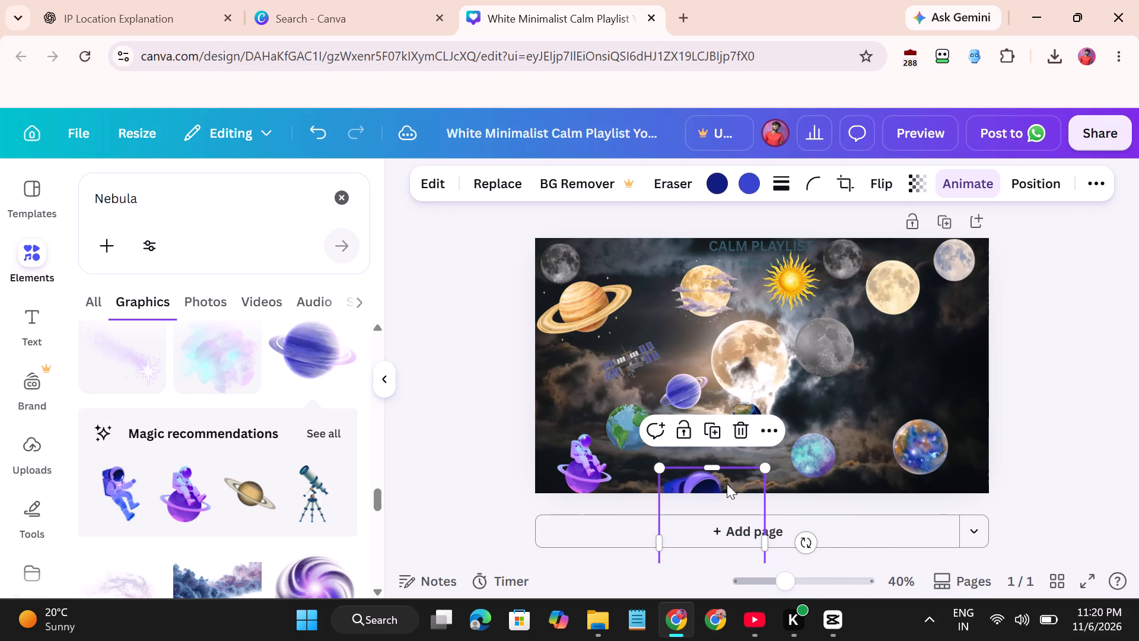
drag(725, 487, 686, 399)
drag(627, 379, 640, 410)
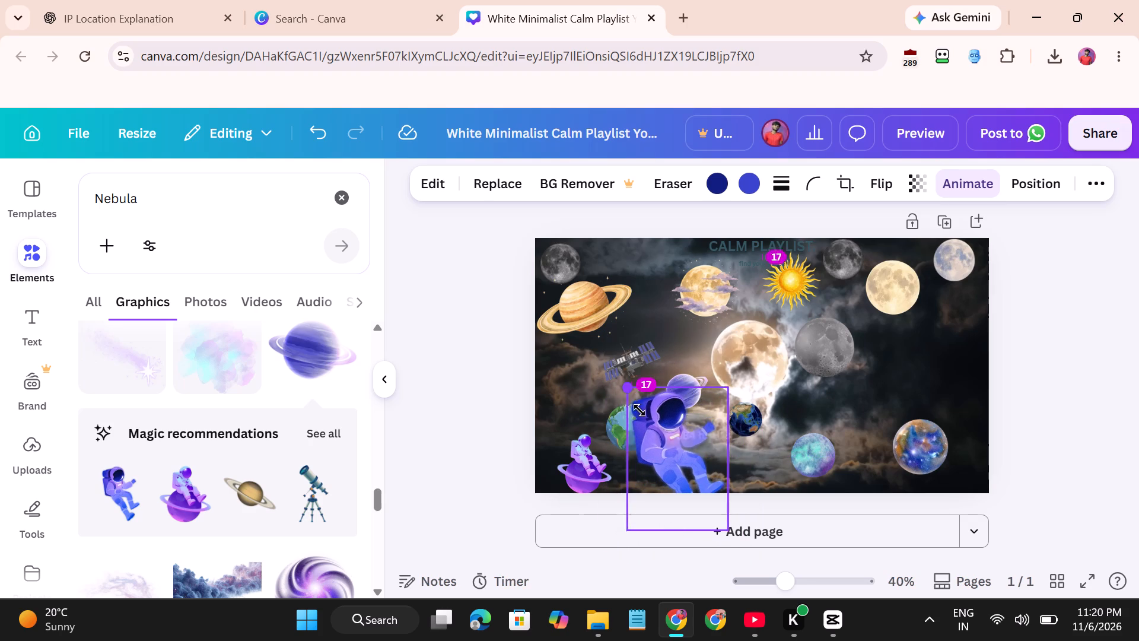
drag(640, 410, 667, 436)
drag(686, 474, 688, 439)
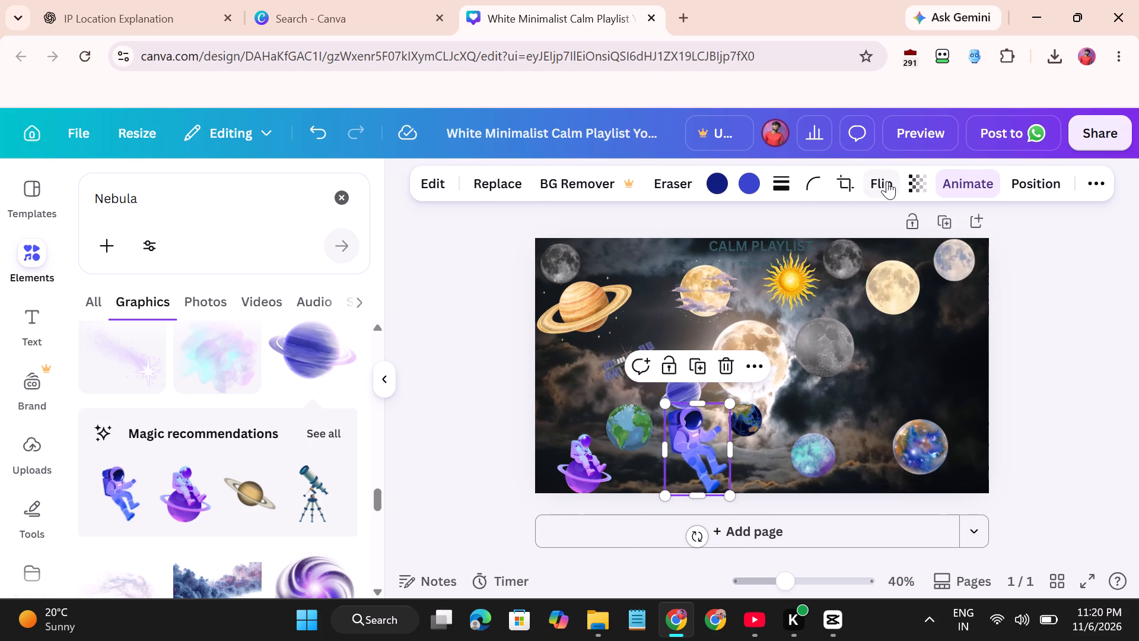
Flip the floating astronaut horizontally and shrink it to a small figure at the page's bottom edge.
click(887, 181)
click(877, 224)
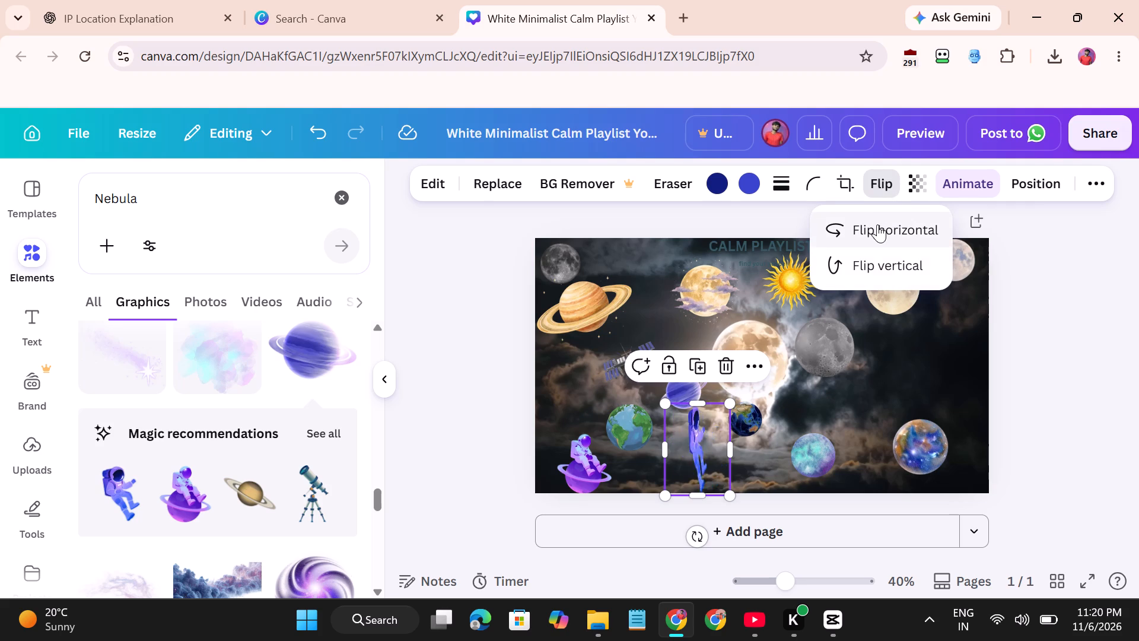
drag(724, 403, 678, 436)
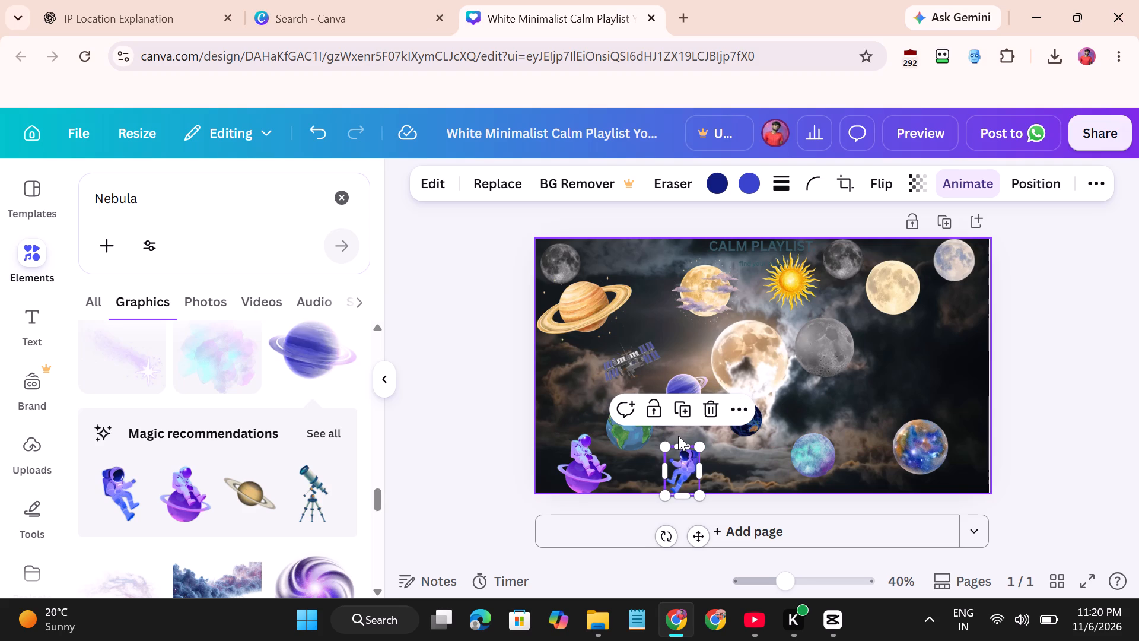
right_click(678, 436)
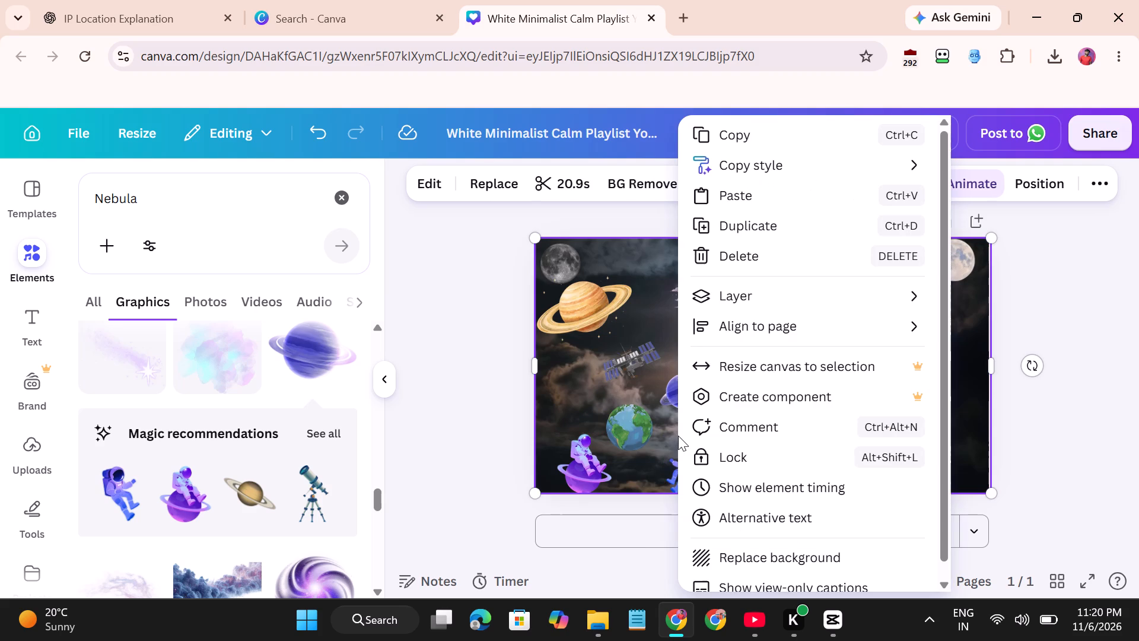
click(479, 322)
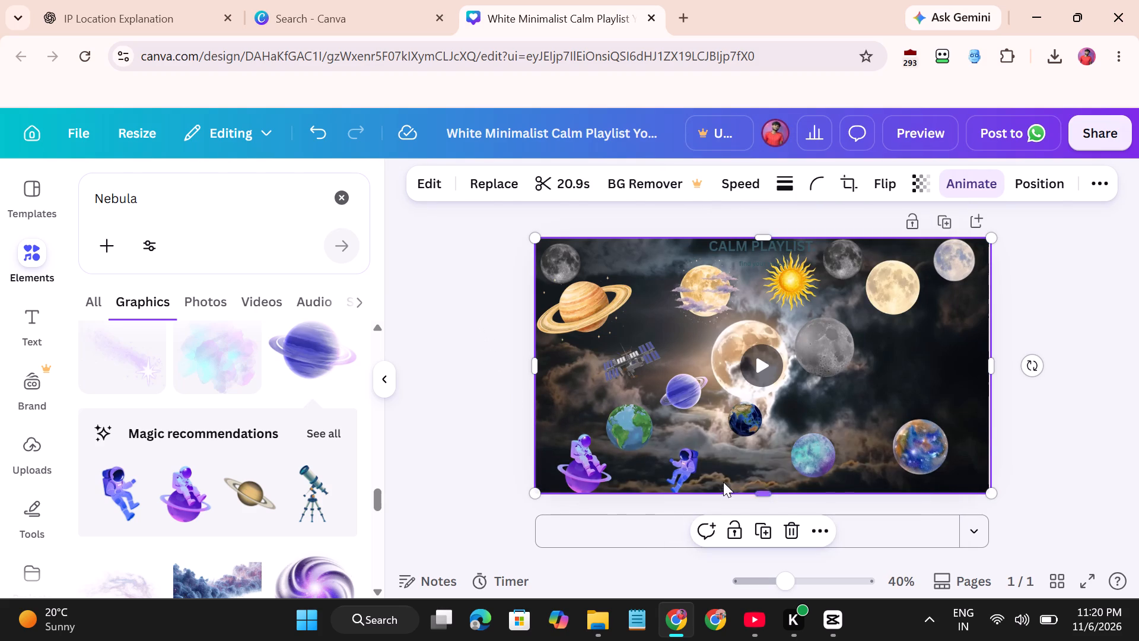
Apply the Tectonic animation to the astronaut sitting on the purple planet.
click(582, 431)
click(583, 440)
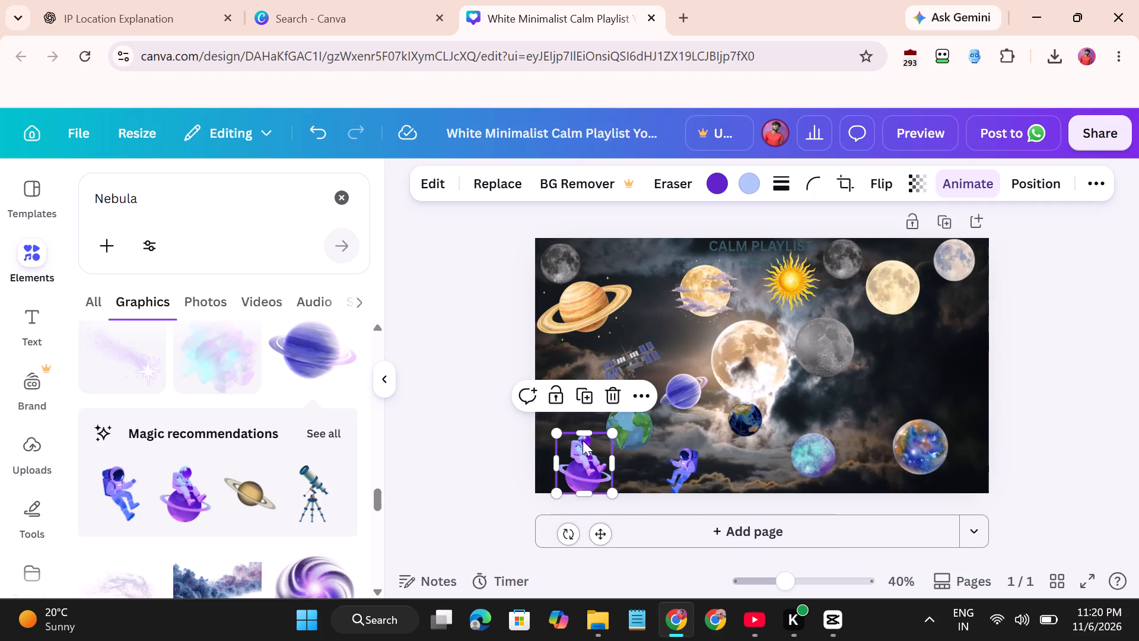
click(979, 180)
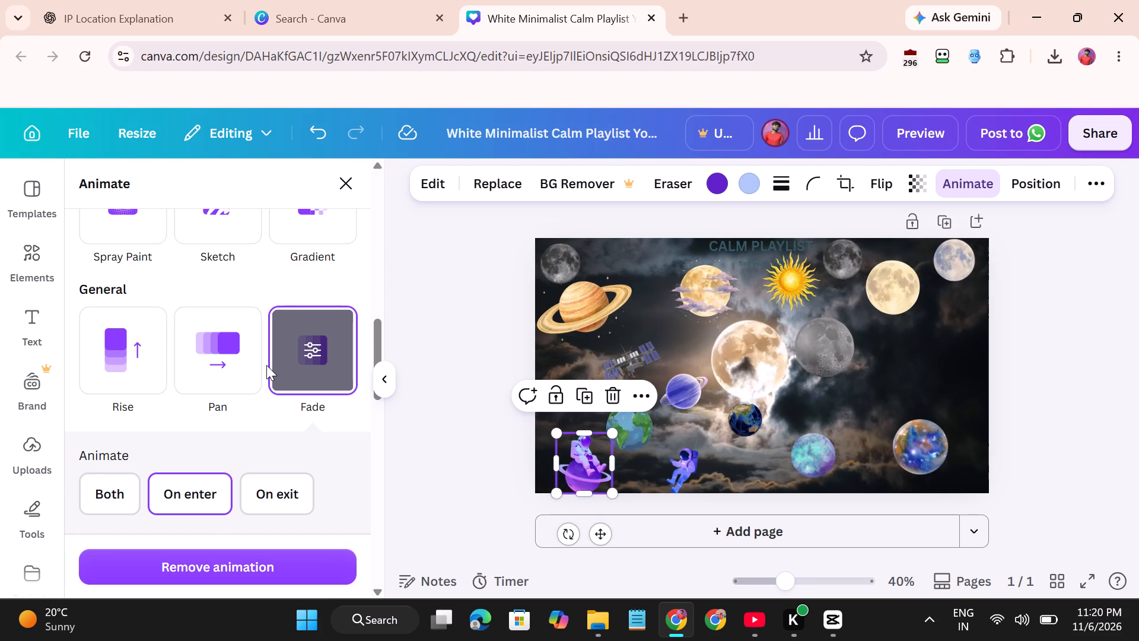
scroll(266, 365, down, 2)
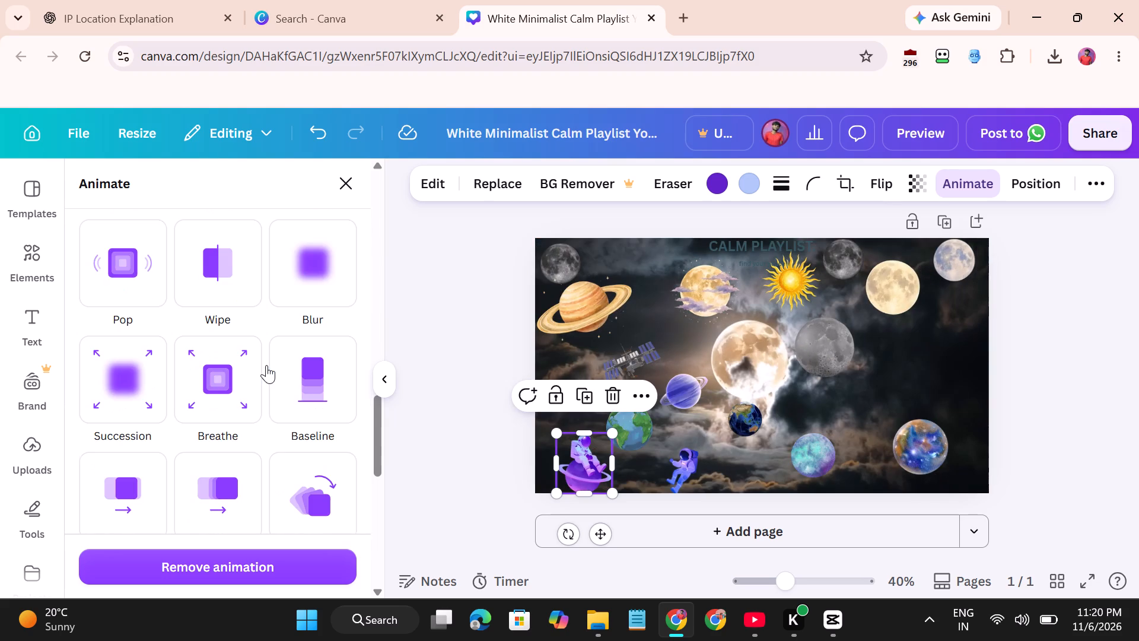
scroll(266, 365, down, 1)
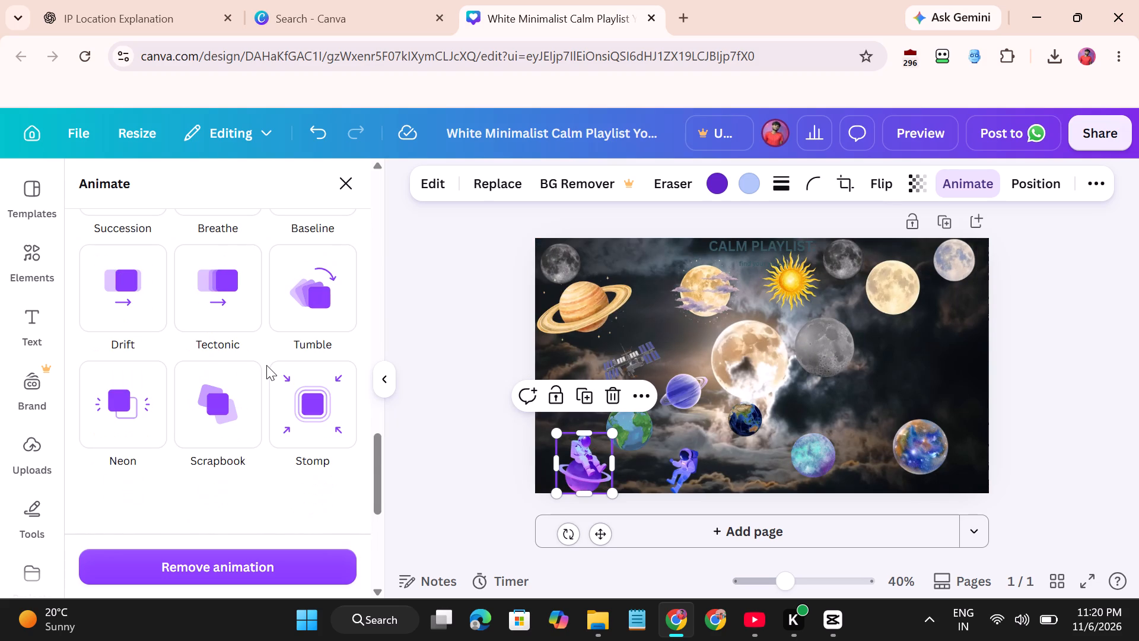
click(232, 289)
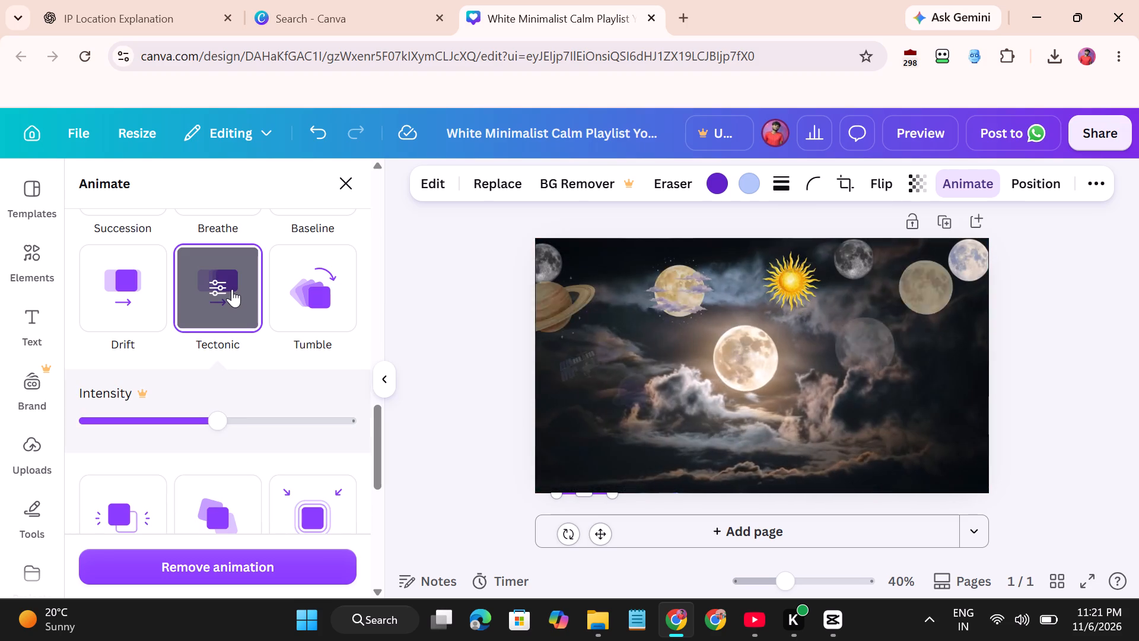
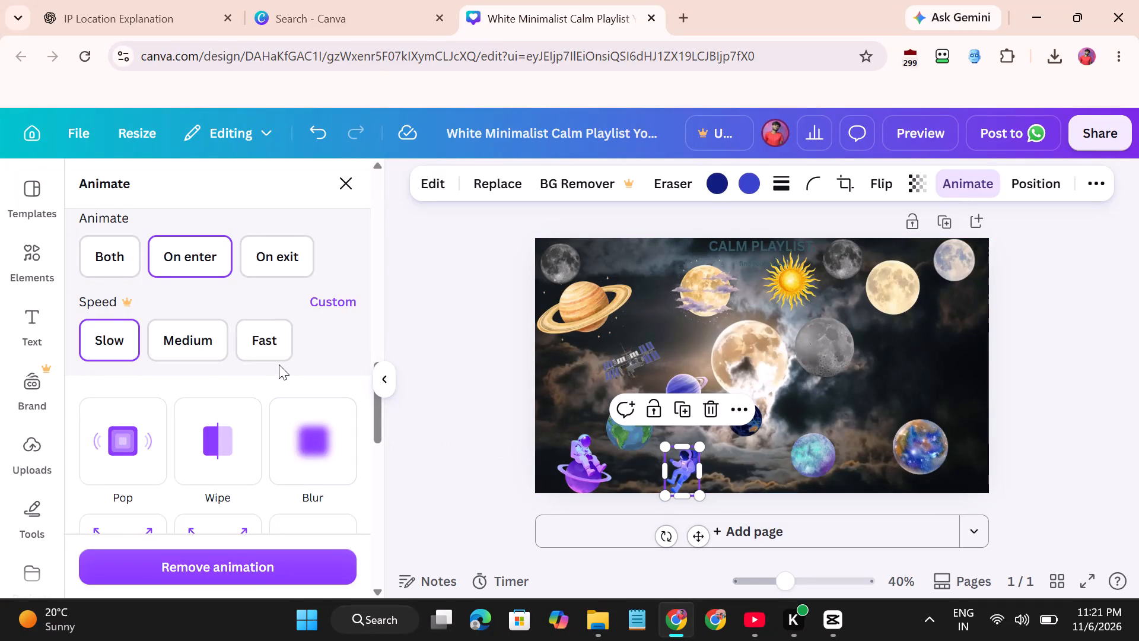
Apply the Tectonic animation to the small floating astronaut at the page's bottom edge.
scroll(279, 364, up, 1)
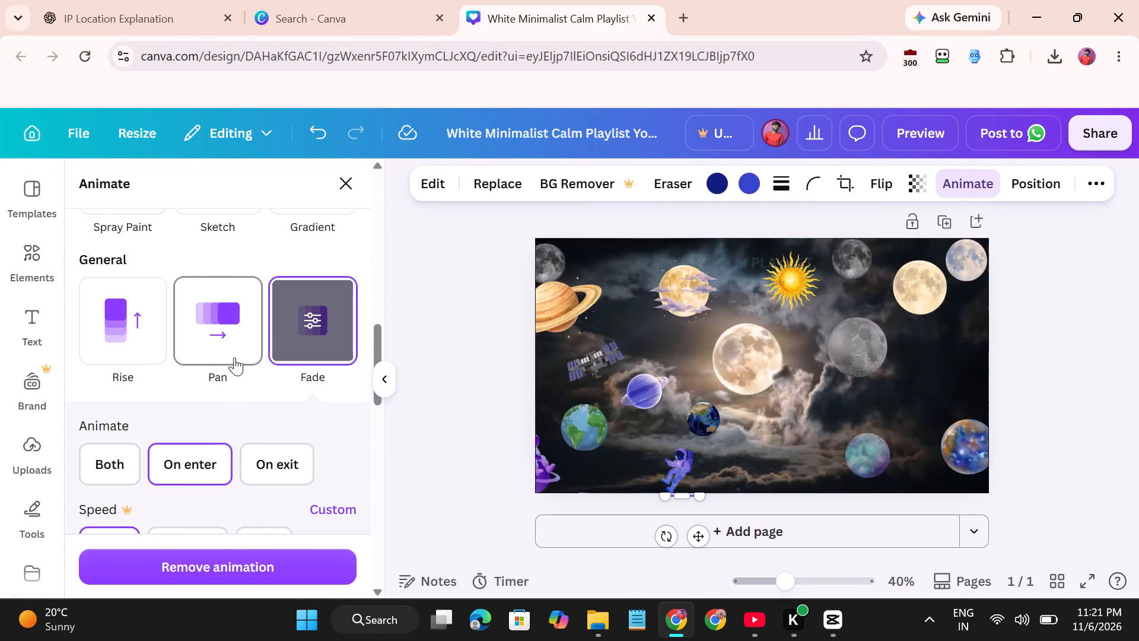
scroll(234, 357, down, 2)
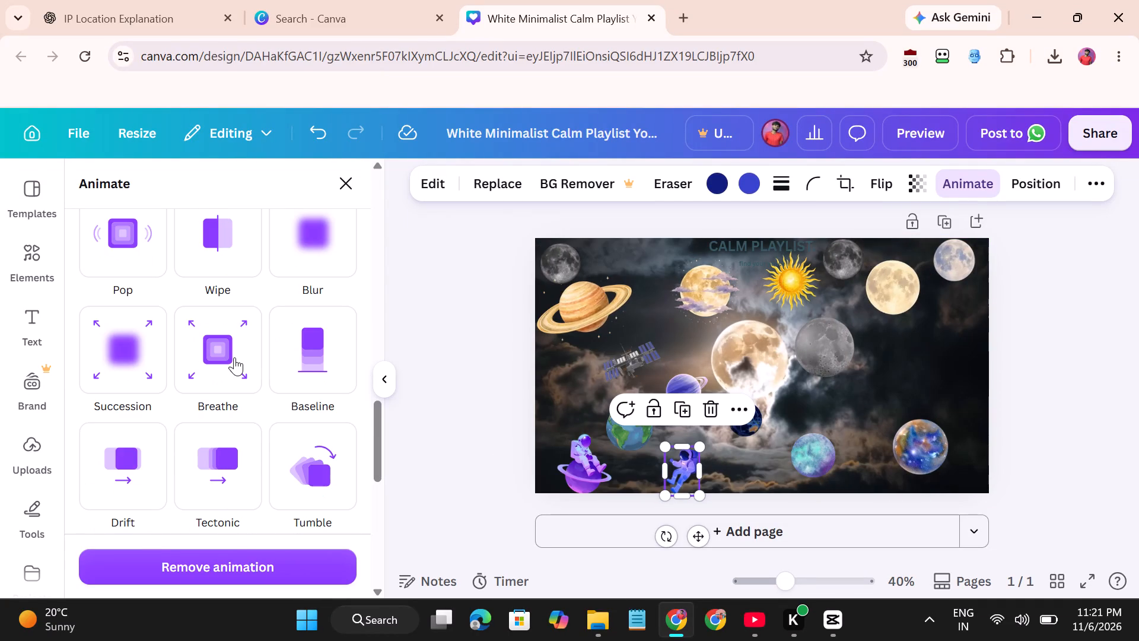
scroll(234, 357, down, 1)
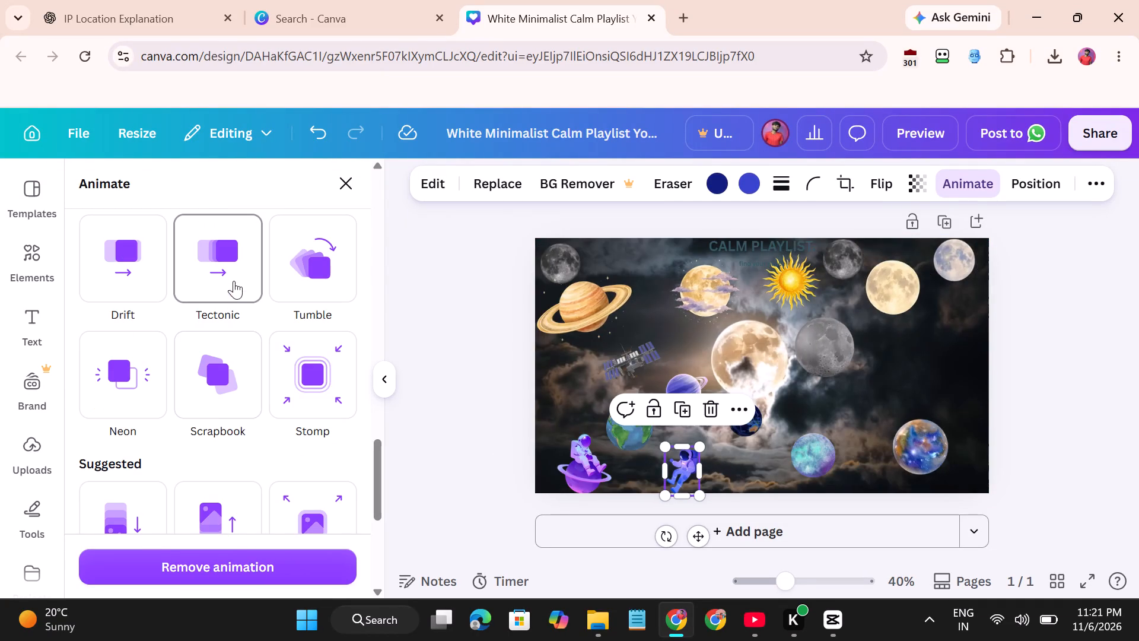
click(234, 268)
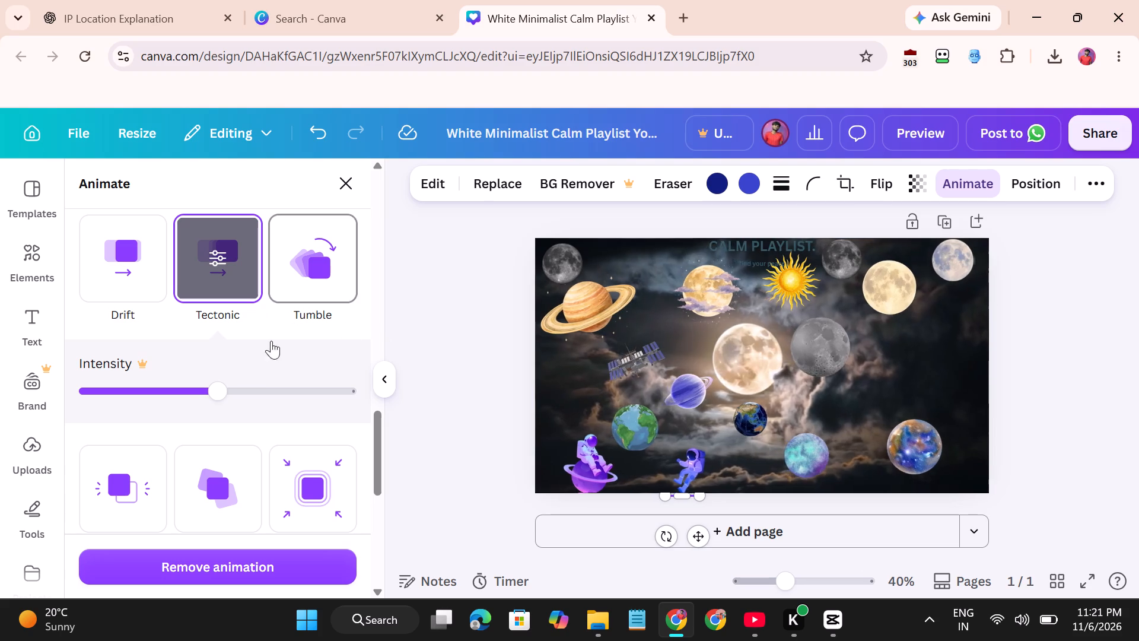
scroll(259, 412, down, 1)
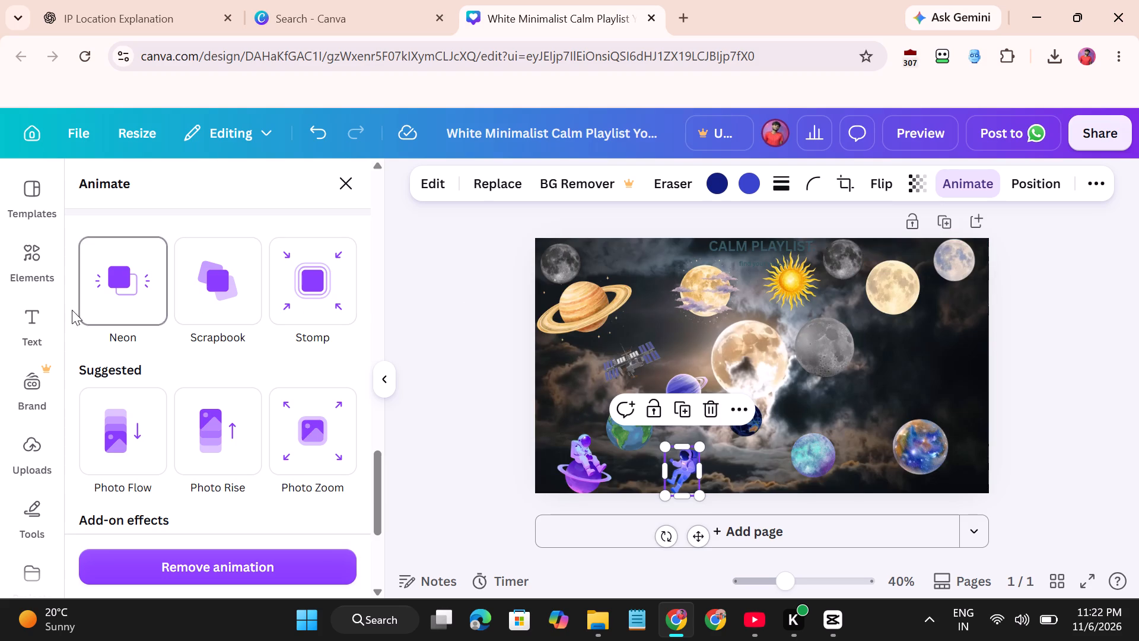
Add the pink watercolour planet graphic from the Nebula graphics results to the right half of the page.
click(27, 270)
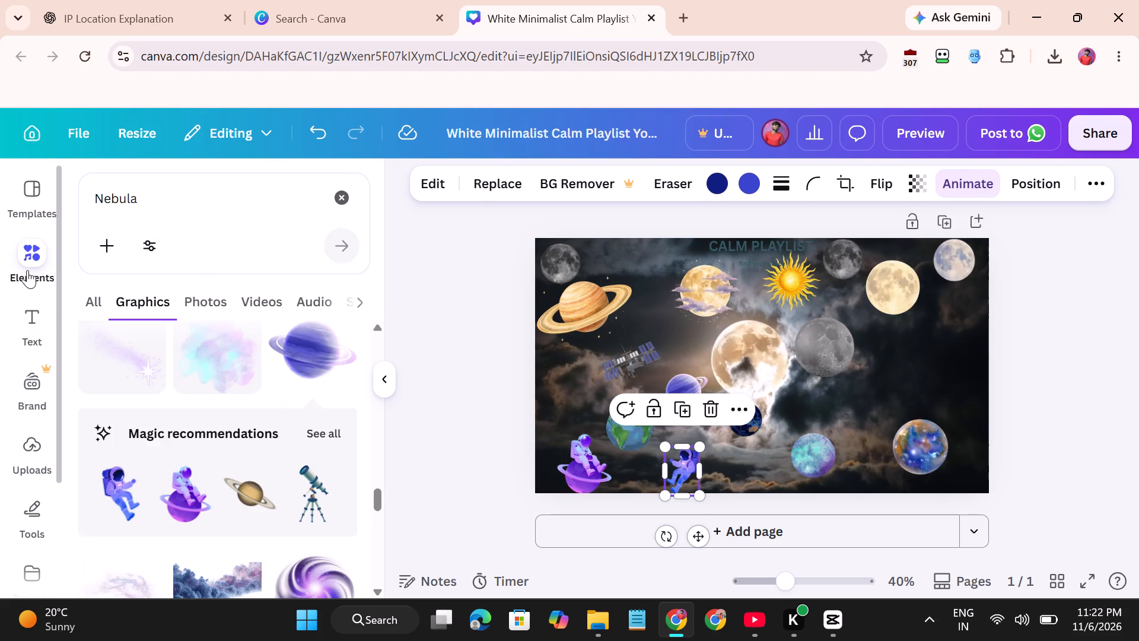
scroll(193, 439, down, 1)
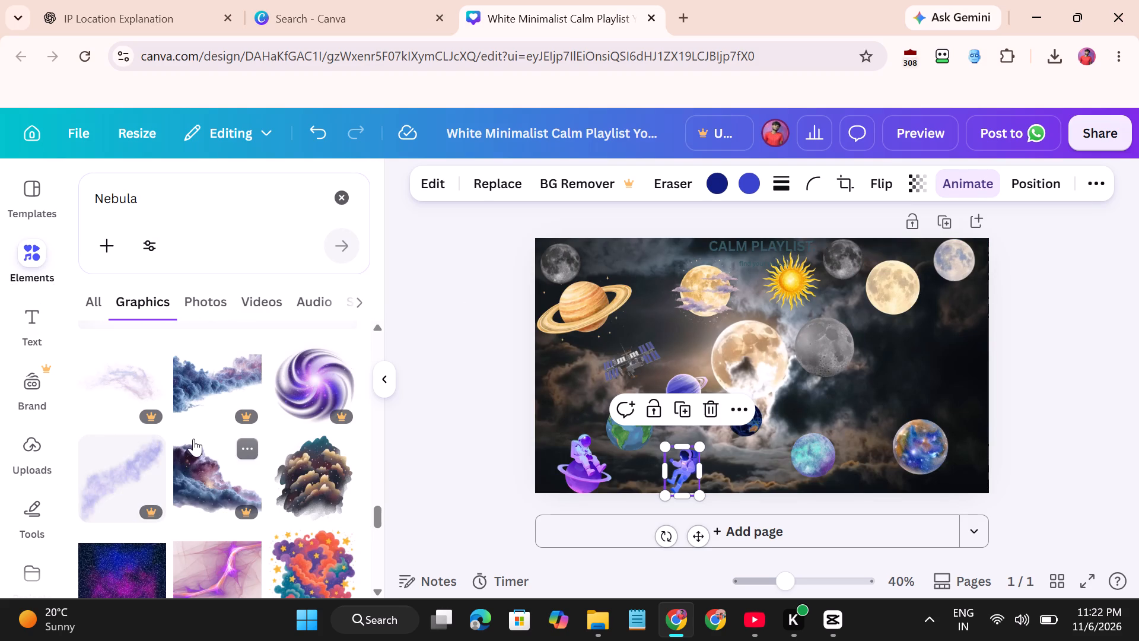
scroll(193, 439, down, 1)
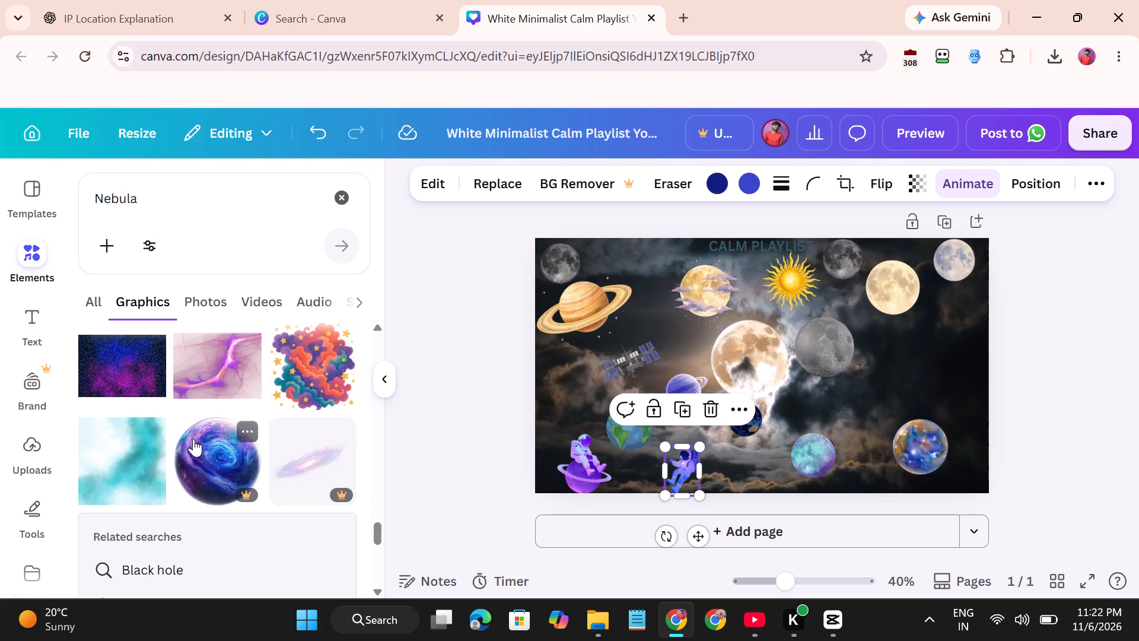
scroll(193, 439, down, 2)
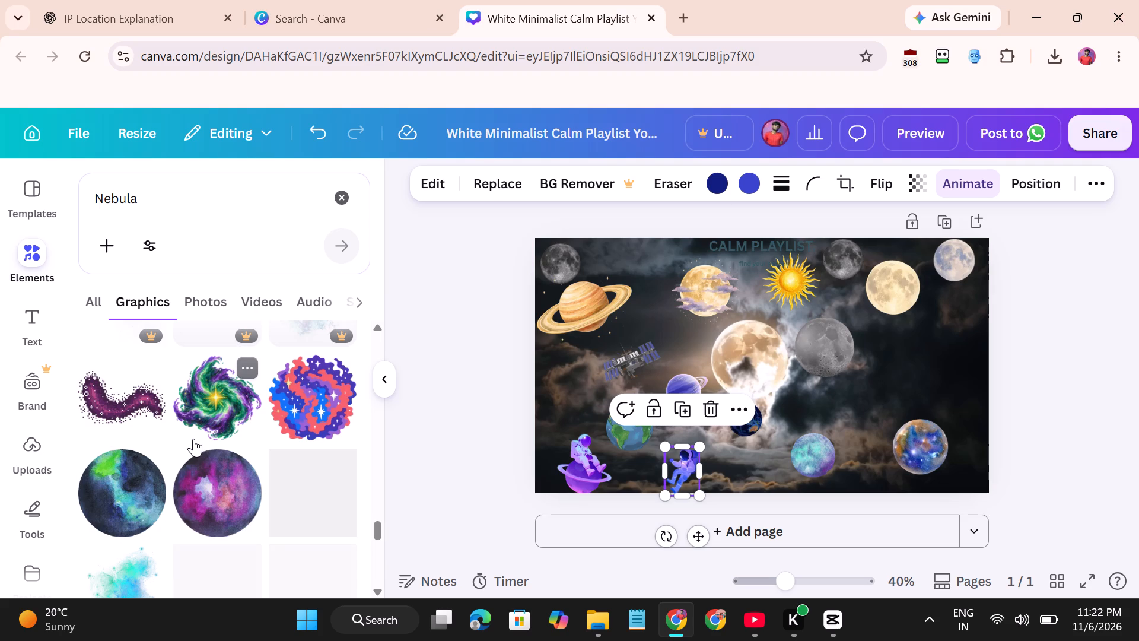
scroll(193, 439, down, 2)
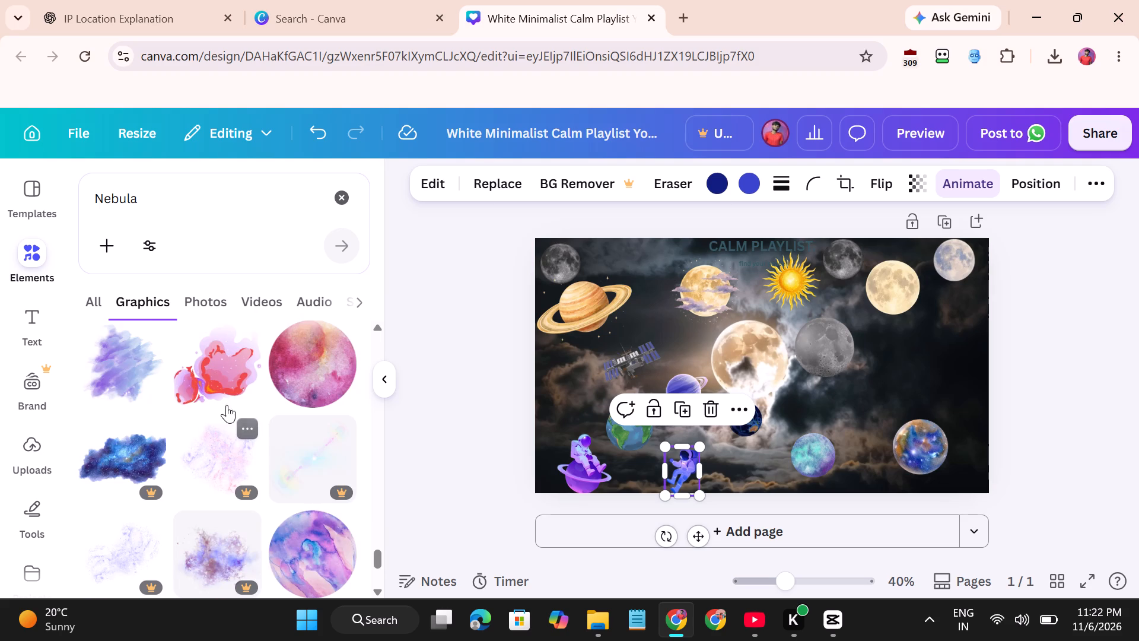
drag(311, 371, 821, 371)
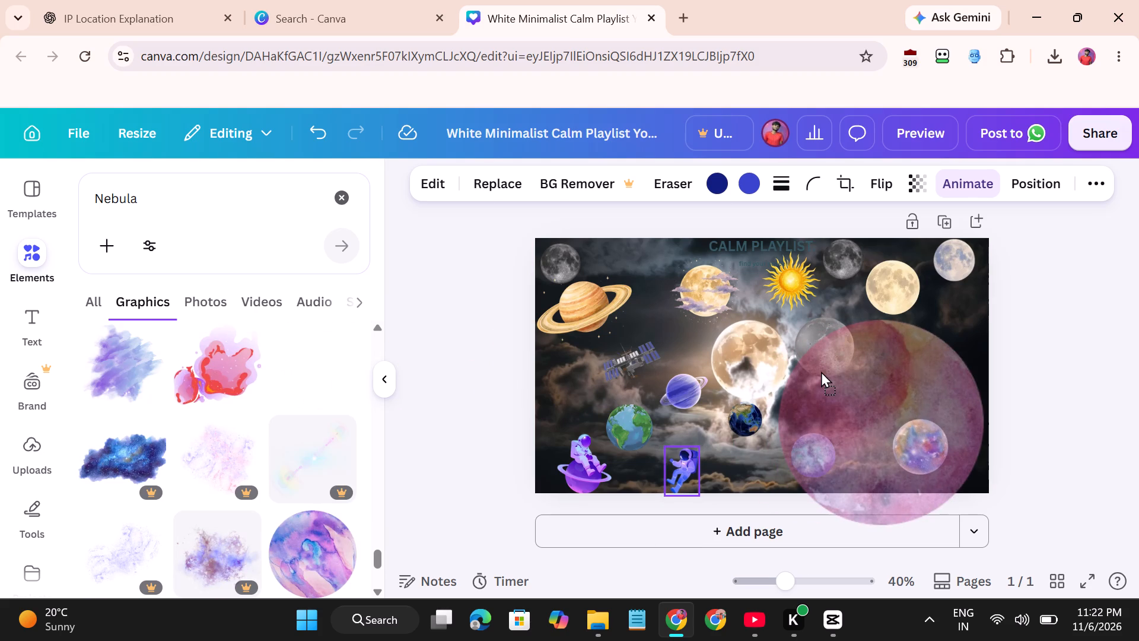
drag(821, 371, 804, 344)
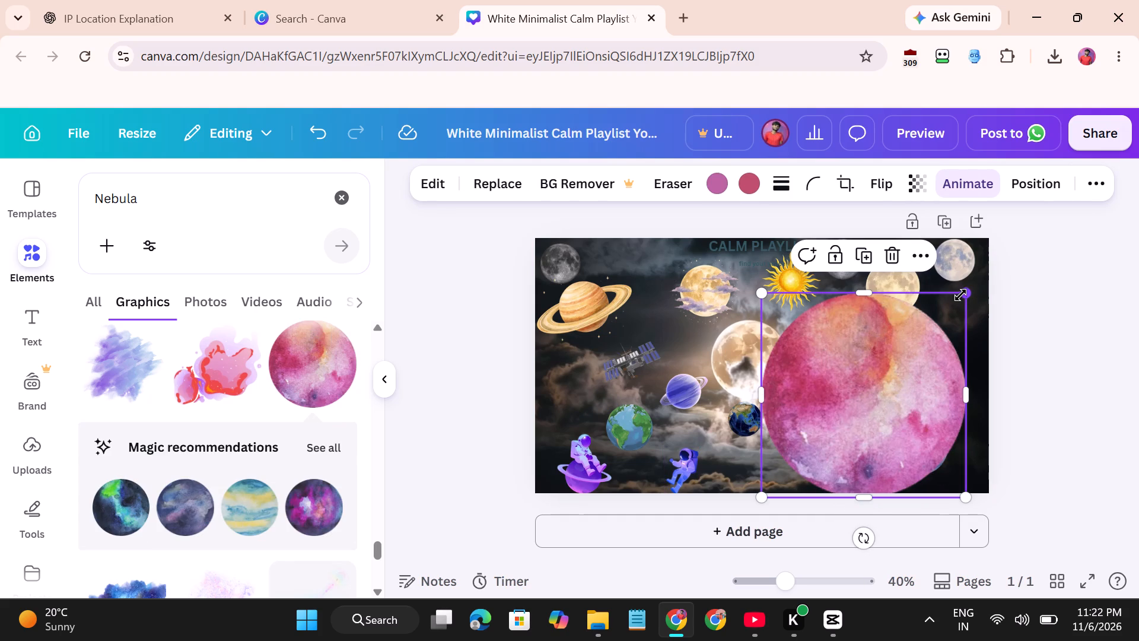
Shrink the pink watercolour planet slightly and move it up a little, clear of the page's bottom edge.
drag(960, 295, 935, 313)
click(866, 378)
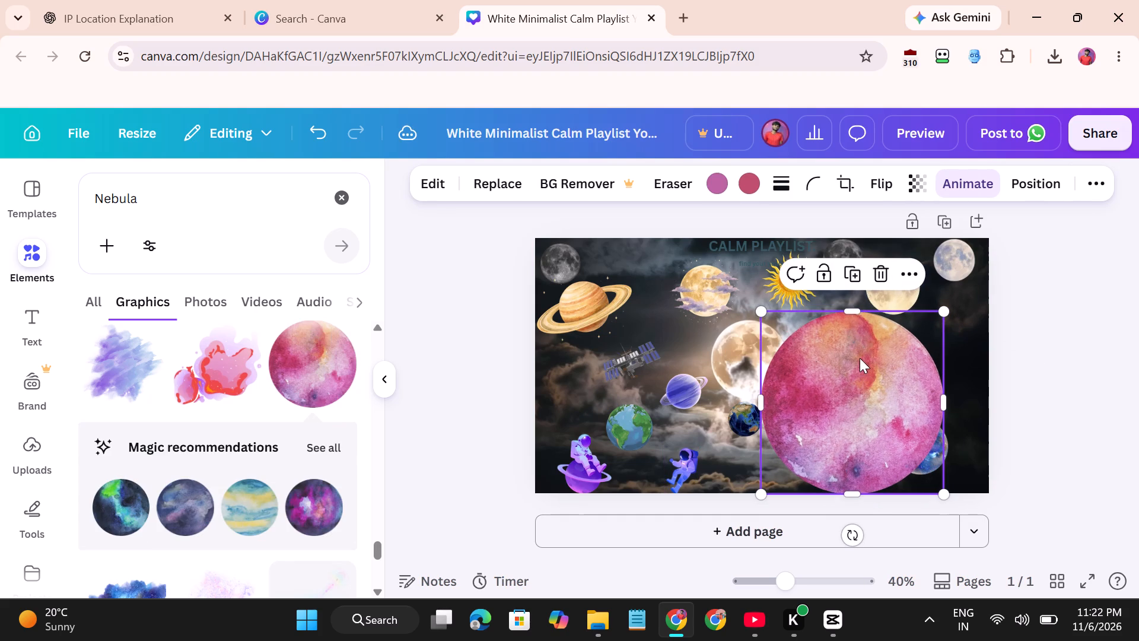
drag(851, 419, 842, 394)
Set the pink watercolour planet's transparency to 55.
click(914, 181)
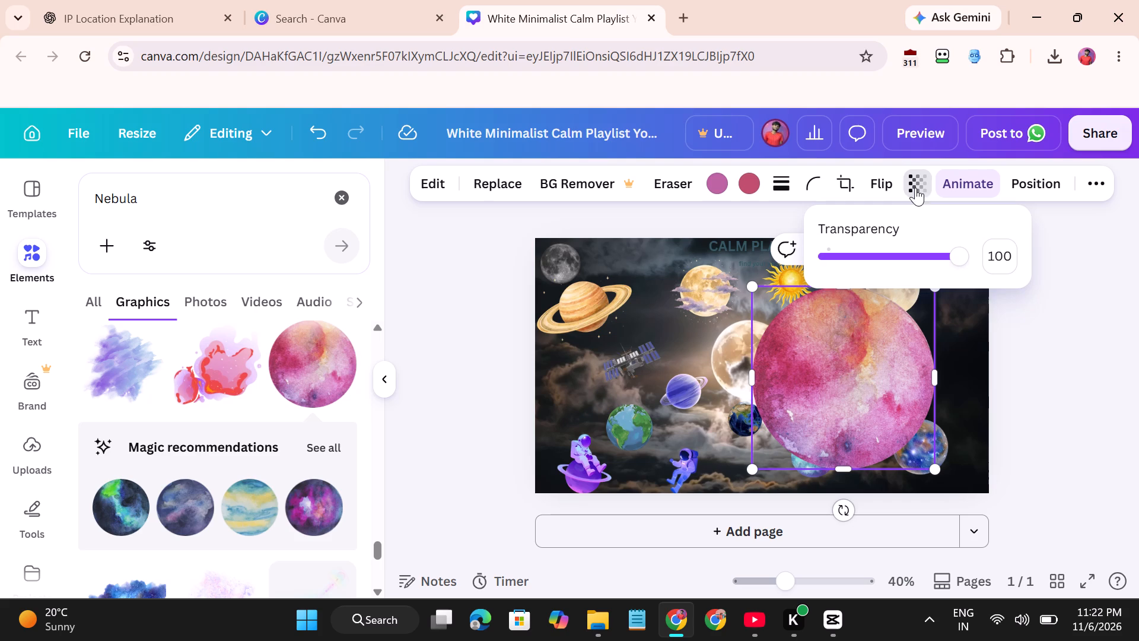
drag(953, 249, 910, 254)
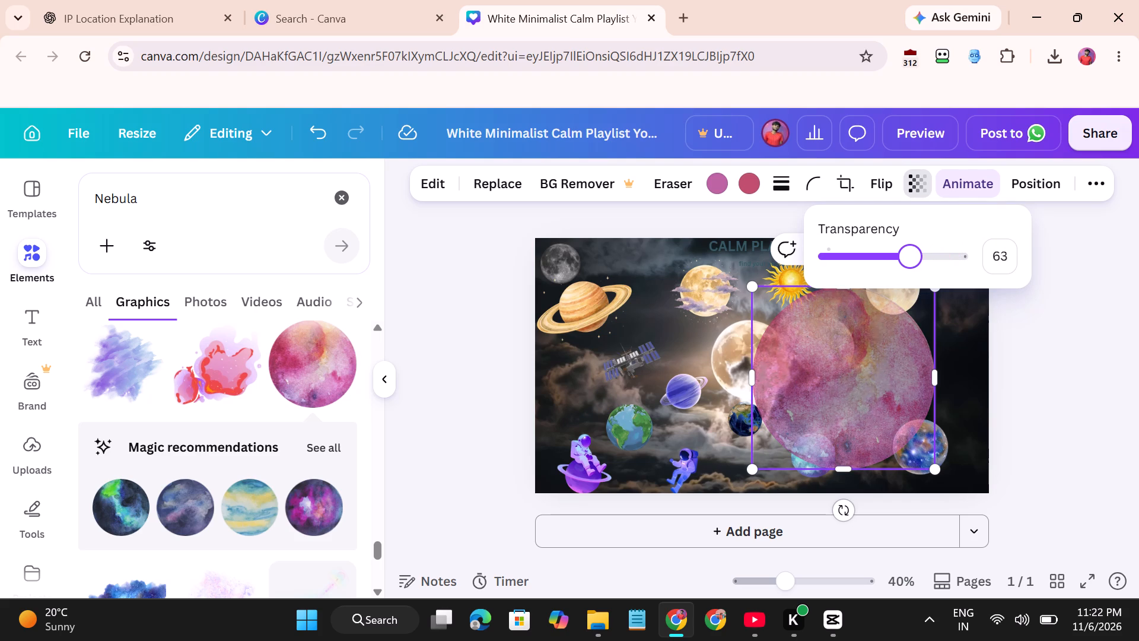
drag(910, 254, 912, 255)
drag(912, 255, 898, 254)
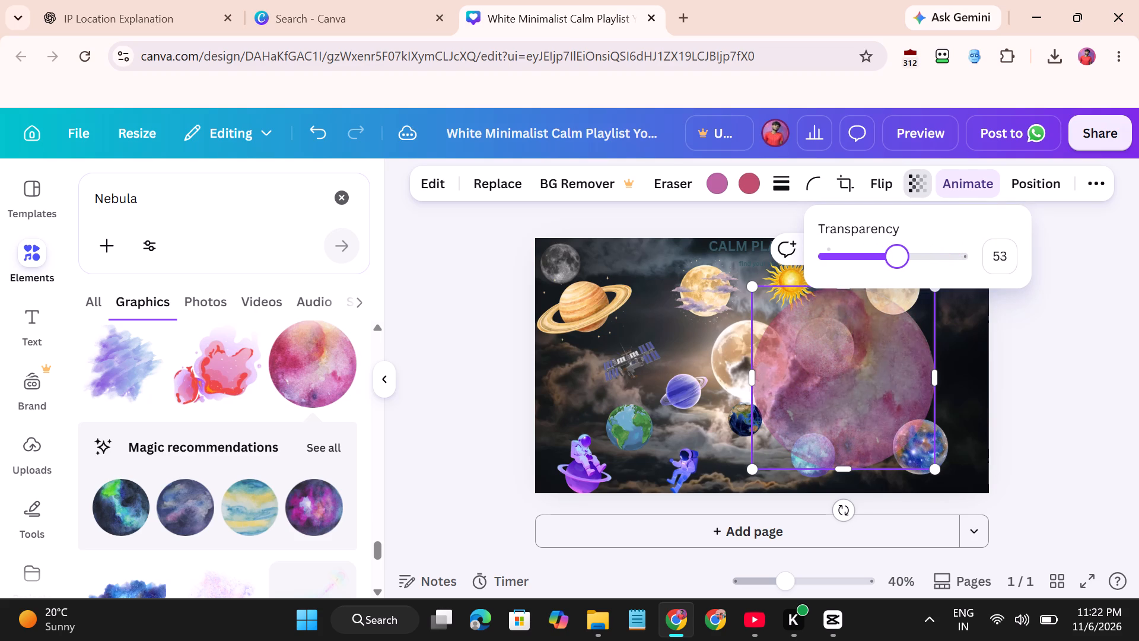
drag(898, 254, 870, 259)
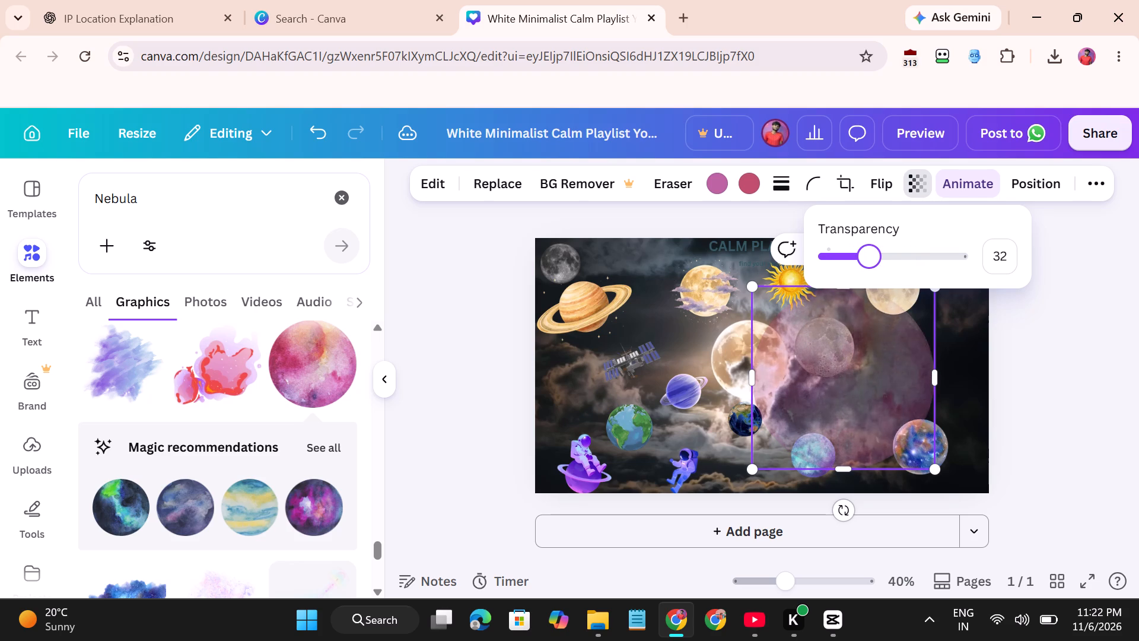
drag(870, 259, 911, 257)
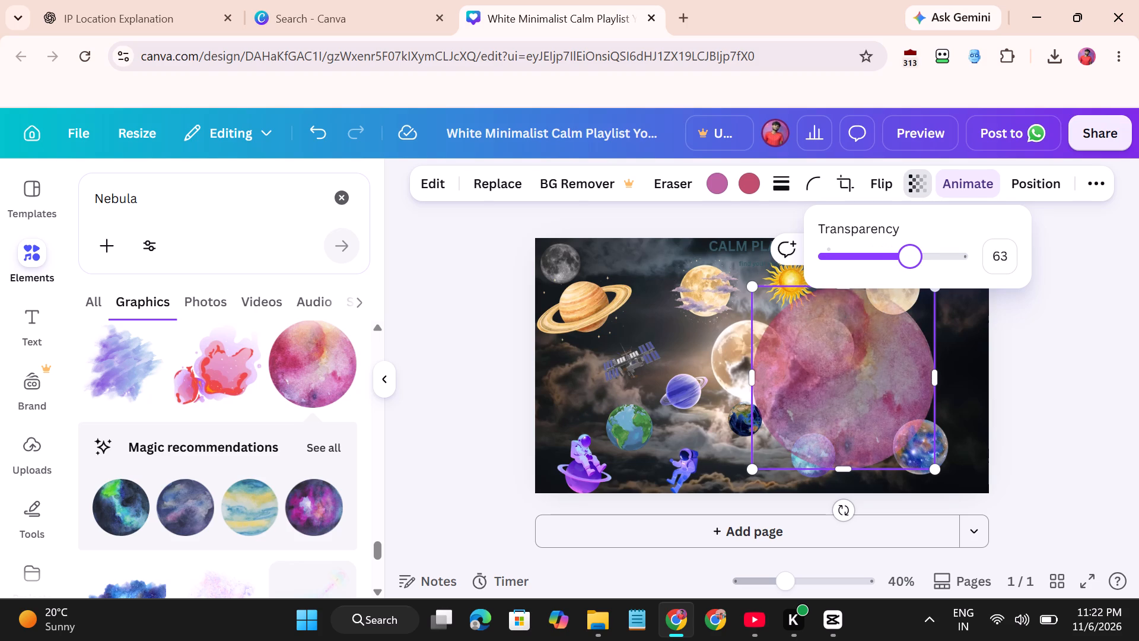
drag(911, 257, 901, 257)
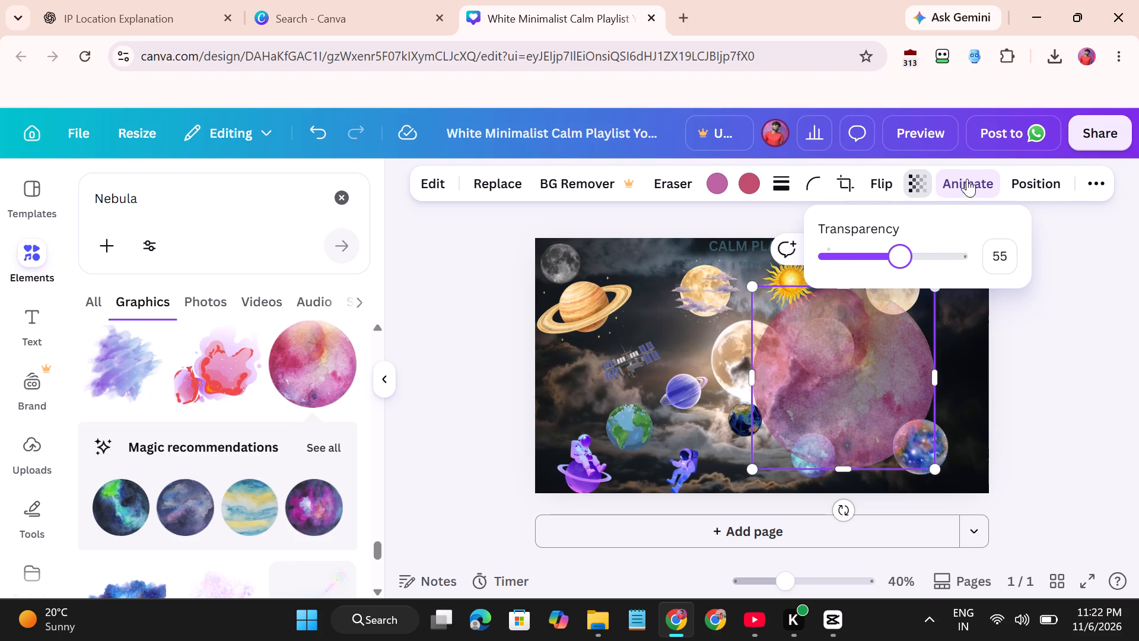
Apply the Tectonic animation to the pink watercolour planet.
click(969, 177)
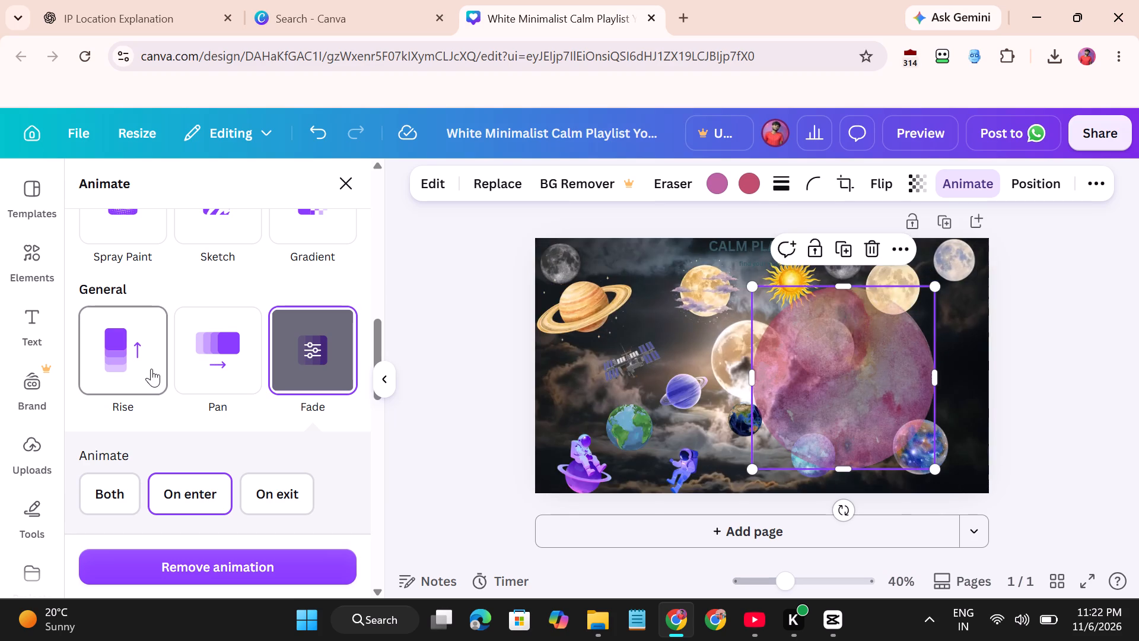
scroll(227, 370, down, 1)
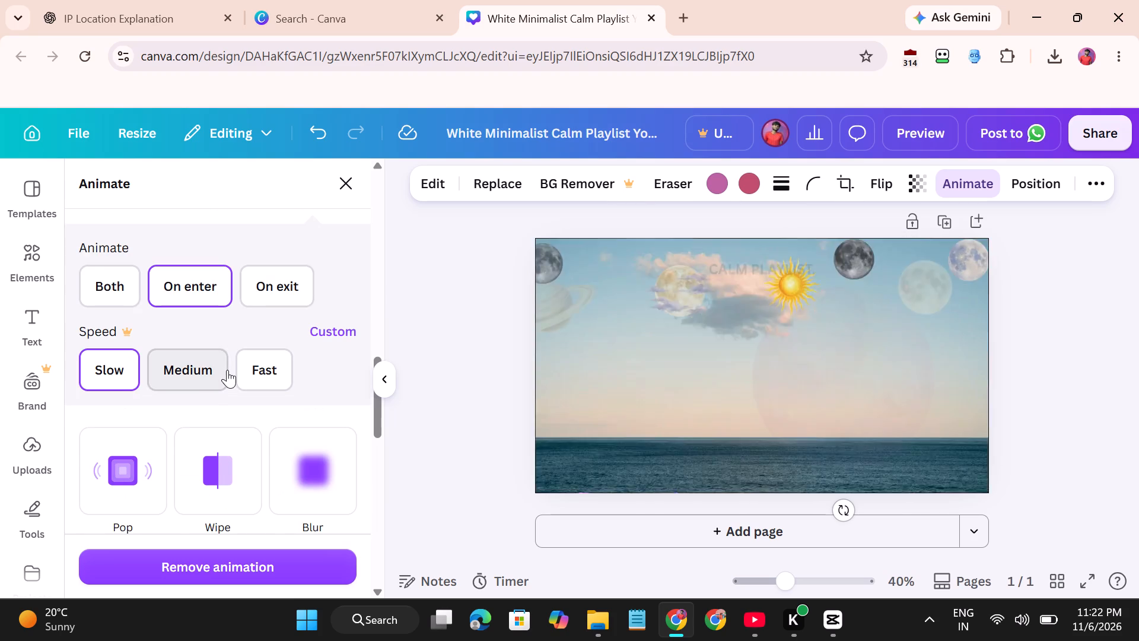
scroll(227, 370, down, 1)
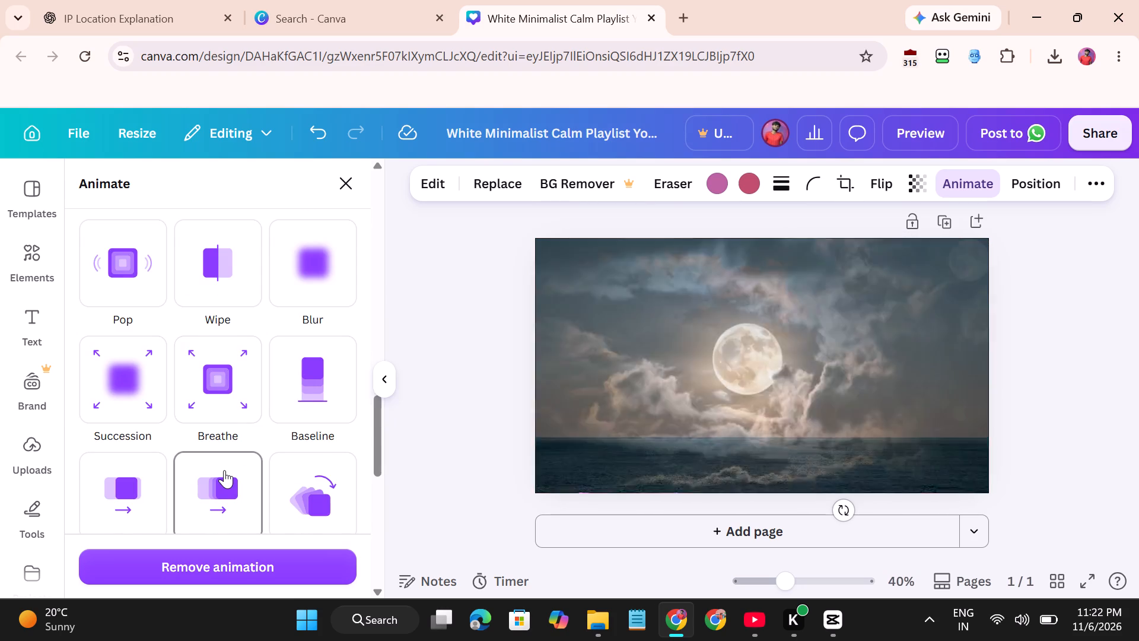
scroll(224, 470, down, 1)
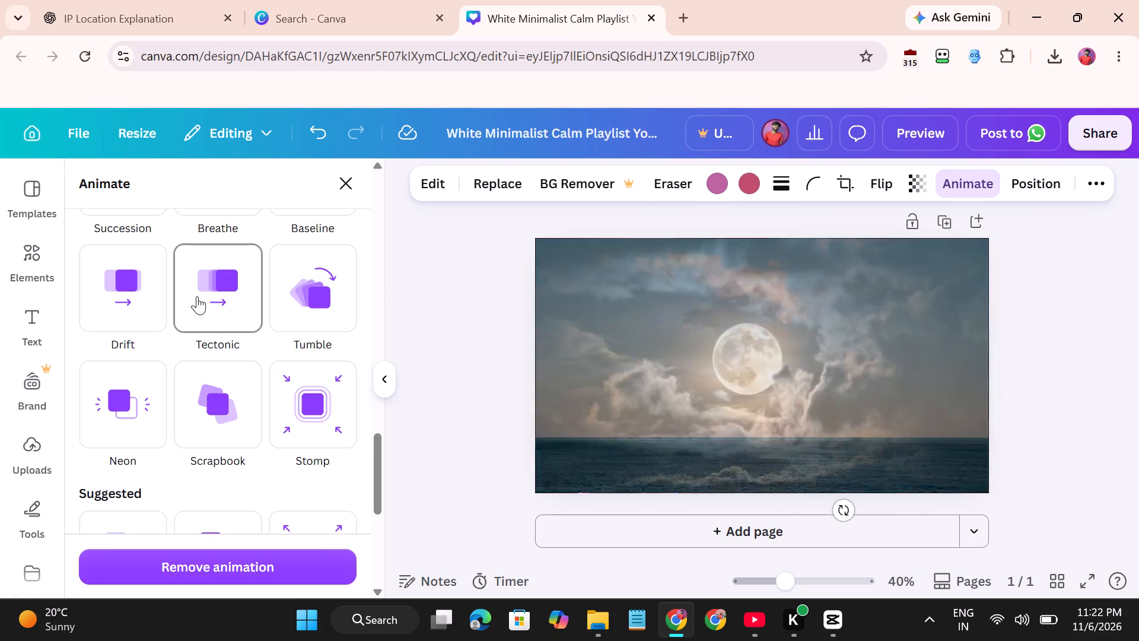
click(197, 296)
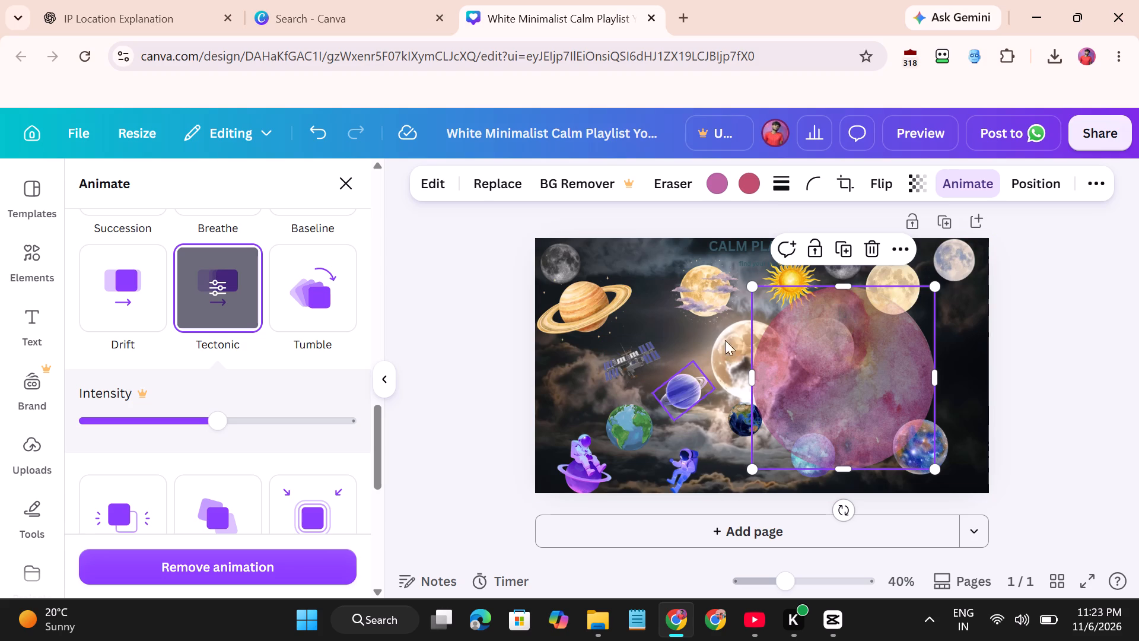
Move the ringed orange planet right and slightly up so it sits beside the cloud-covered moon, above the space station.
click(687, 334)
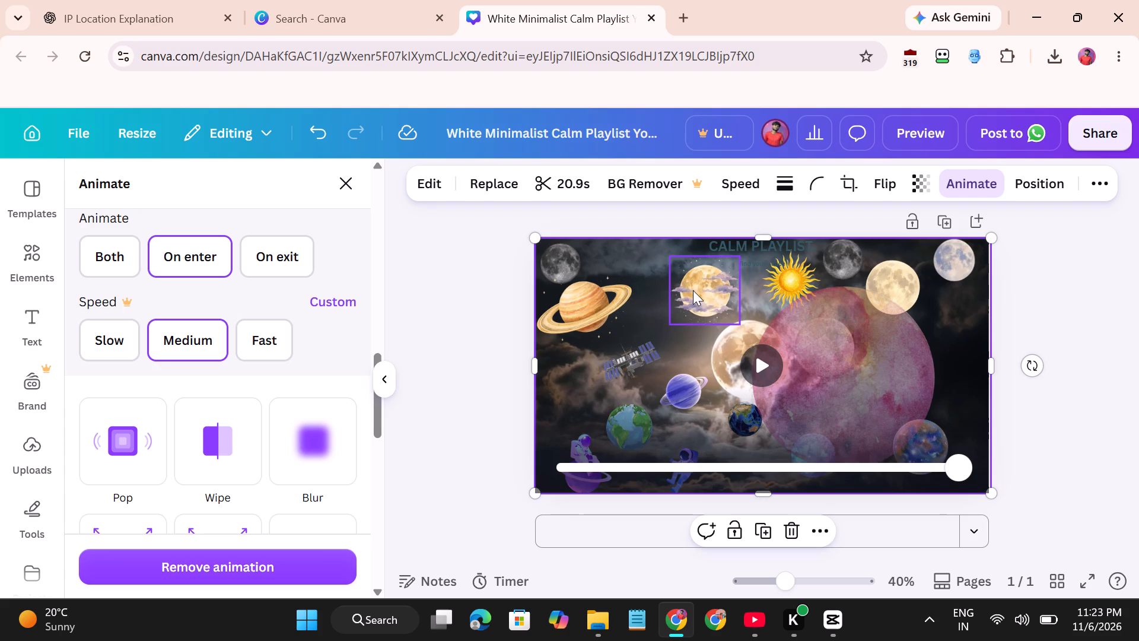
drag(589, 298, 622, 297)
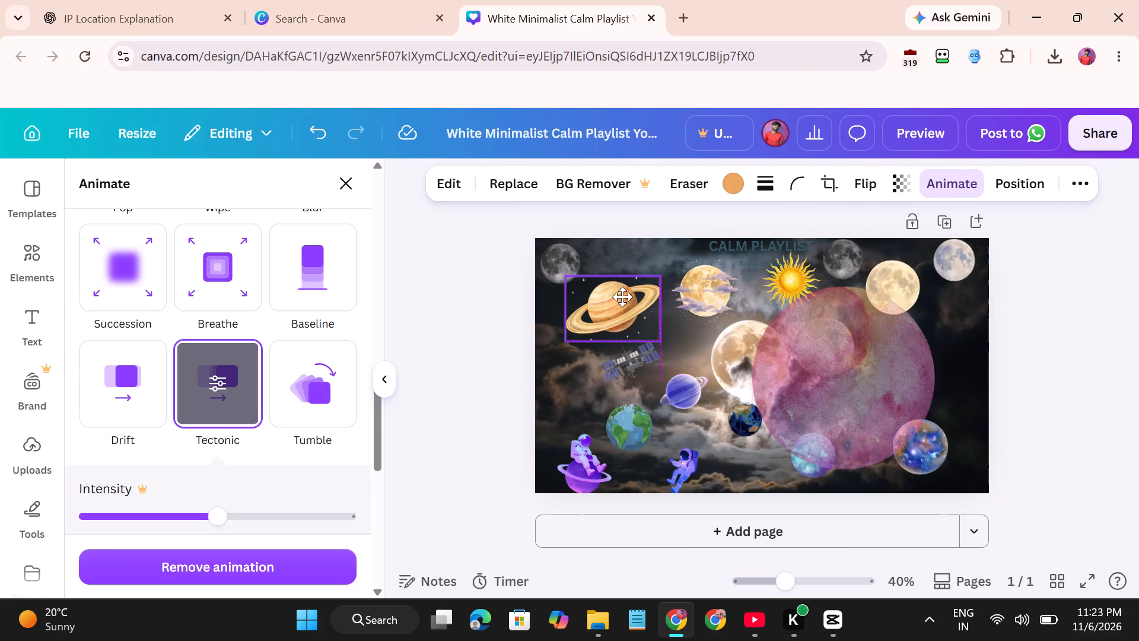
drag(622, 297, 627, 295)
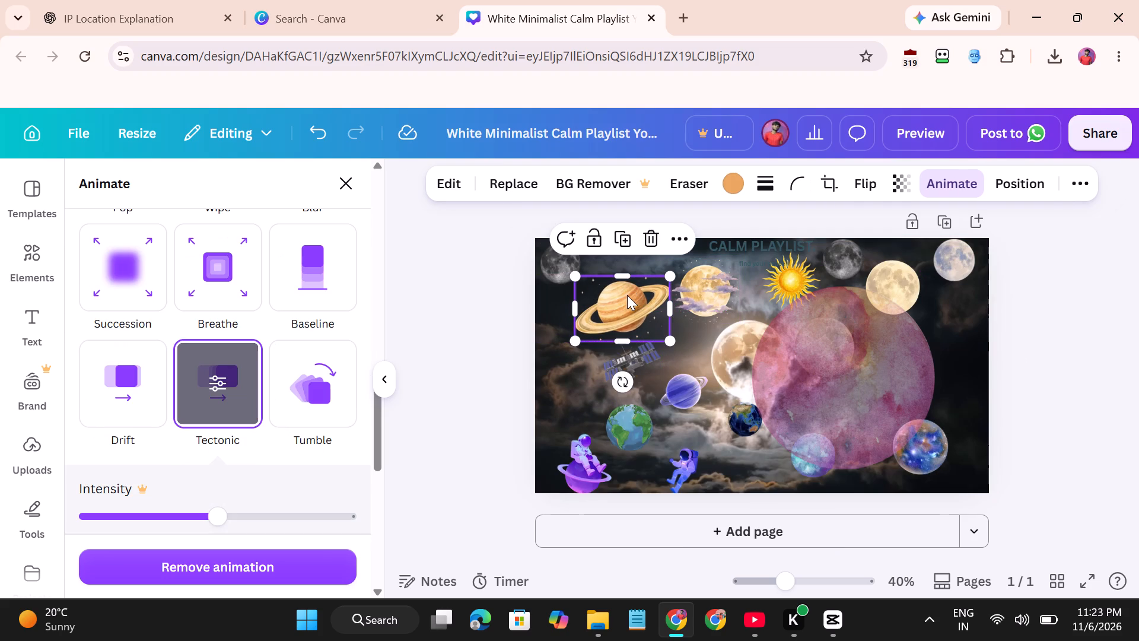
drag(631, 320, 632, 307)
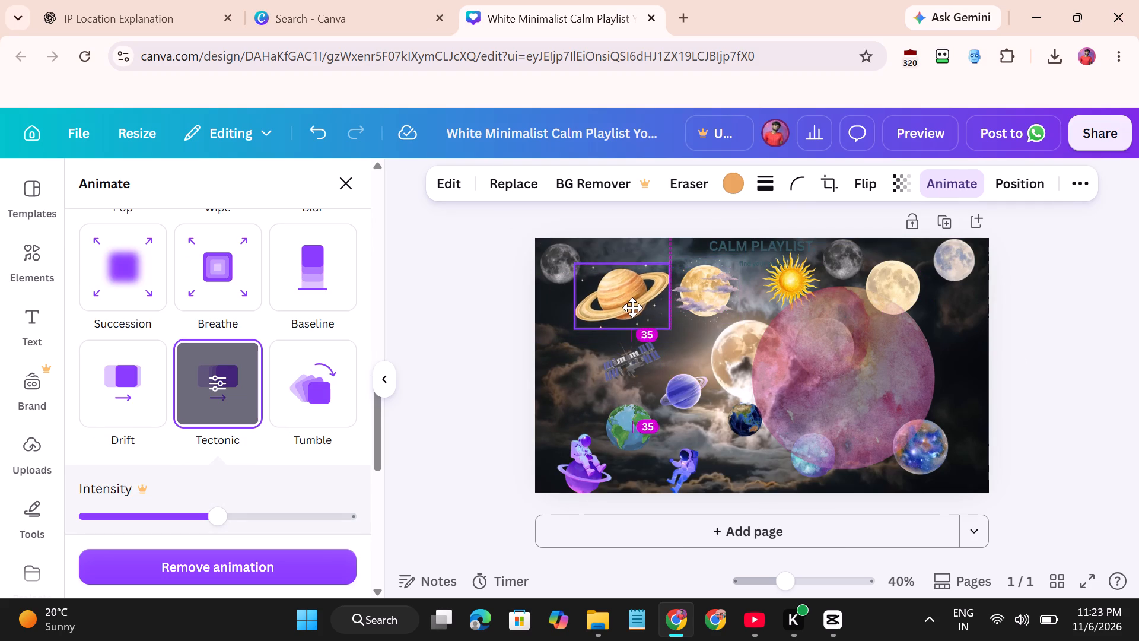
drag(632, 307, 634, 285)
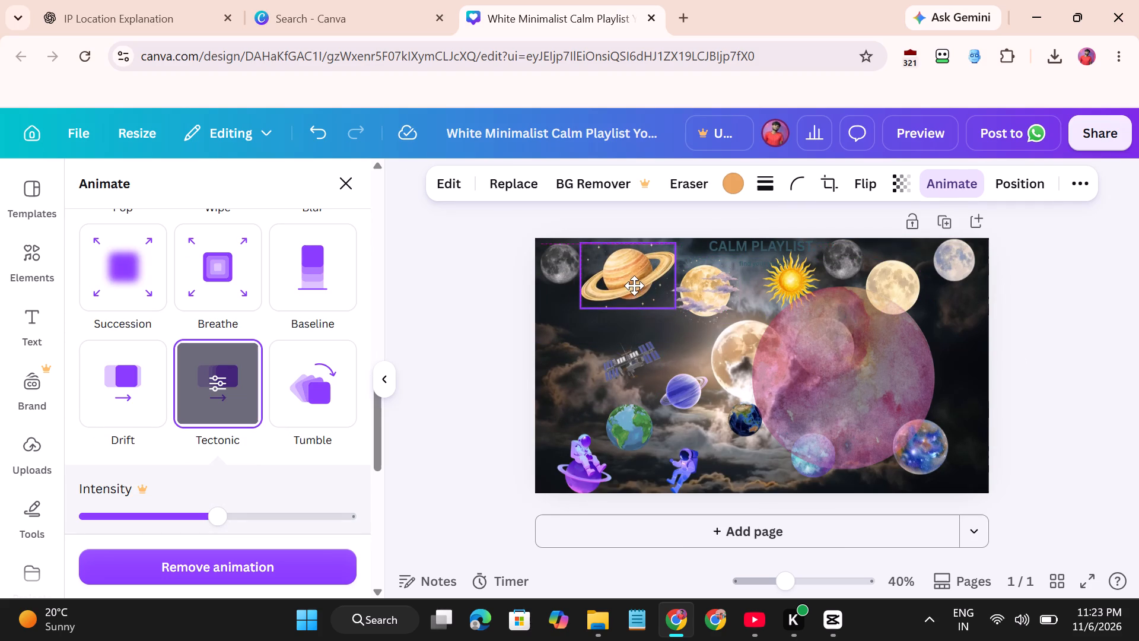
drag(634, 285, 632, 302)
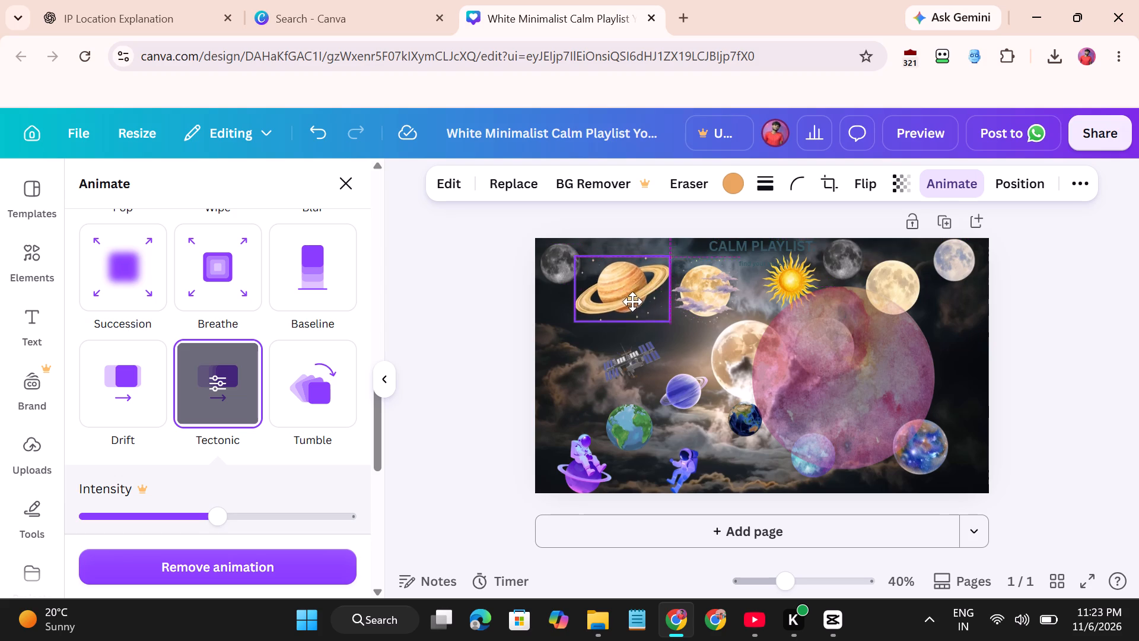
drag(632, 302, 629, 310)
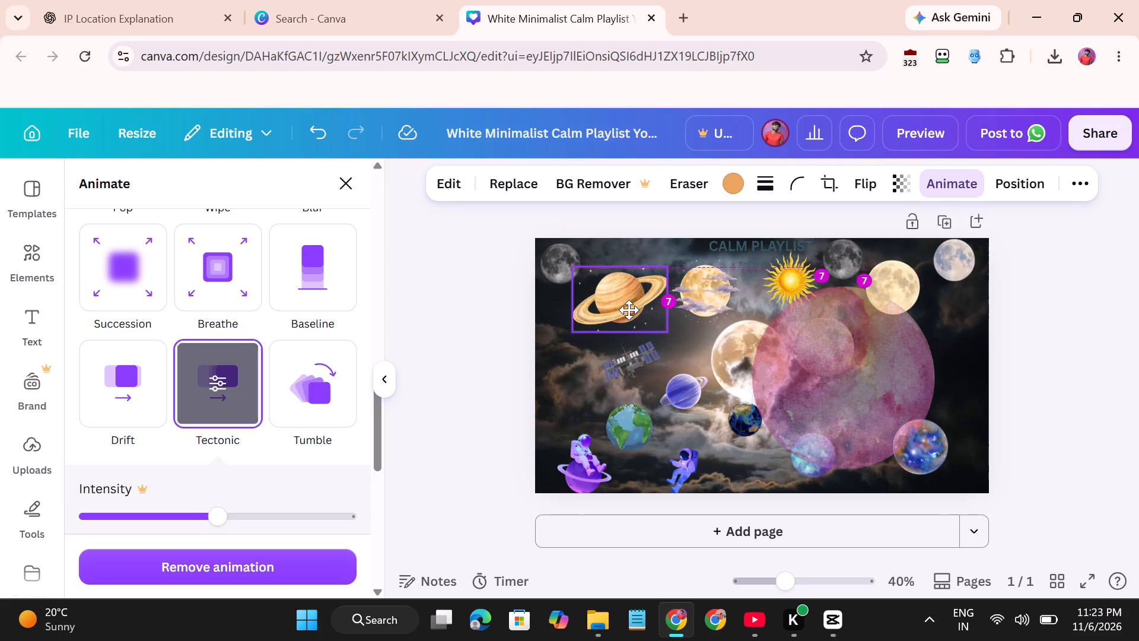
drag(629, 310, 622, 315)
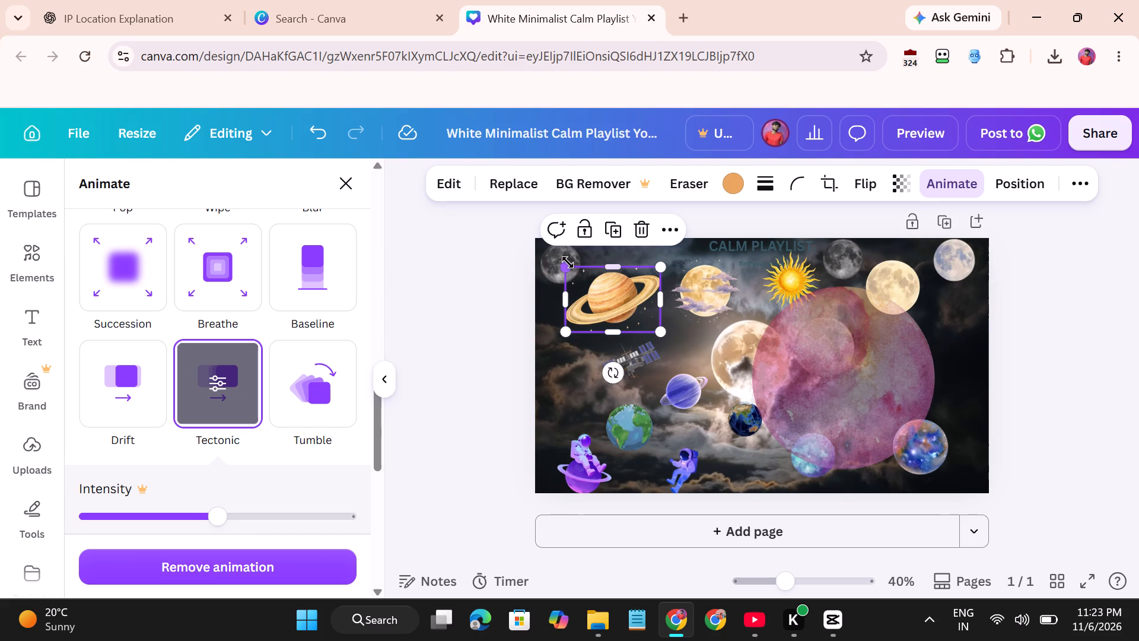
Shrink the ringed orange planet to about 210 wide by 144 high.
drag(568, 262, 588, 274)
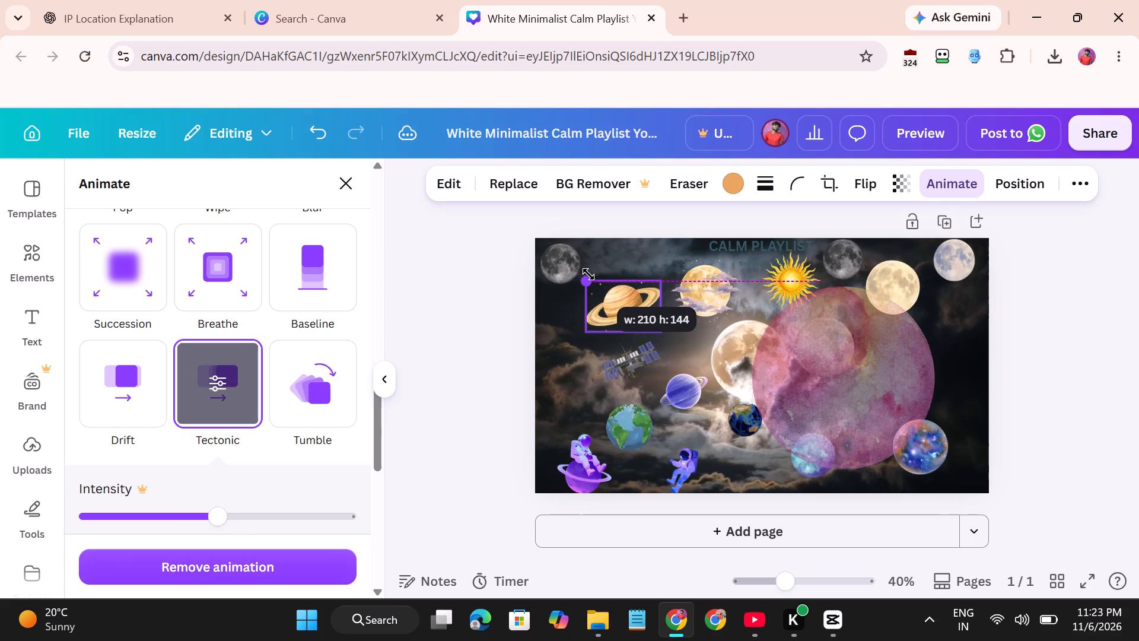
drag(588, 274, 591, 275)
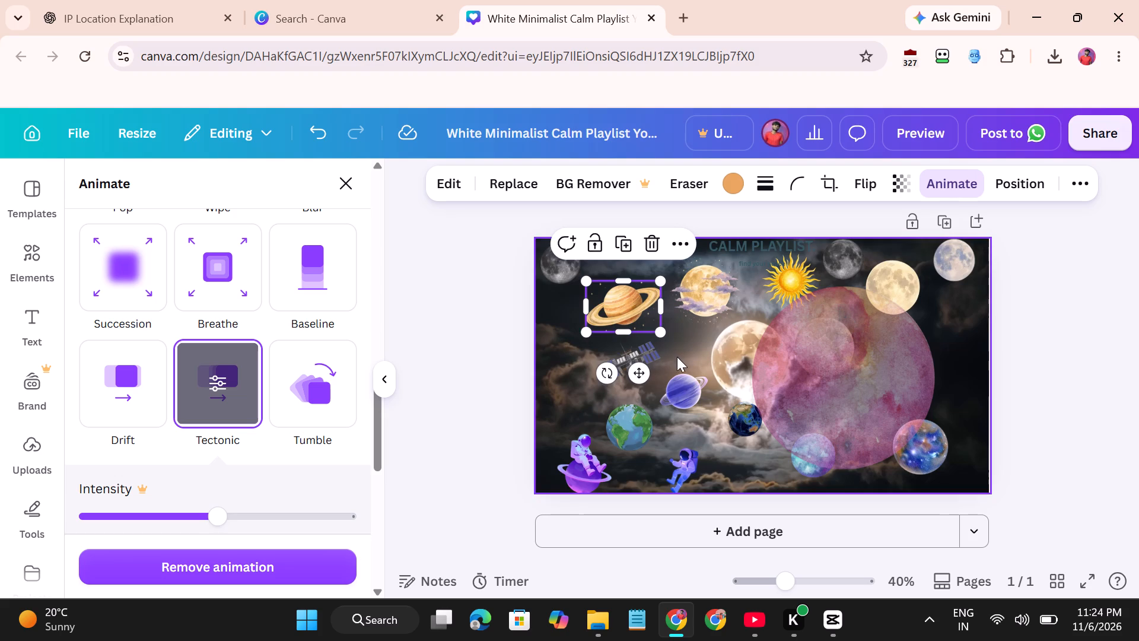
Move the space station left and slightly down, below the ringed orange planet and near the page's left edge.
click(654, 360)
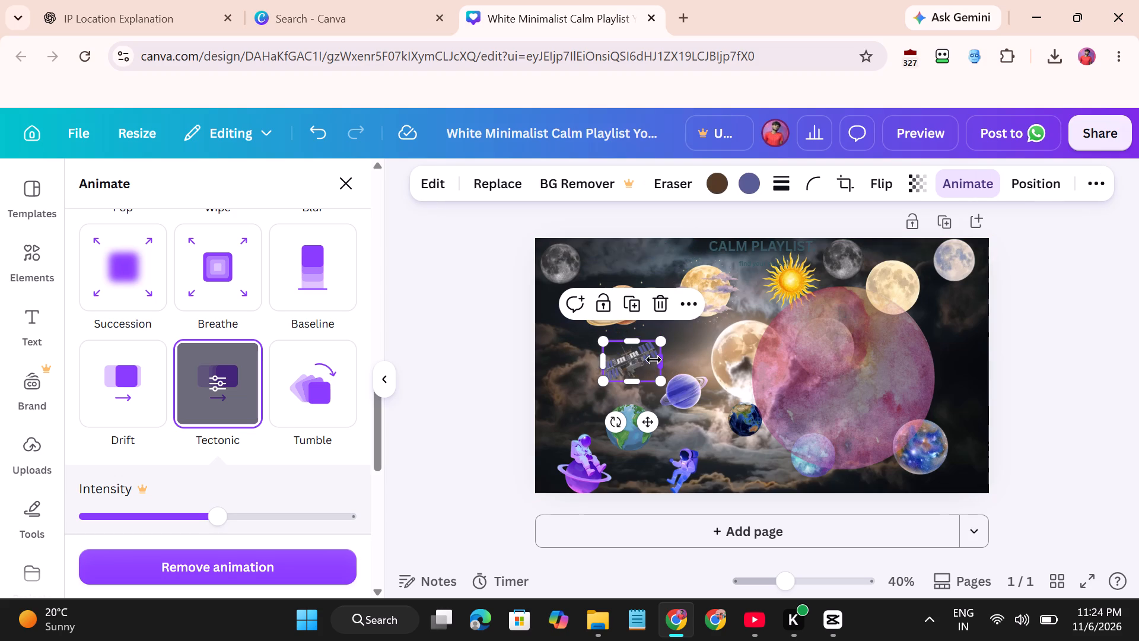
drag(644, 360, 607, 367)
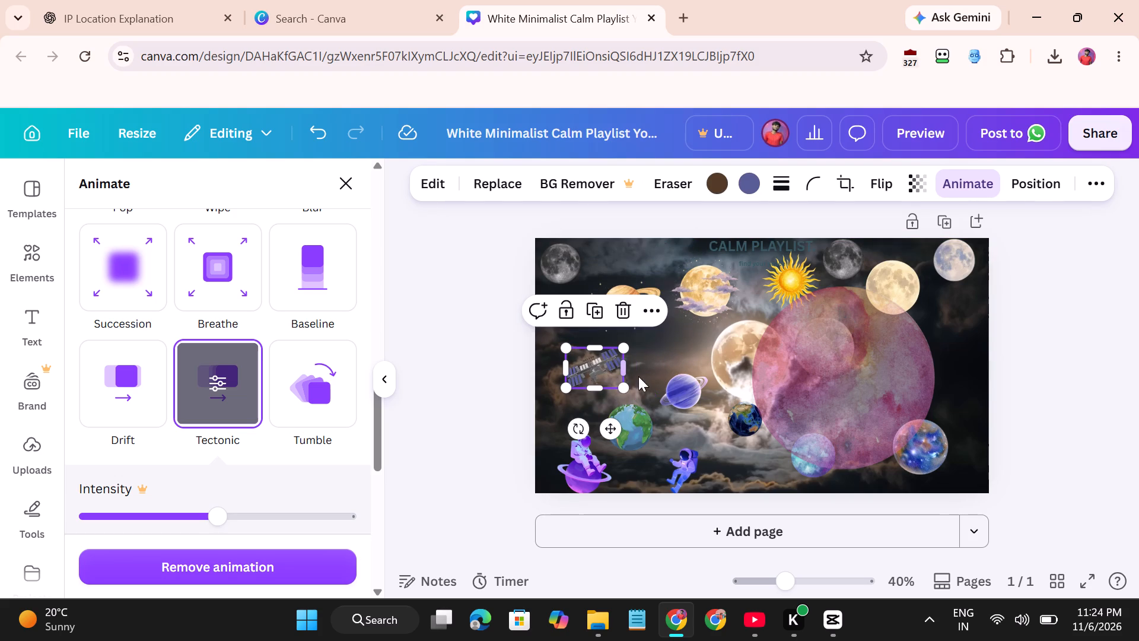
Enlarge the purple ringed planet to about 198 wide by 158 high and place it between the space station and the large central moon.
drag(686, 396, 691, 358)
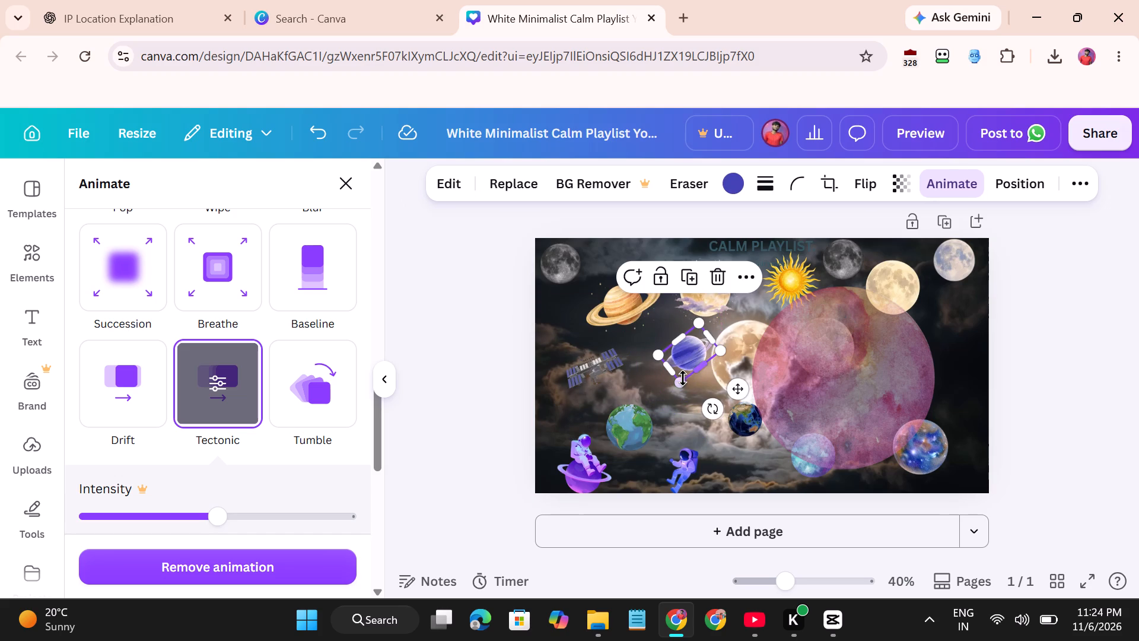
drag(682, 379, 676, 402)
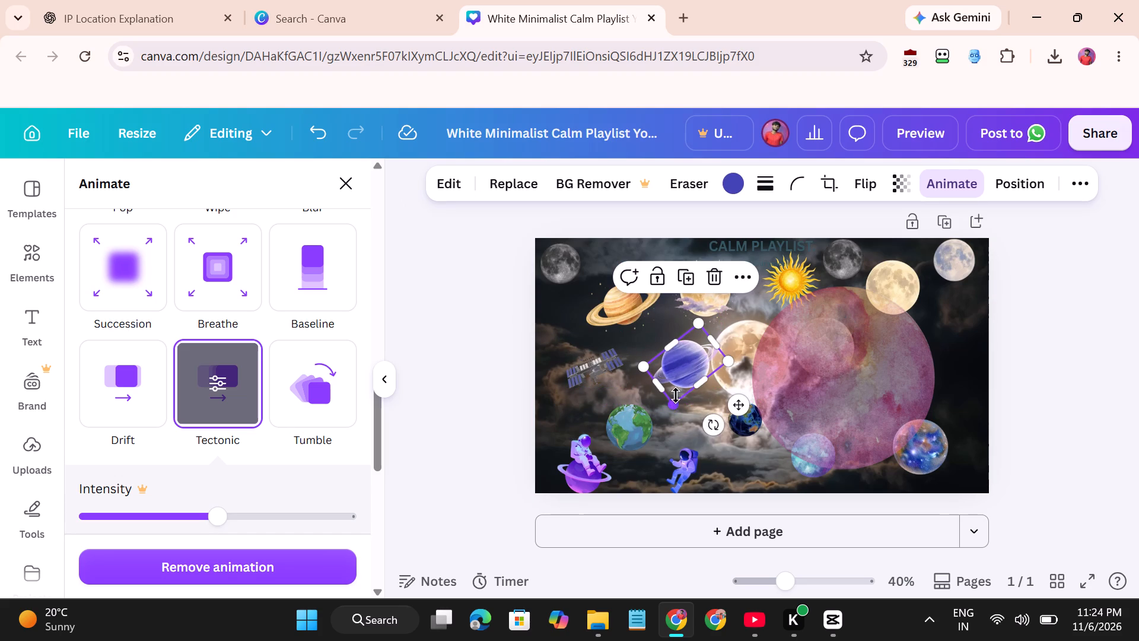
click(698, 377)
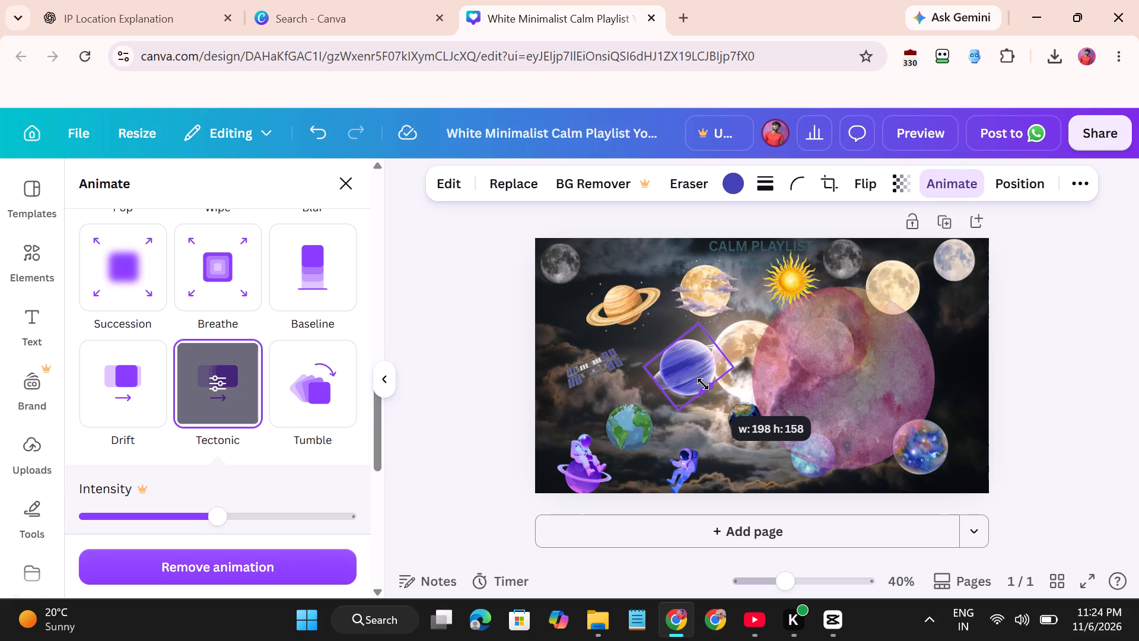
drag(696, 365, 675, 376)
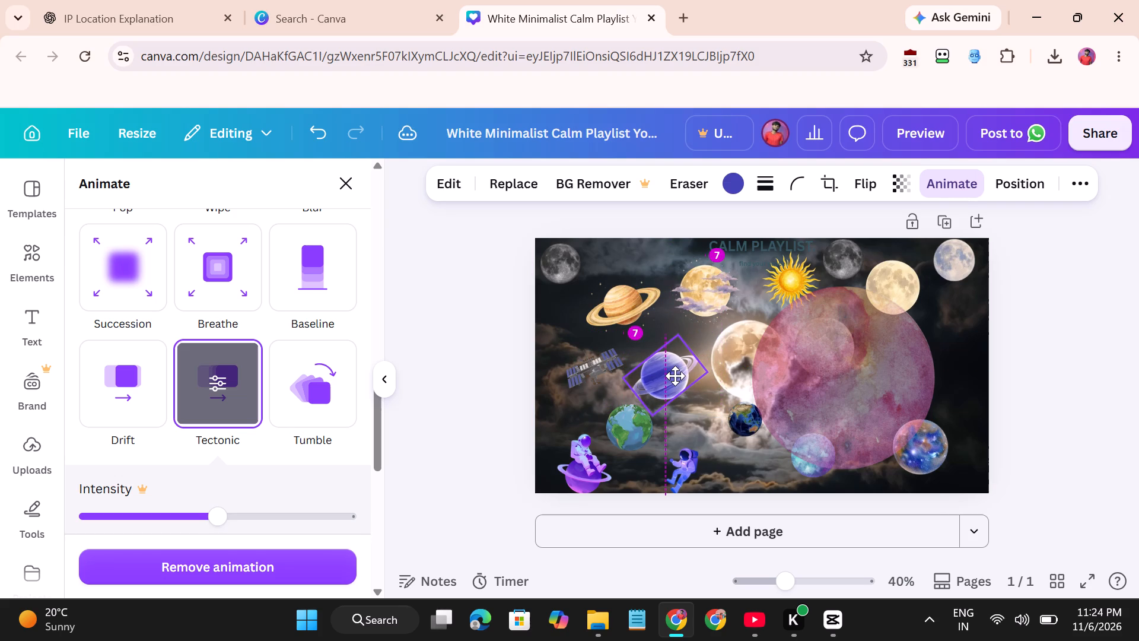
drag(675, 376, 679, 372)
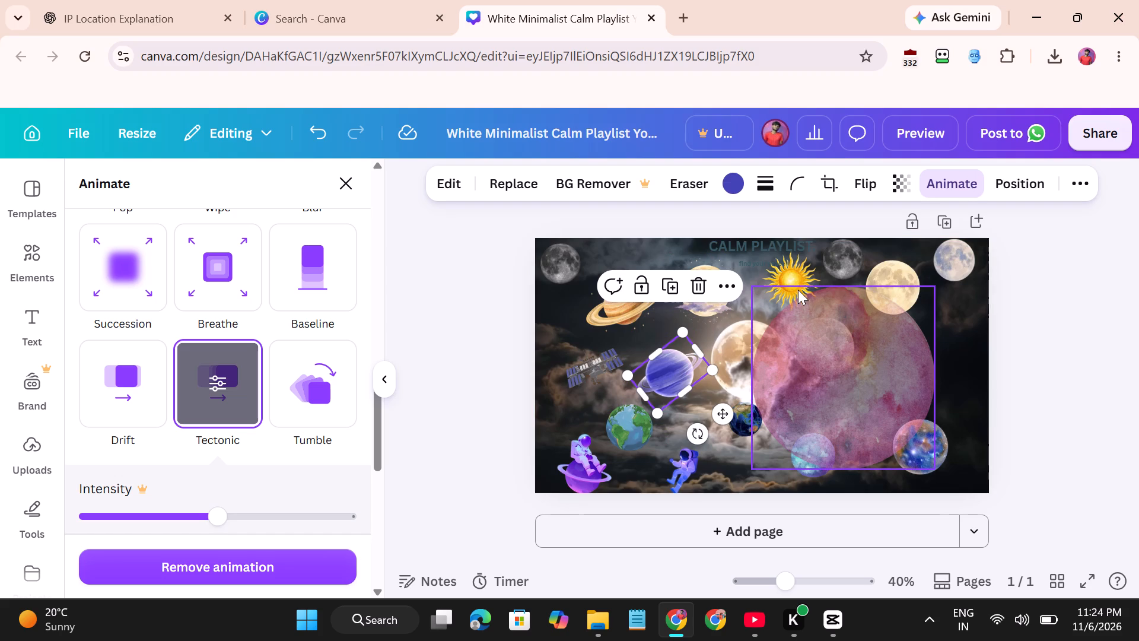
Move the sun slightly left and up so it sits under the Calm Playlist title.
drag(798, 270, 786, 263)
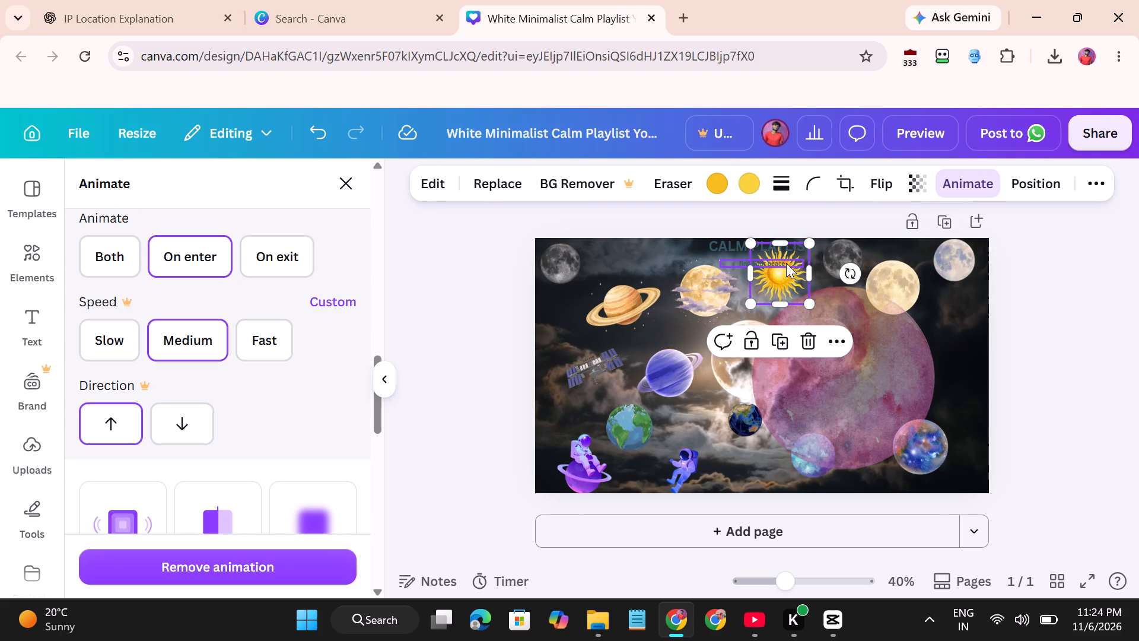
right_click(786, 263)
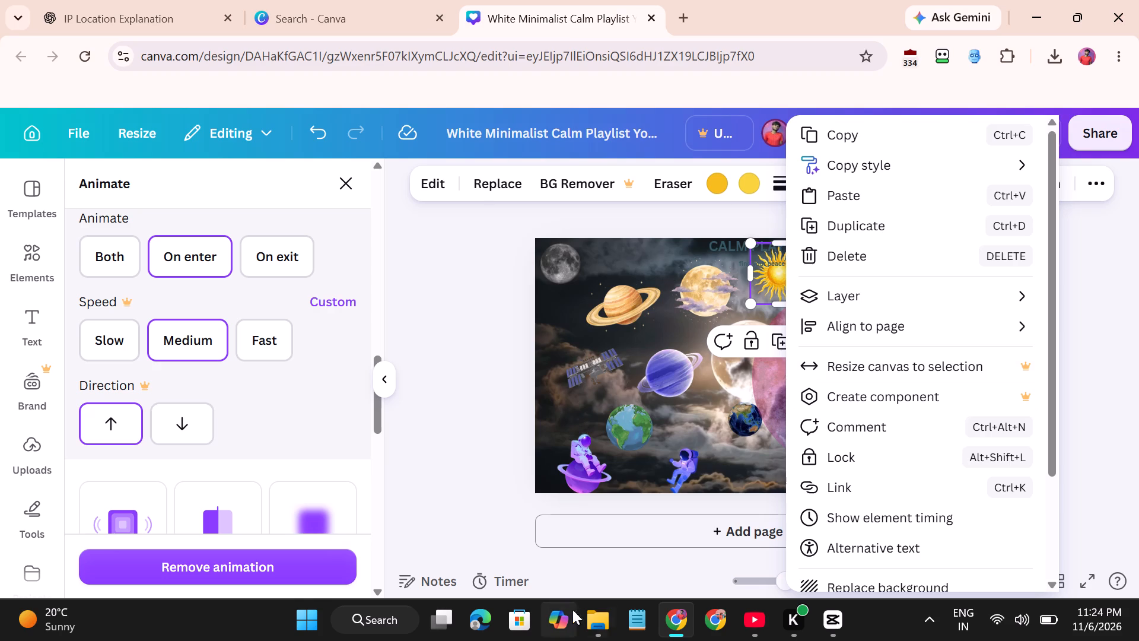
click(489, 351)
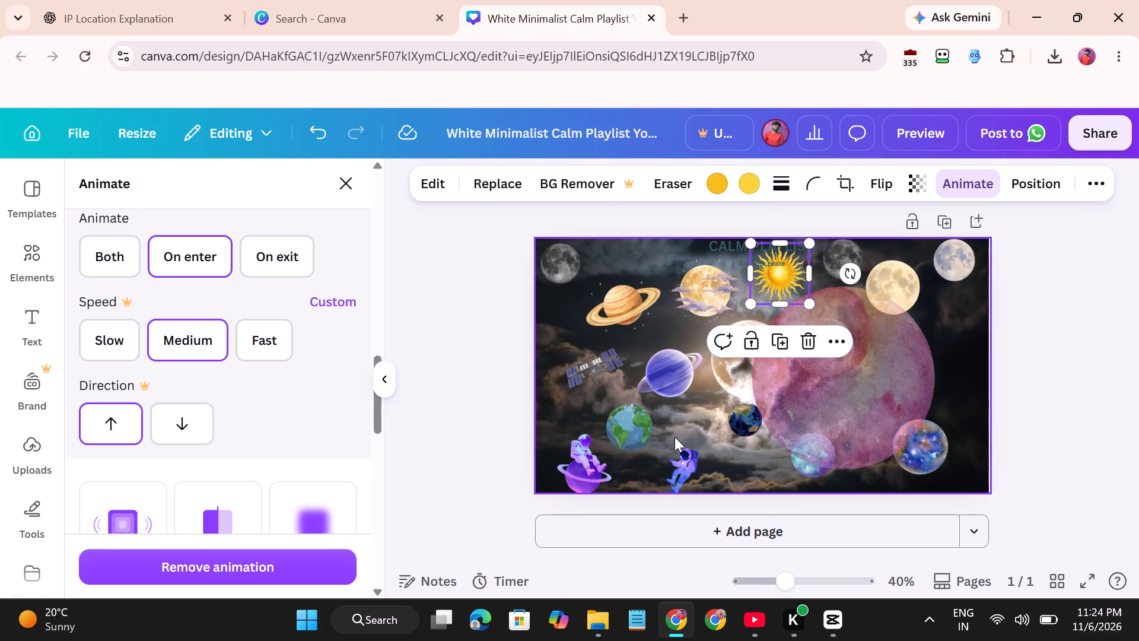
Move the small teal watercolour planet slightly left along the bottom edge of the large pink planet.
click(814, 418)
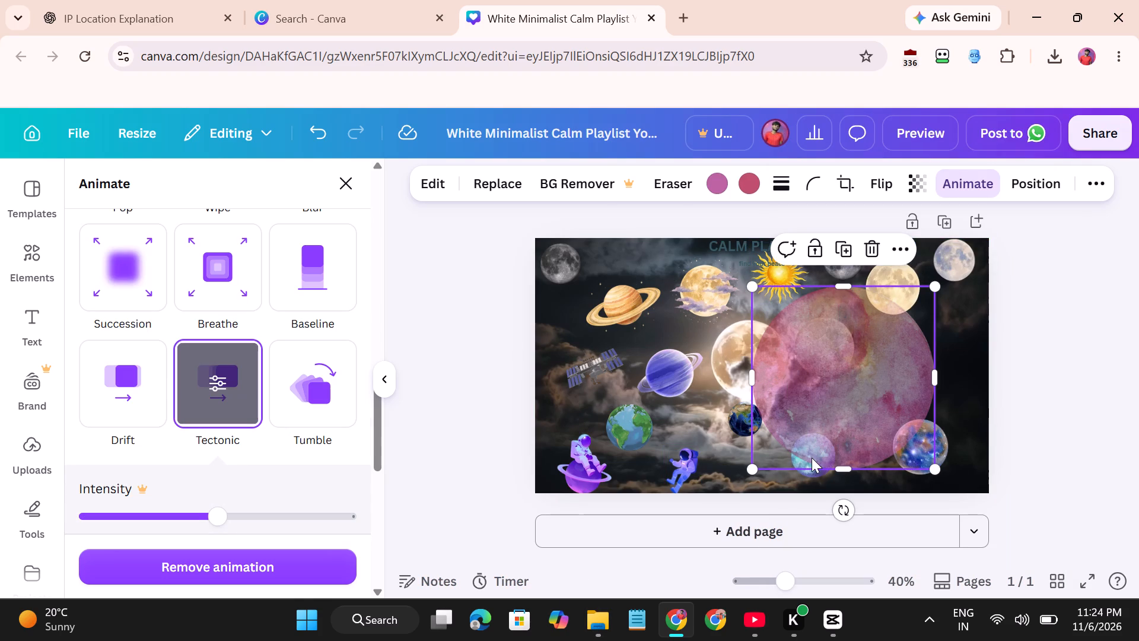
click(822, 475)
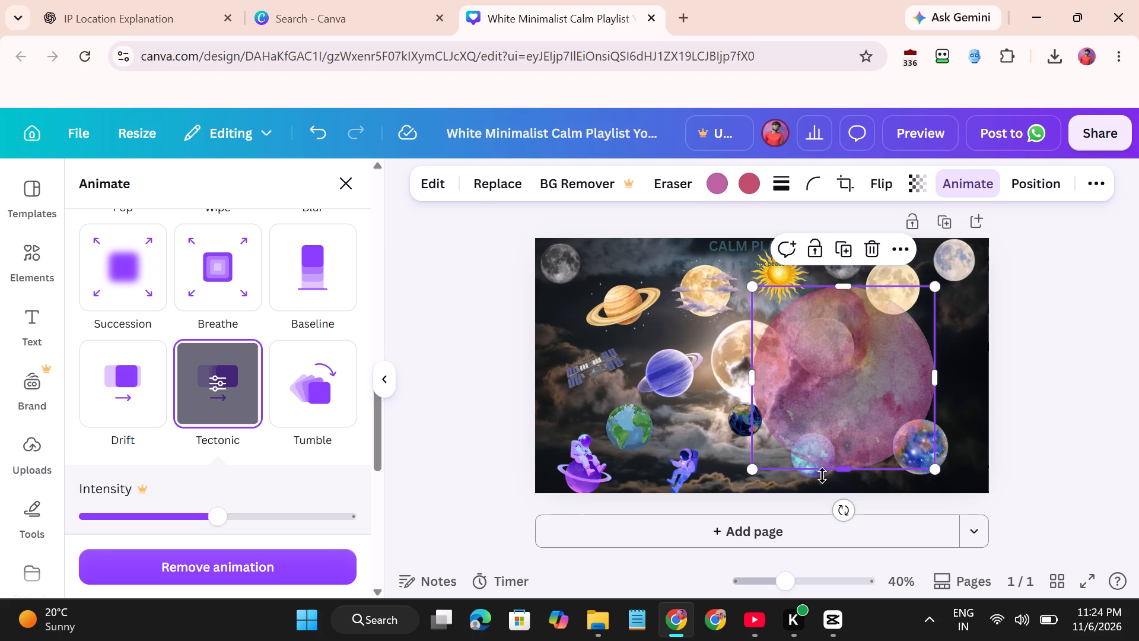
click(822, 477)
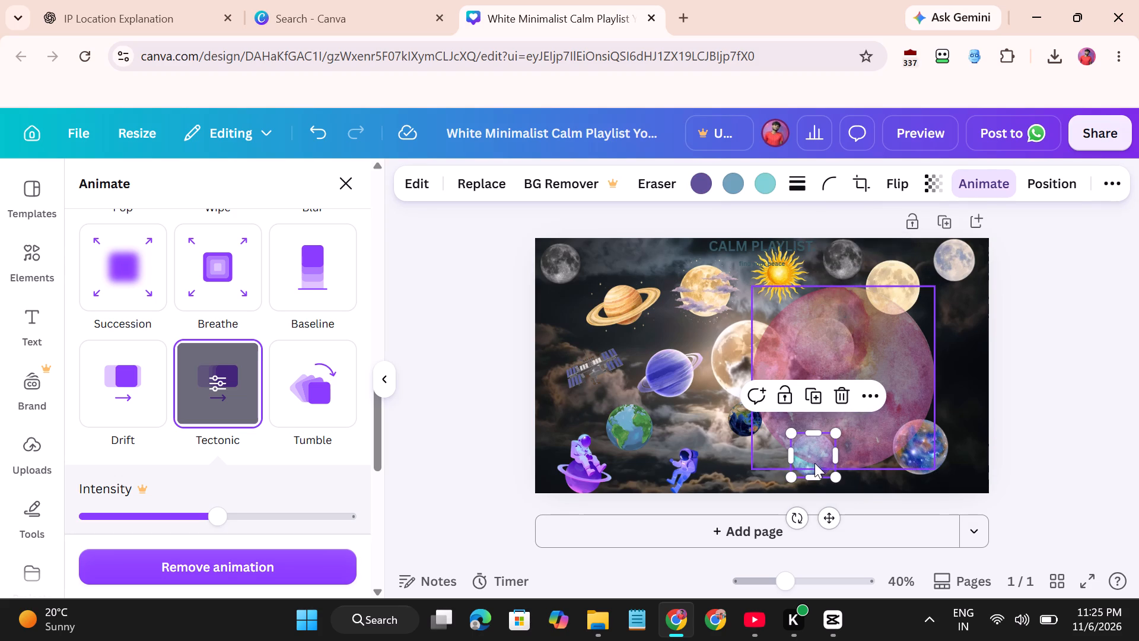
drag(820, 449, 797, 448)
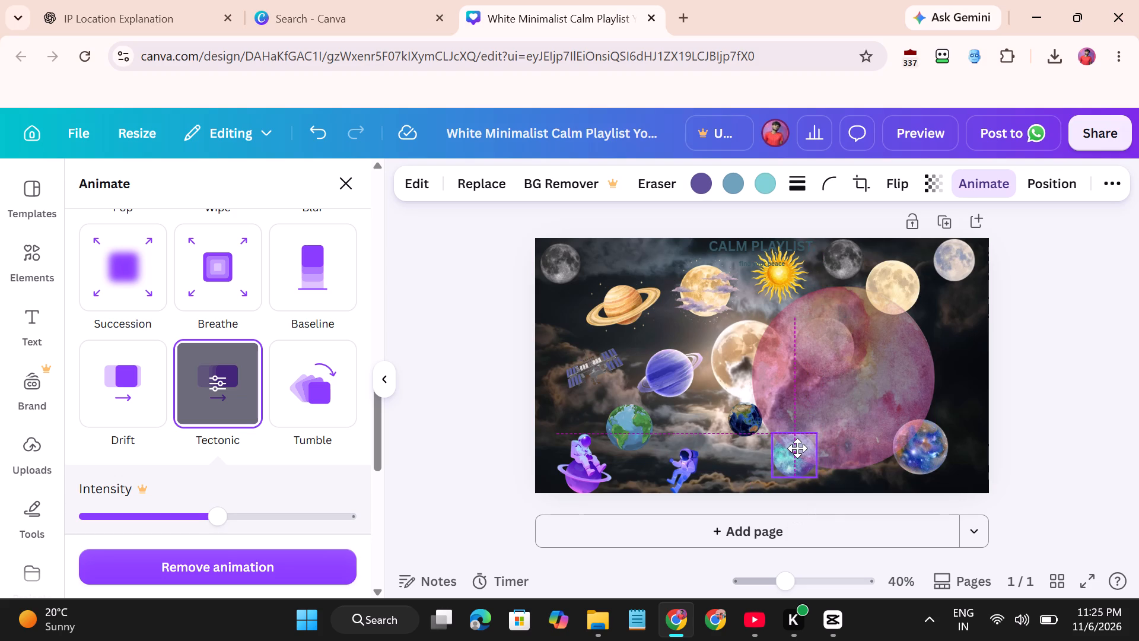
drag(797, 448, 796, 448)
Add the galaxy-patterned meditating figure from the Nebula graphics results to the page.
click(846, 339)
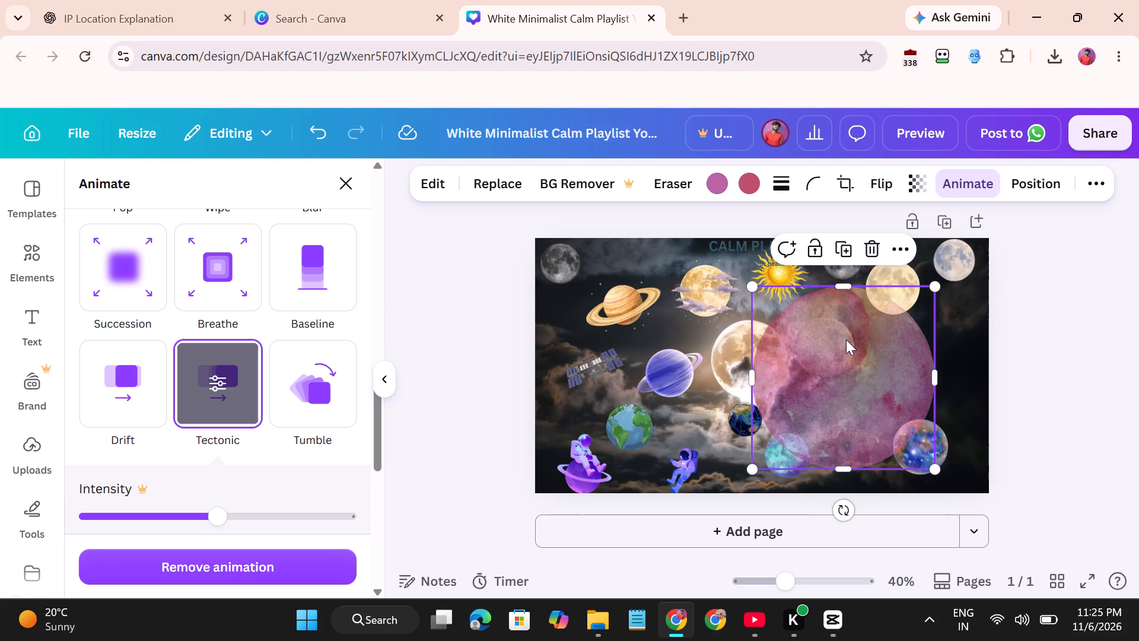
click(956, 176)
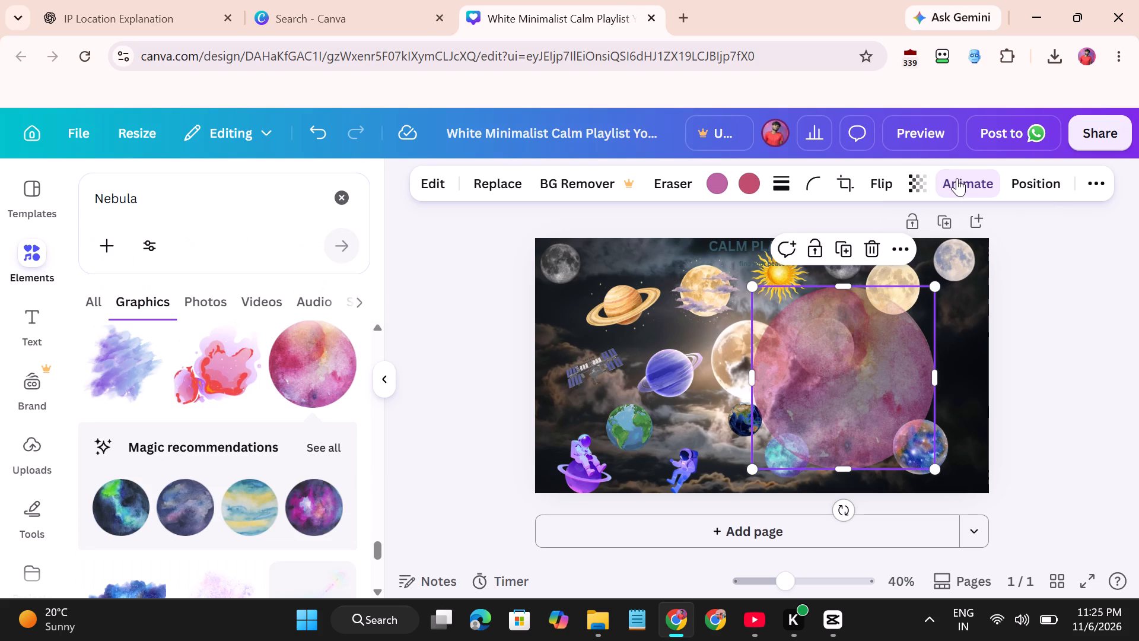
scroll(259, 446, down, 1)
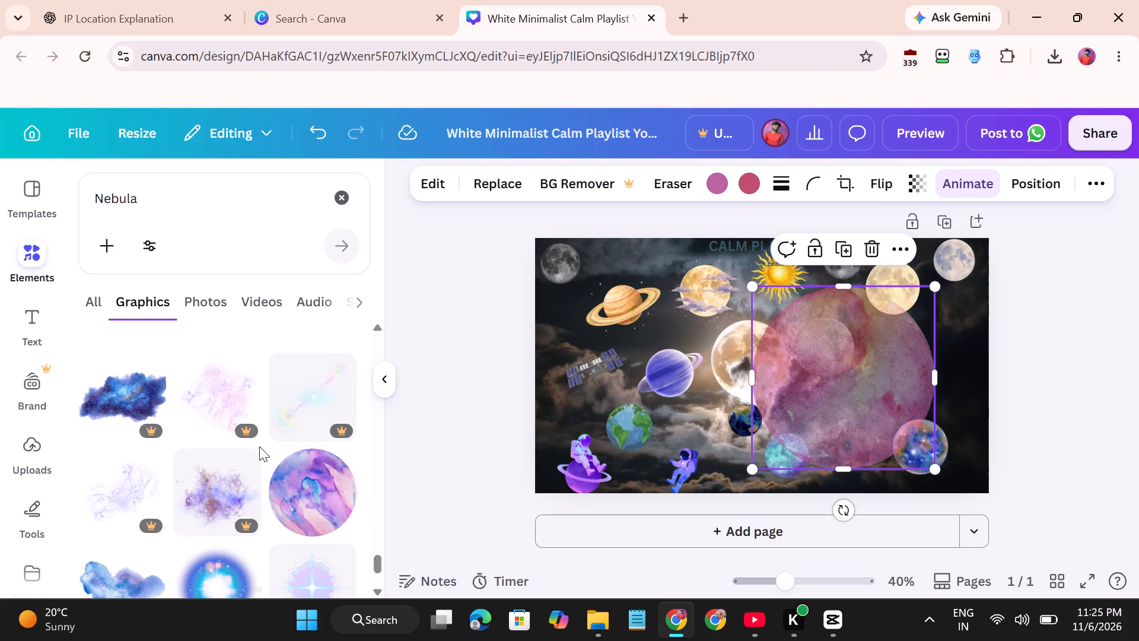
scroll(259, 446, down, 1)
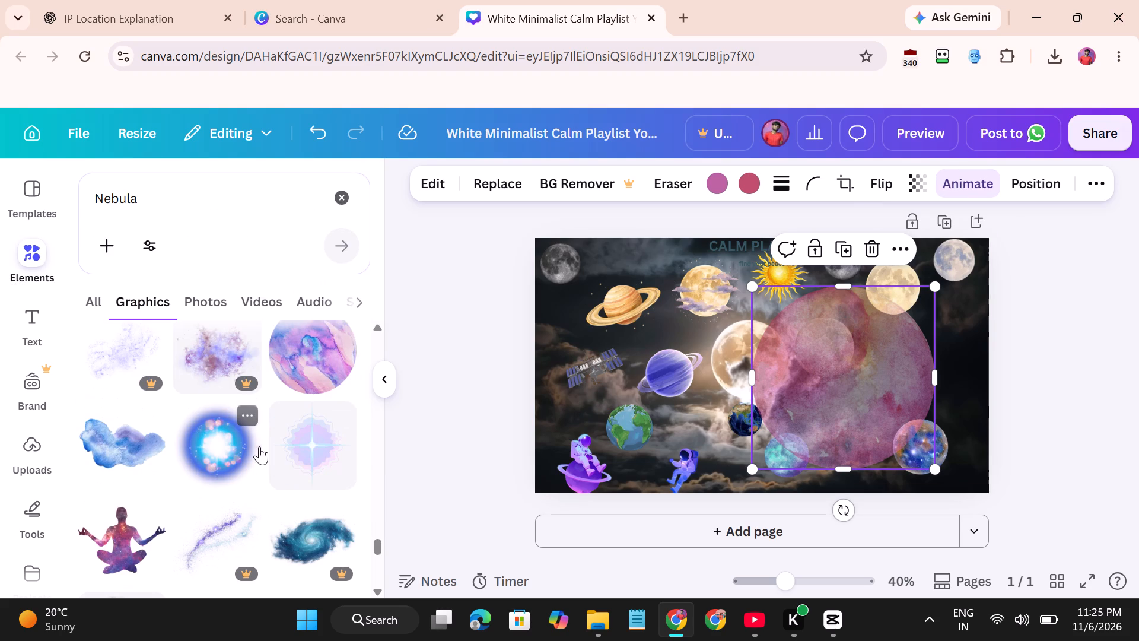
drag(112, 529, 203, 498)
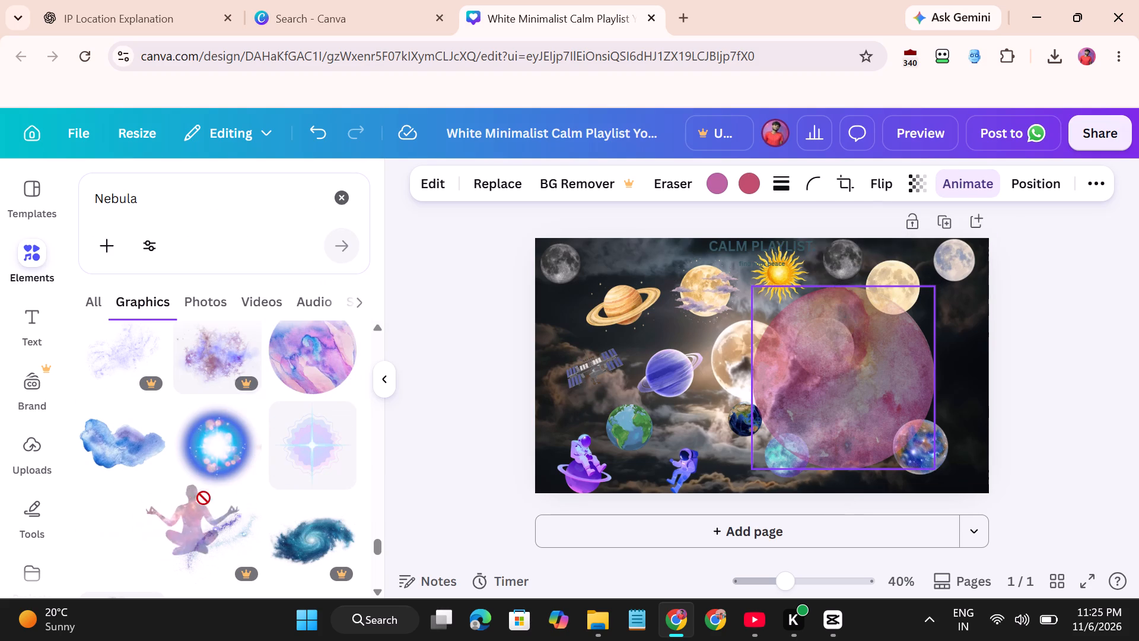
drag(203, 498, 710, 347)
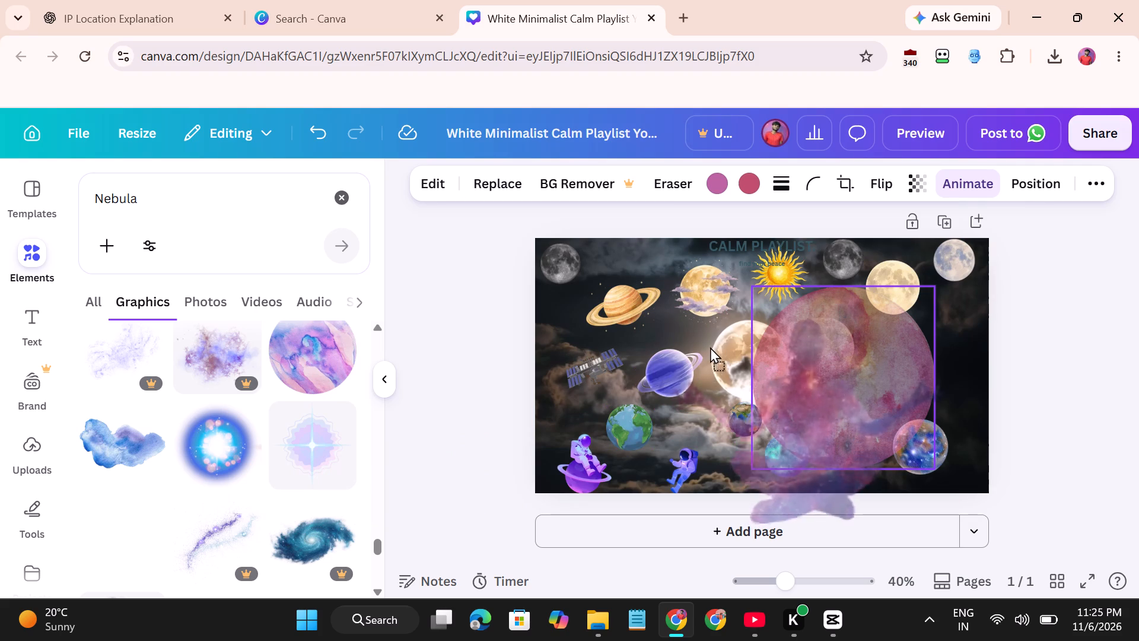
drag(710, 347, 703, 338)
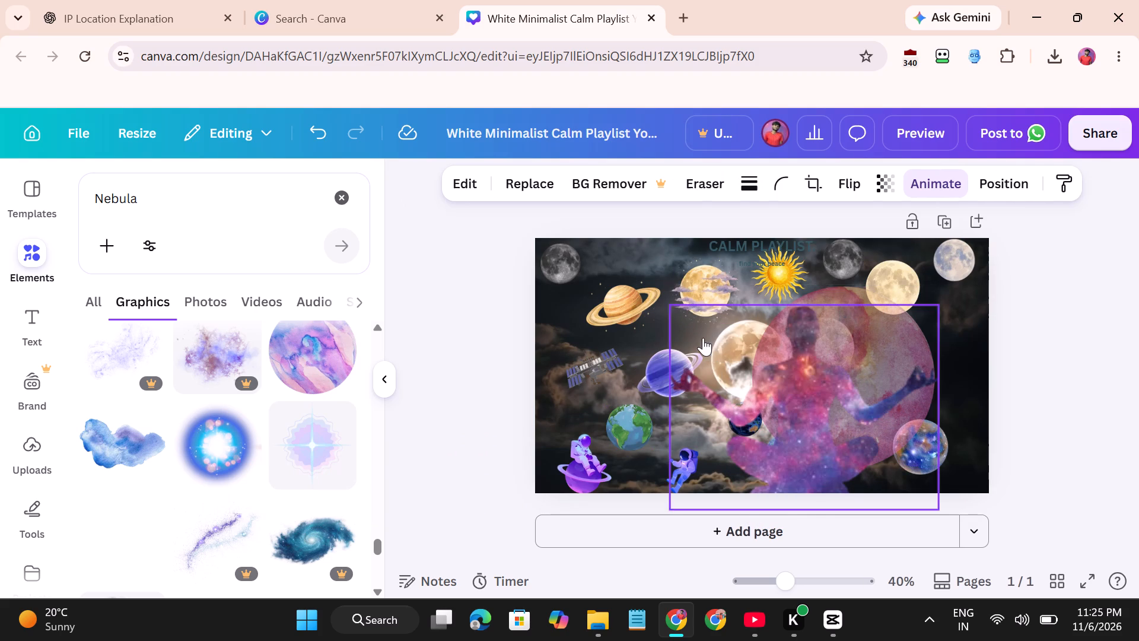
Delete the large pink watercolour planet behind the meditating figure.
click(832, 293)
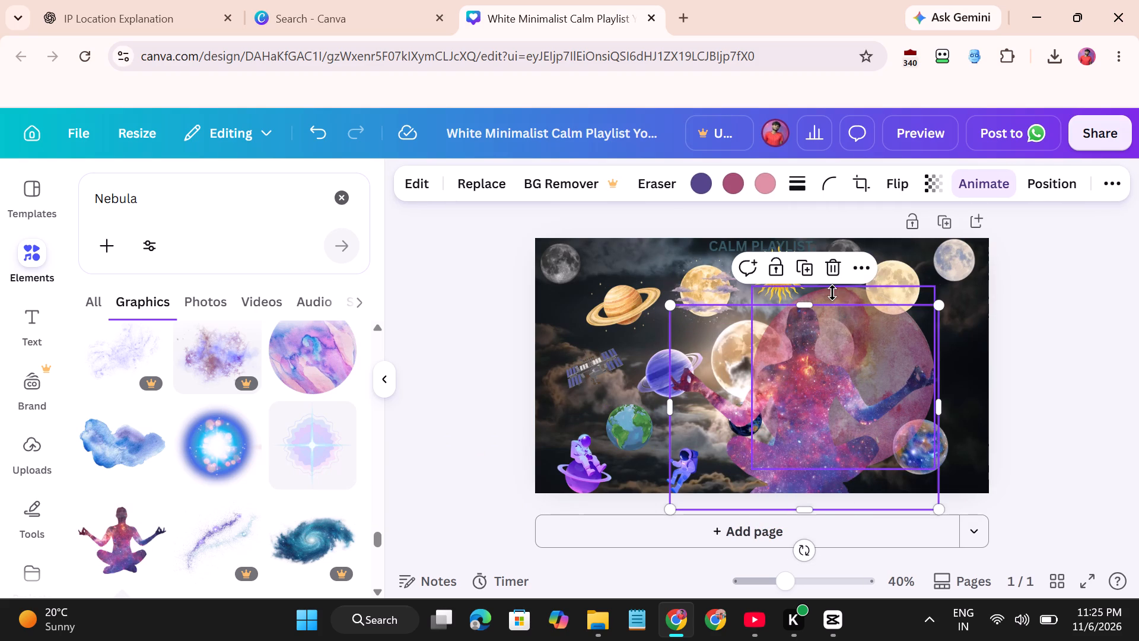
click(880, 254)
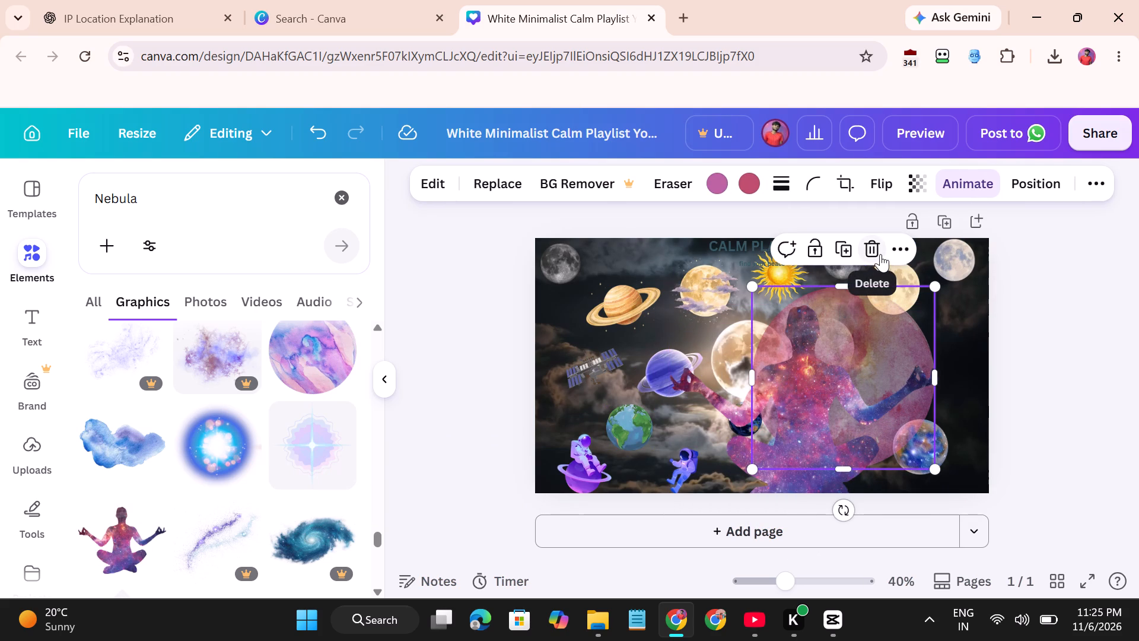
Enlarge the meditating figure to nearly the full page height and centre it horizontally on the page.
drag(826, 395, 717, 318)
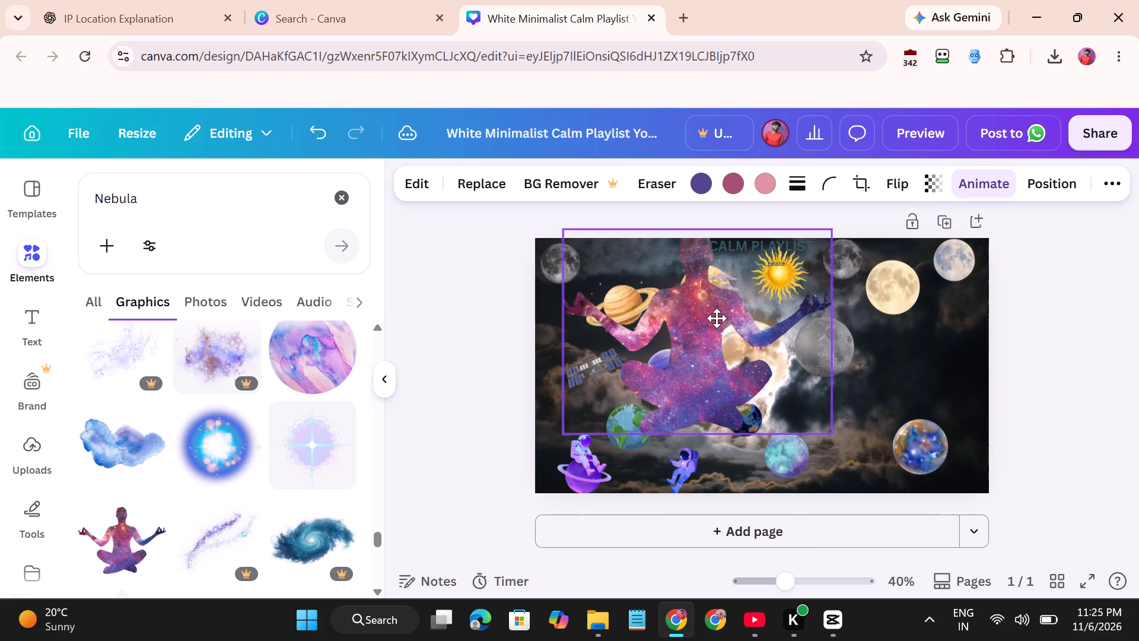
drag(717, 318, 686, 332)
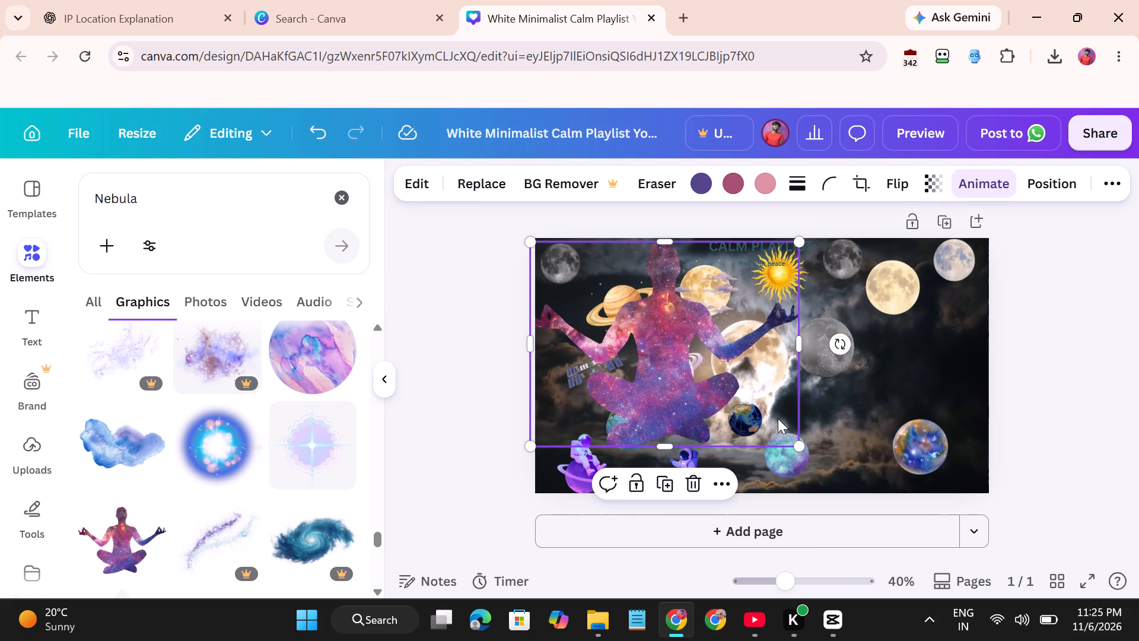
drag(801, 447, 857, 471)
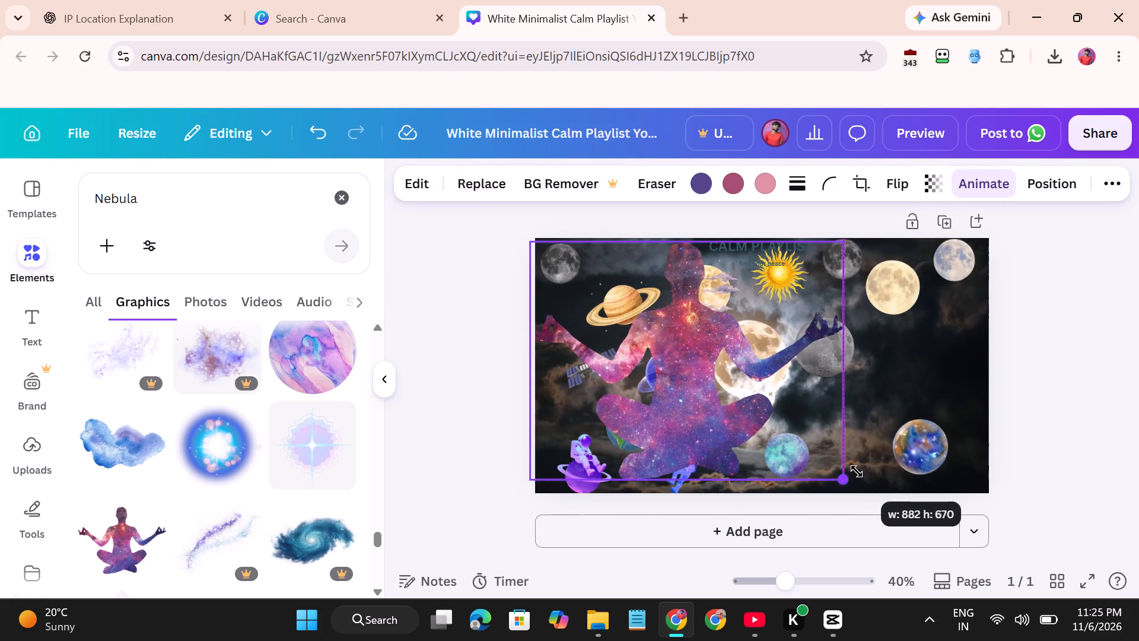
drag(857, 471, 859, 472)
drag(717, 386, 753, 382)
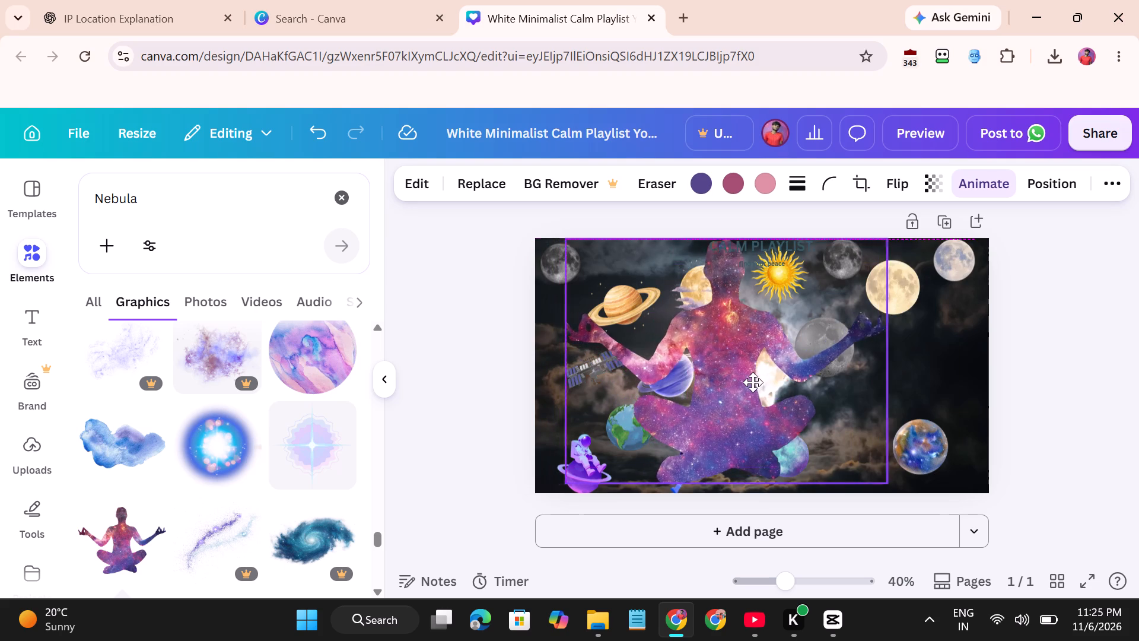
drag(753, 382, 787, 382)
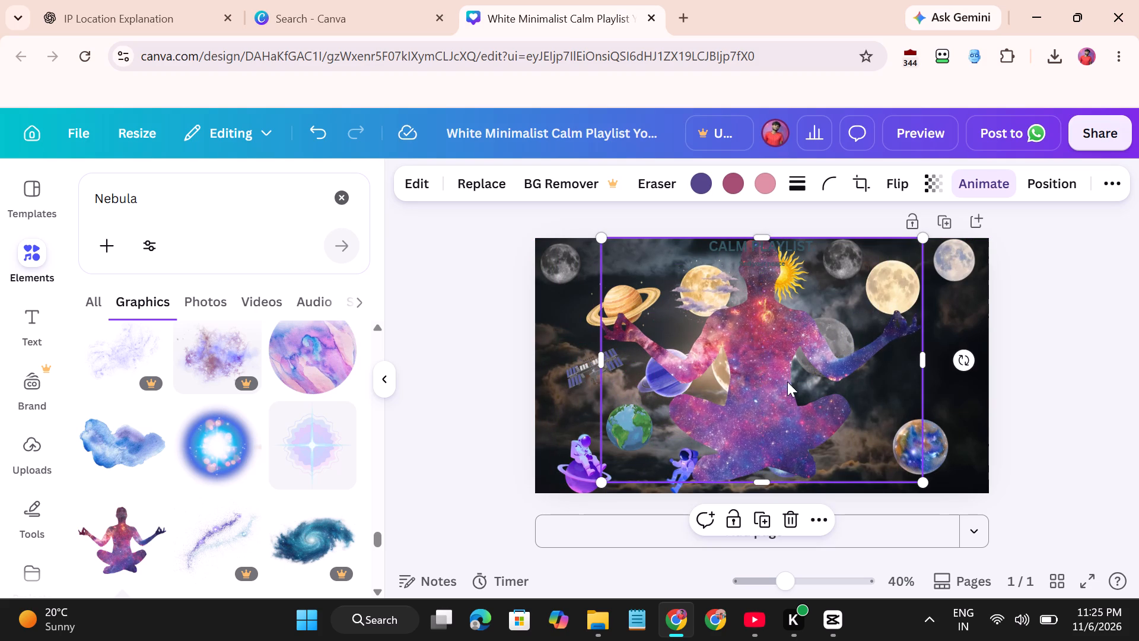
Set the meditating figure's transparency to 94.
click(935, 188)
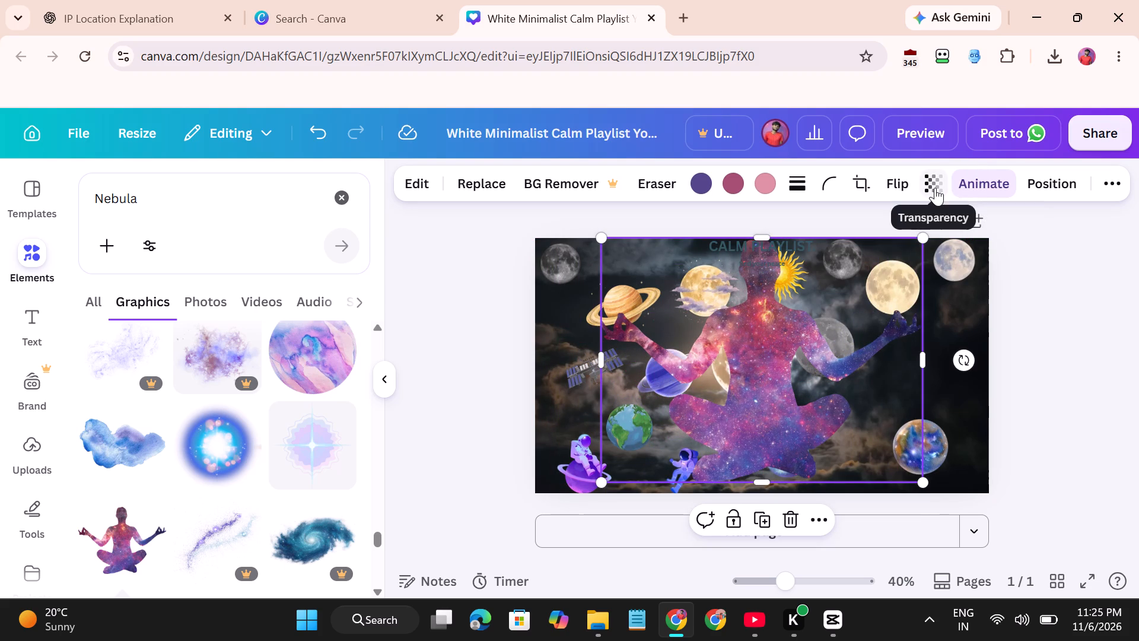
drag(976, 250, 889, 289)
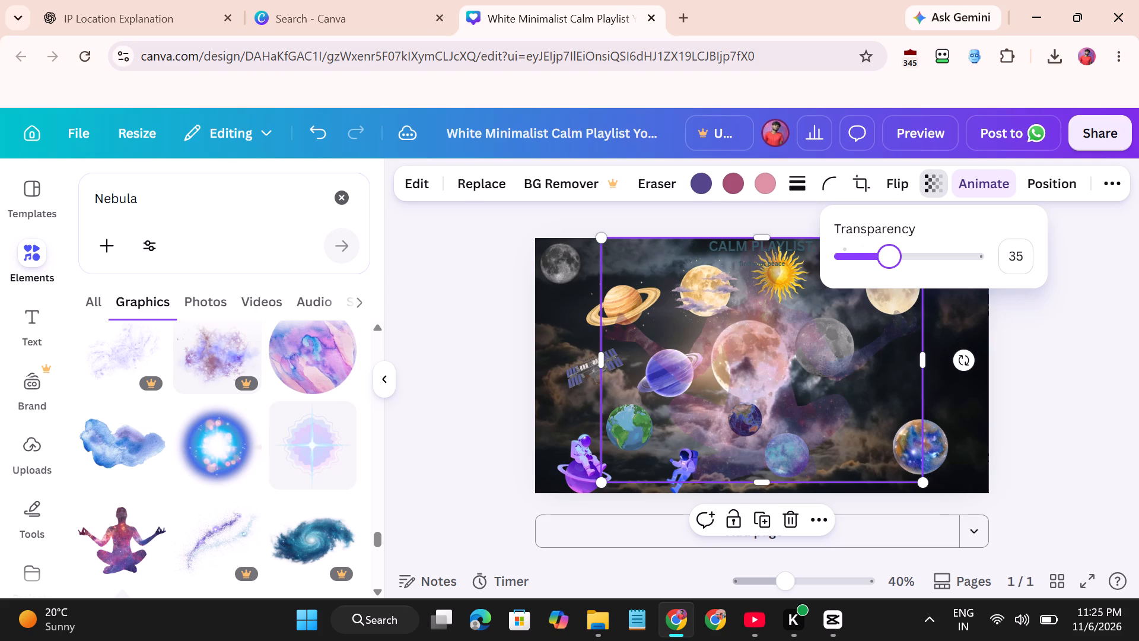
drag(889, 289, 863, 300)
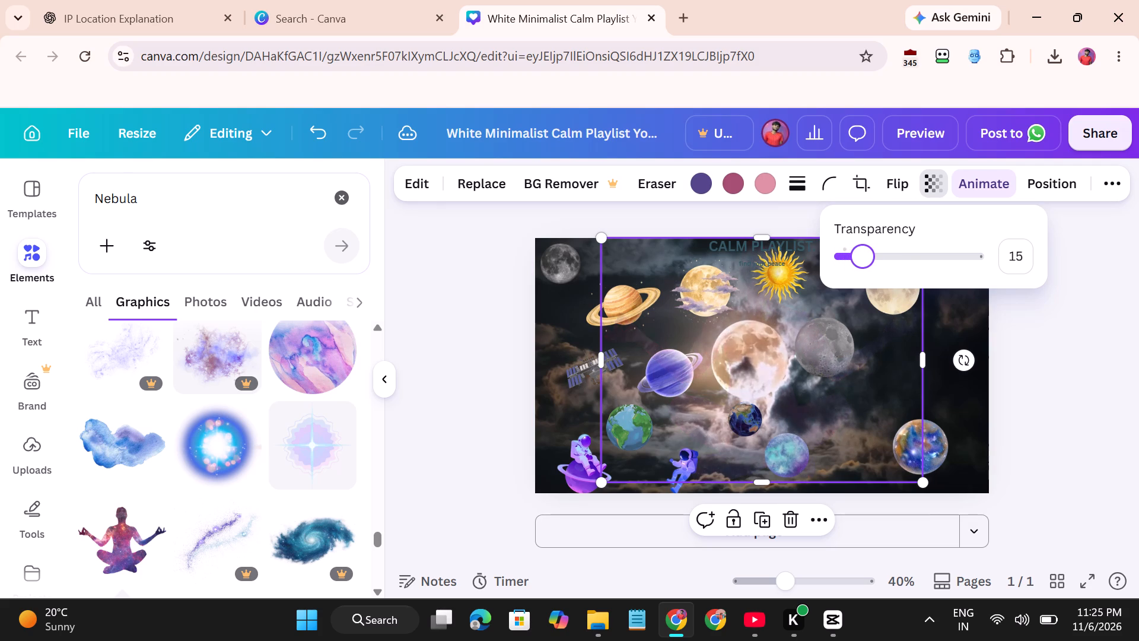
drag(863, 300, 940, 303)
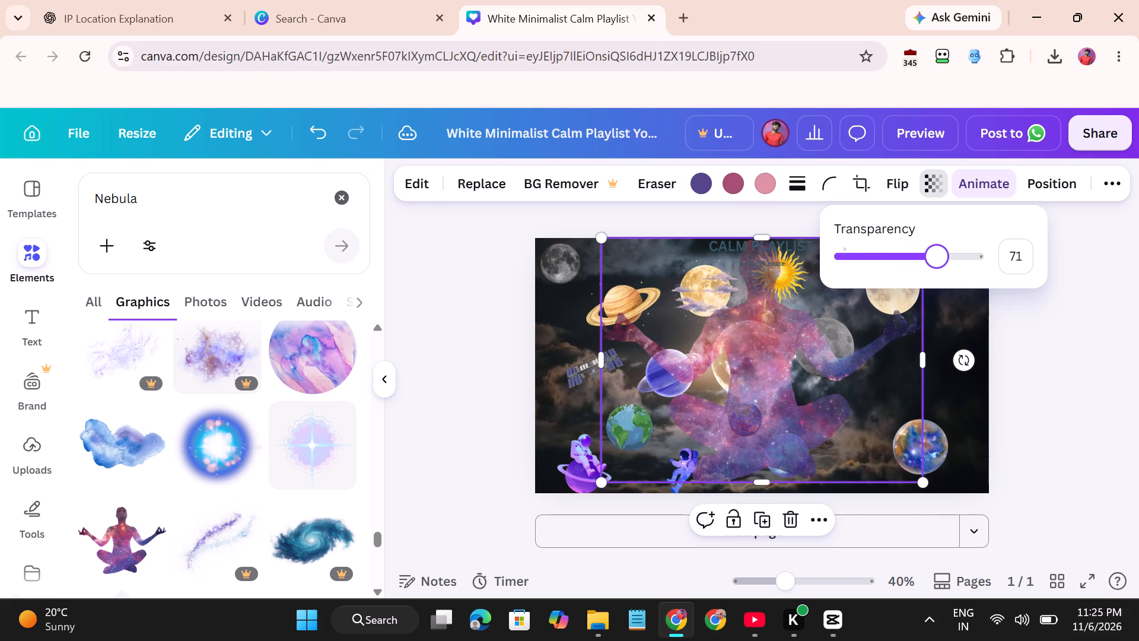
drag(940, 303, 1003, 304)
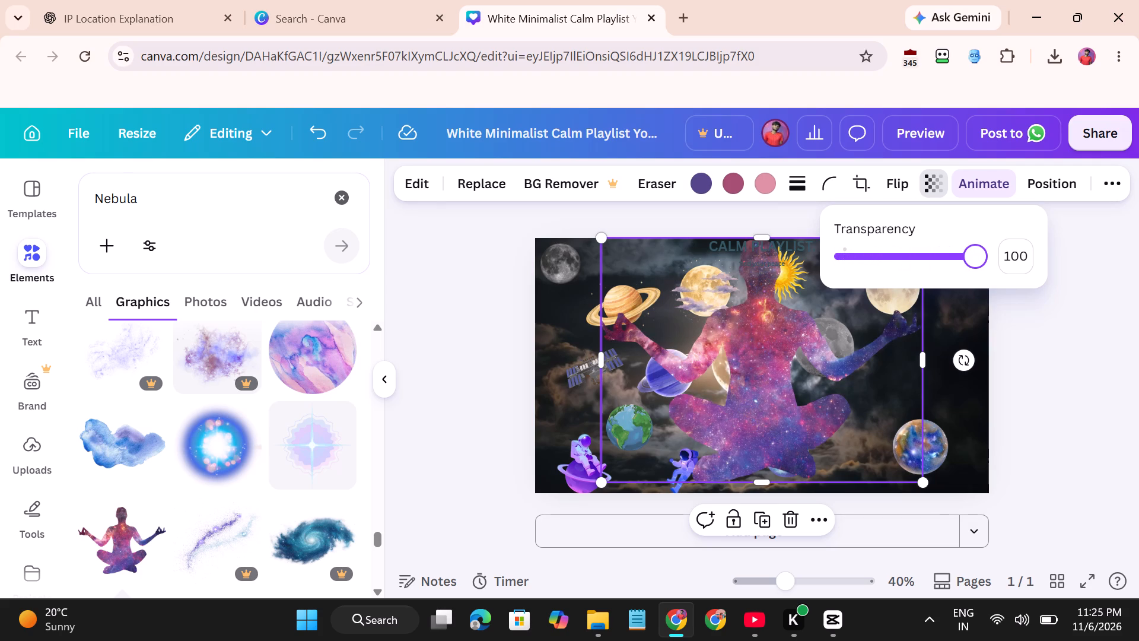
drag(1003, 304, 968, 309)
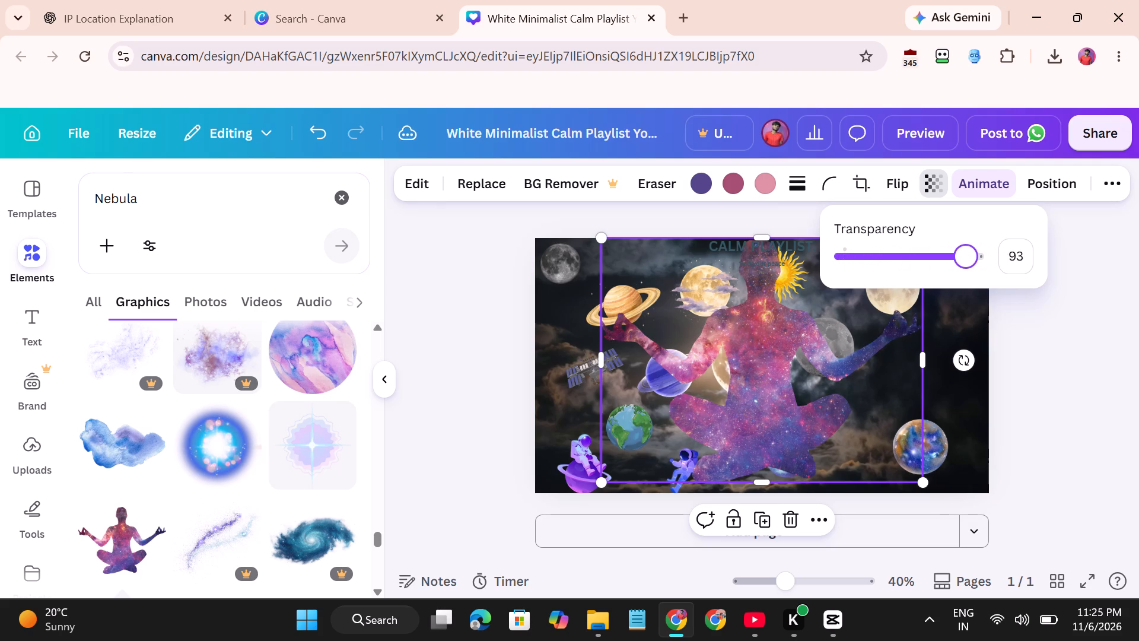
drag(968, 309, 969, 309)
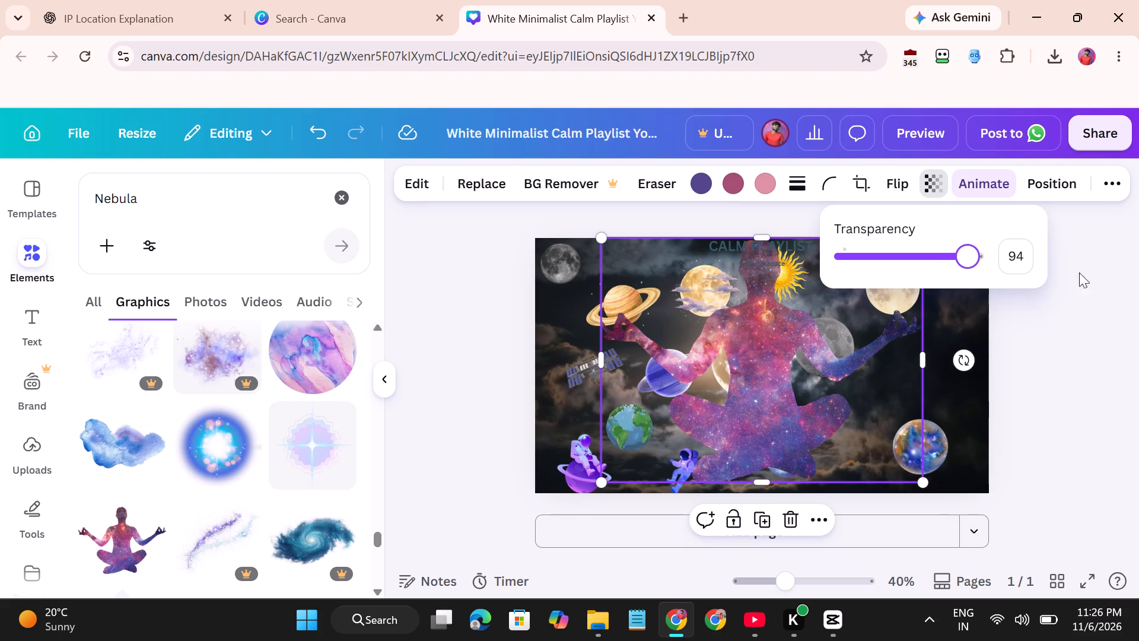
Open the animation options for the meditating figure.
click(995, 182)
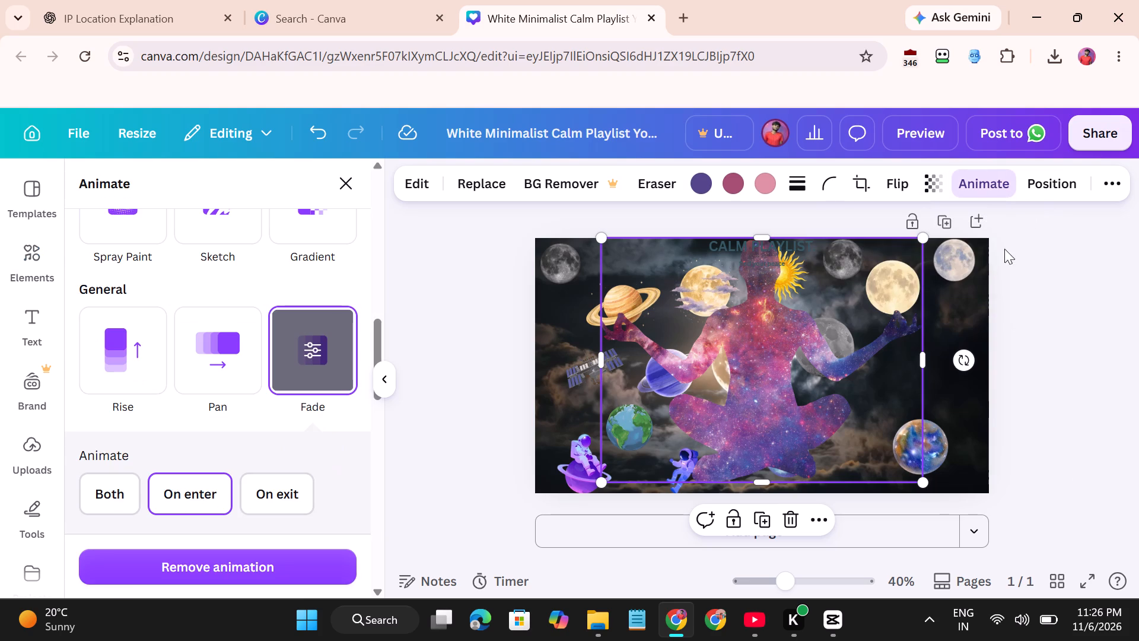
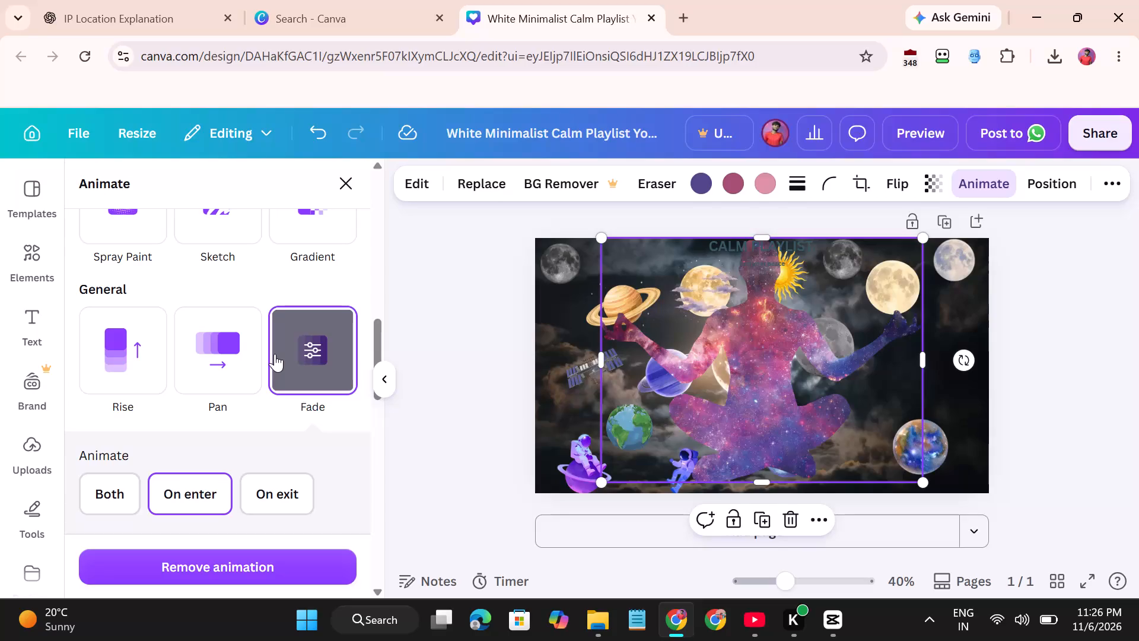
Apply the Tectonic animation to the meditating figure and close the animation options.
scroll(275, 354, down, 1)
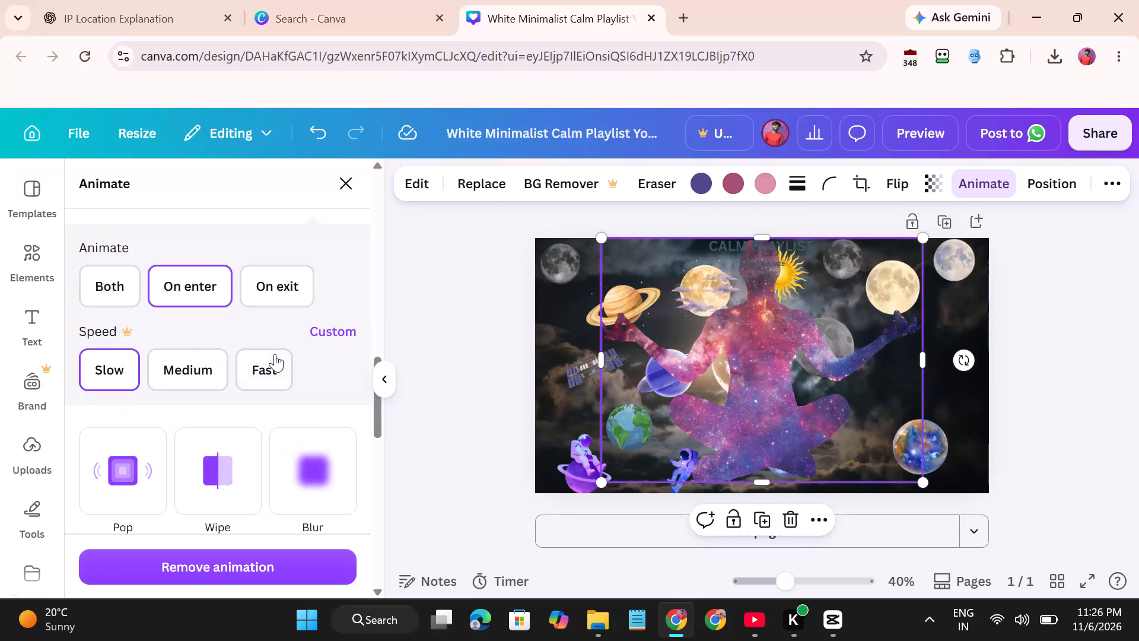
scroll(275, 354, down, 1)
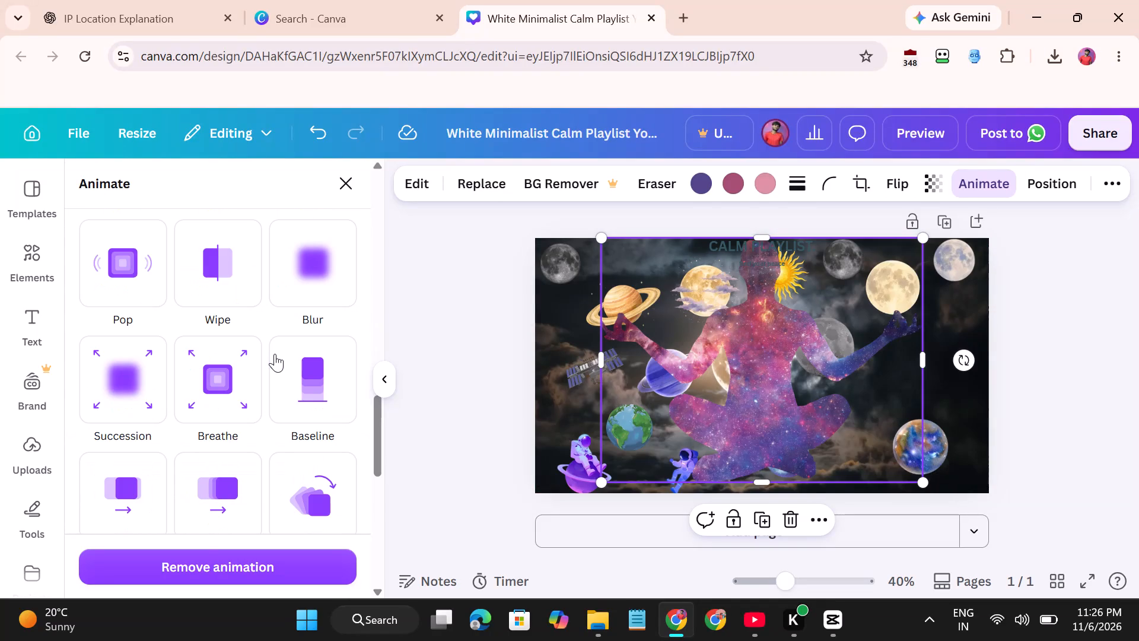
scroll(229, 461, down, 1)
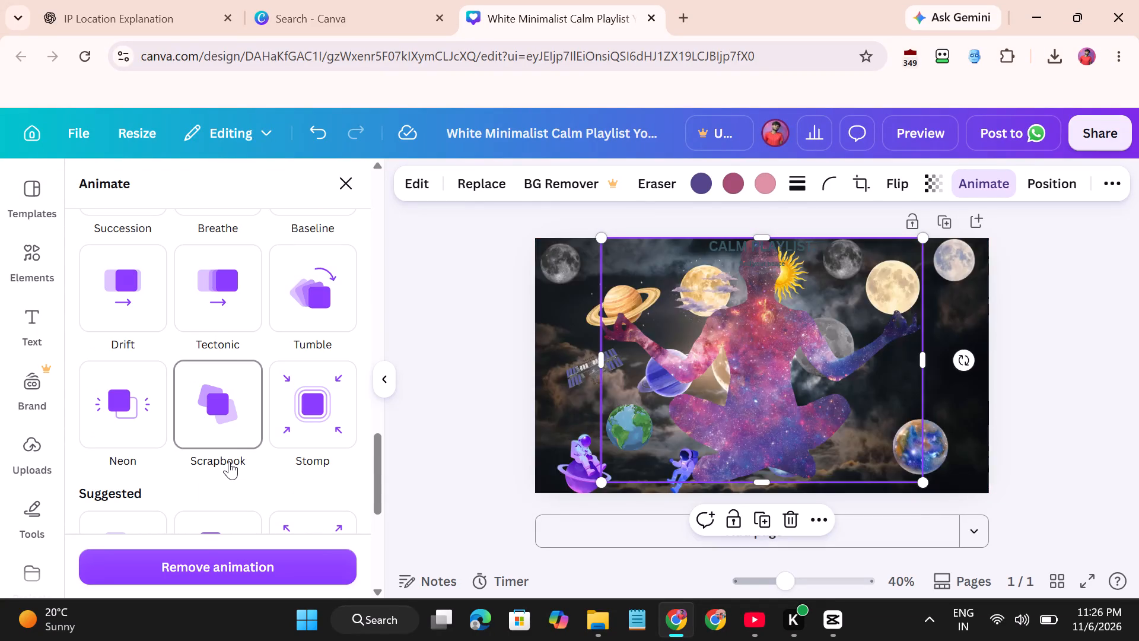
click(246, 265)
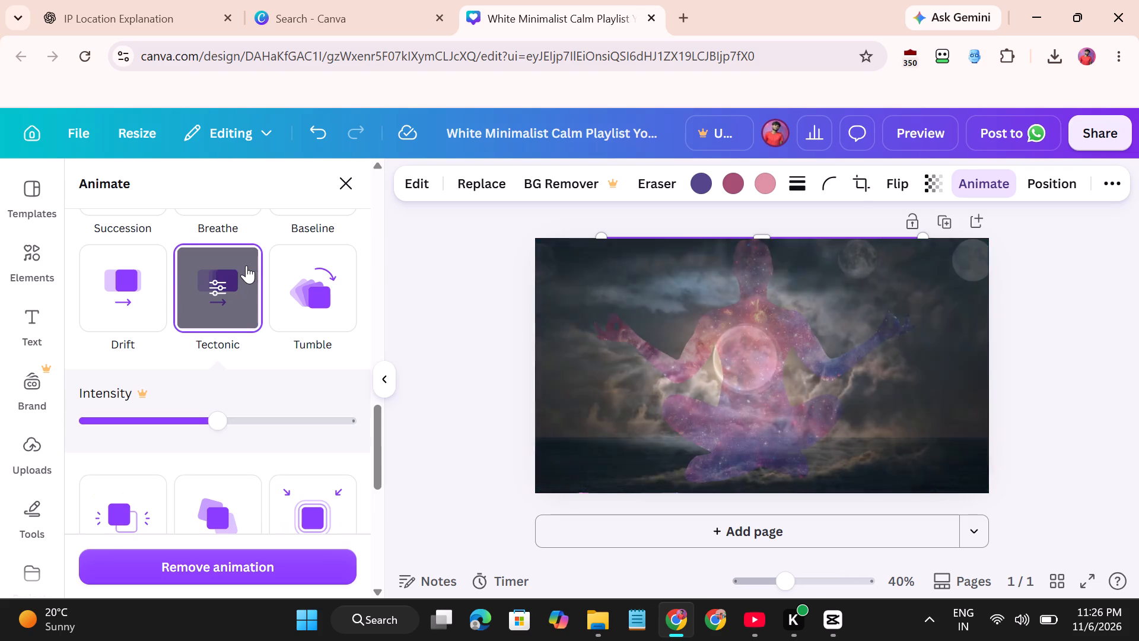
right_drag(248, 274, 253, 369)
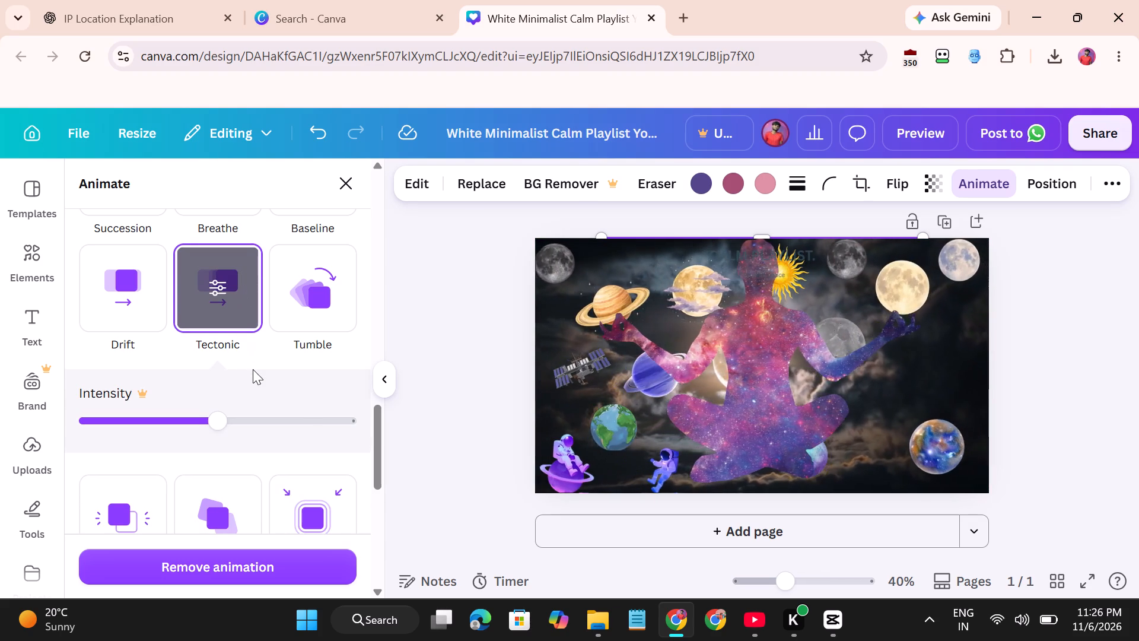
right_drag(253, 369, 253, 370)
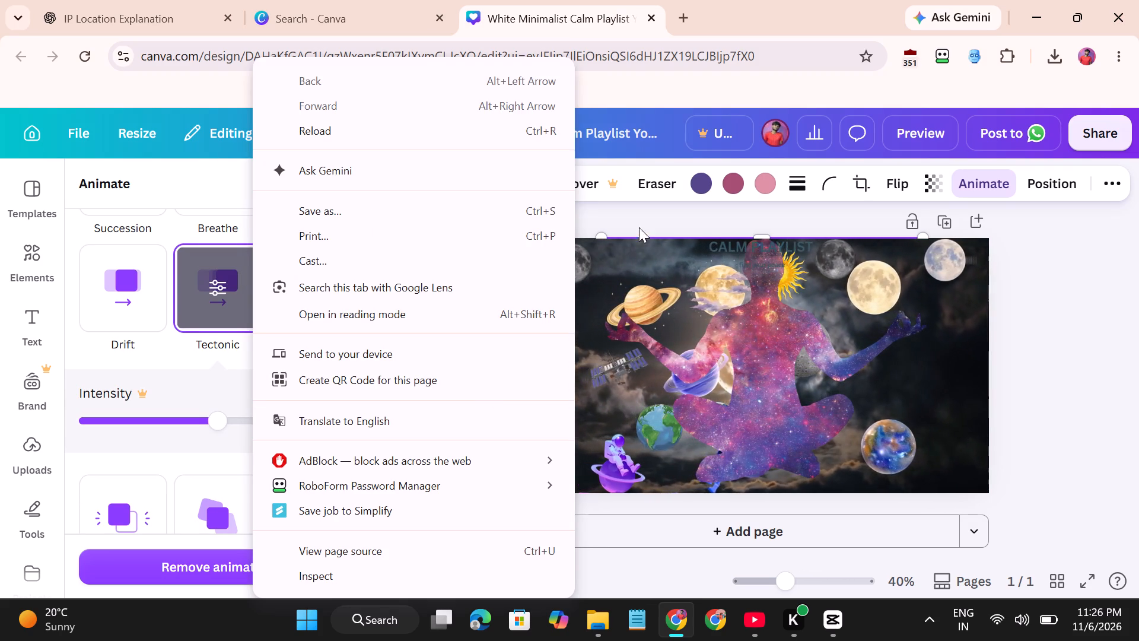
click(640, 222)
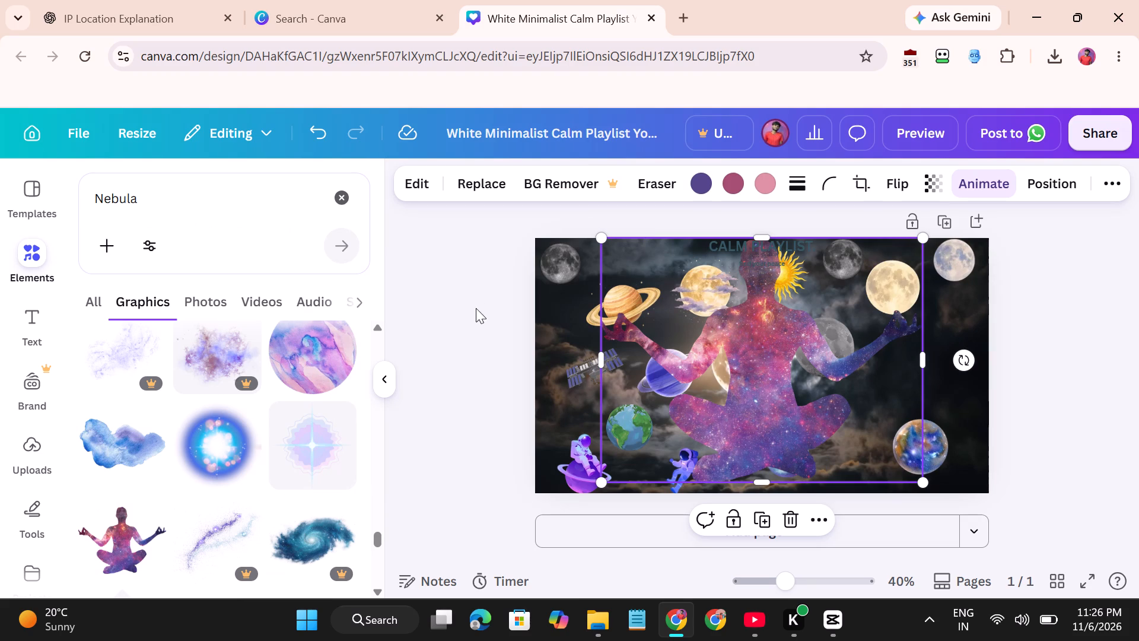
Look through more of the Nebula graphics and recommendations for another element to add to the page.
scroll(468, 318, down, 1)
scroll(241, 405, down, 2)
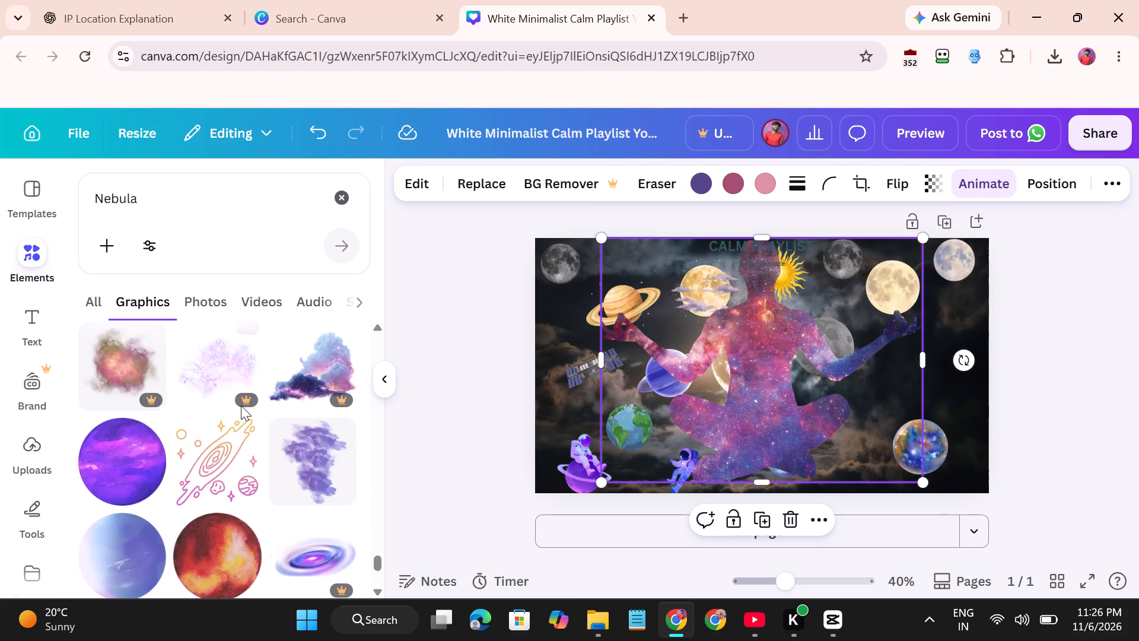
scroll(241, 405, up, 1)
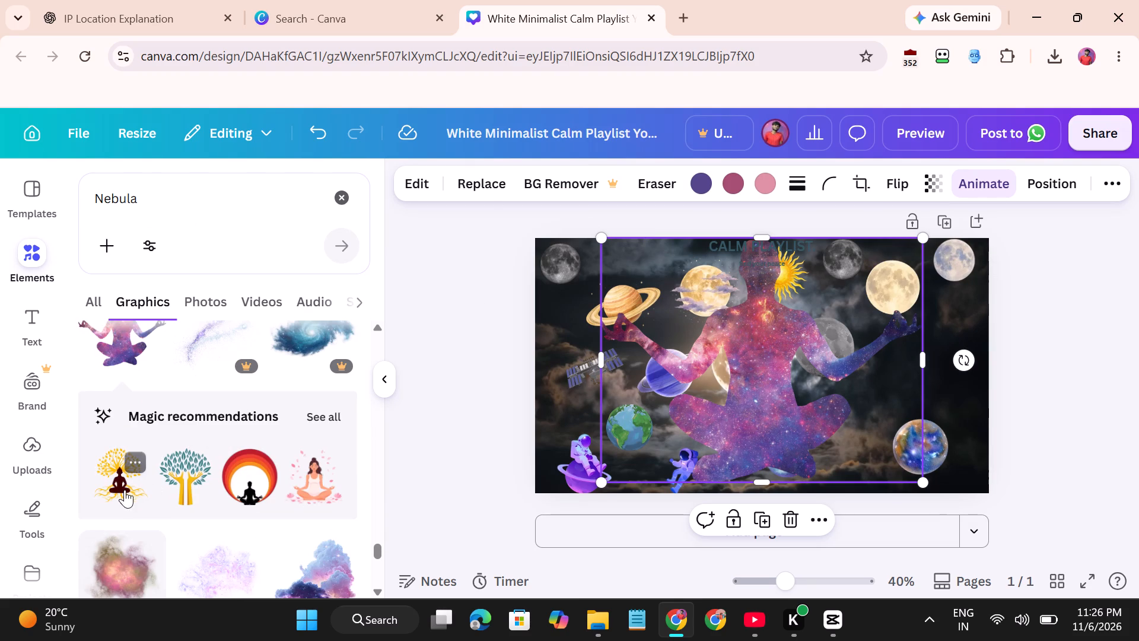
scroll(222, 472, down, 1)
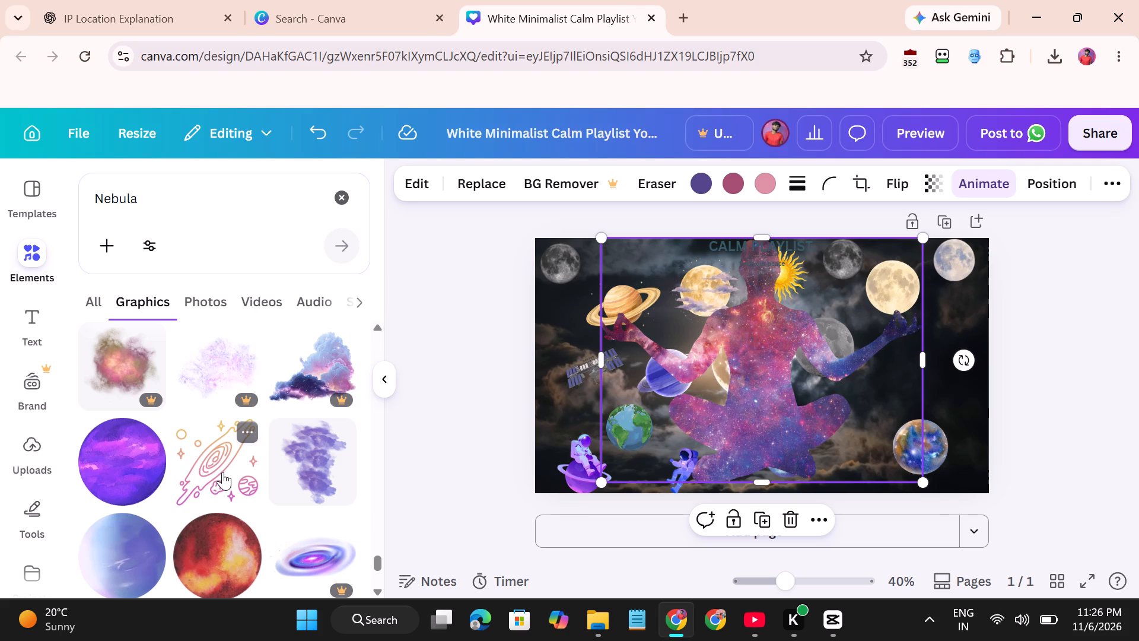
scroll(222, 472, down, 1)
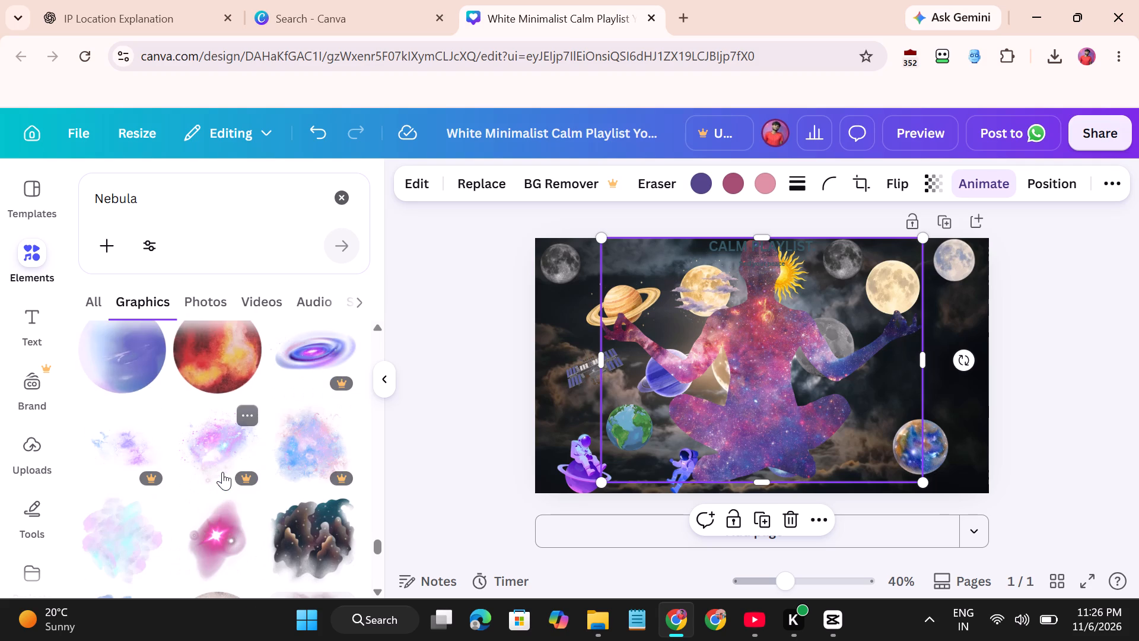
scroll(222, 472, up, 1)
scroll(222, 472, down, 4)
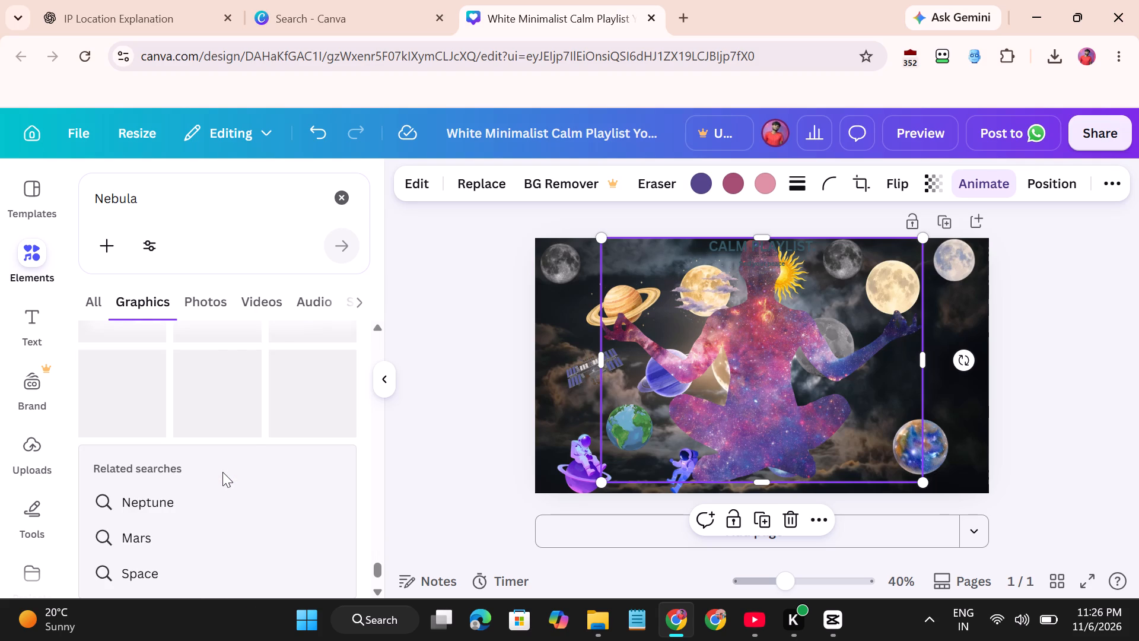
Search the graphics for the related term Neptune and look through the results for a suitable planet.
click(186, 493)
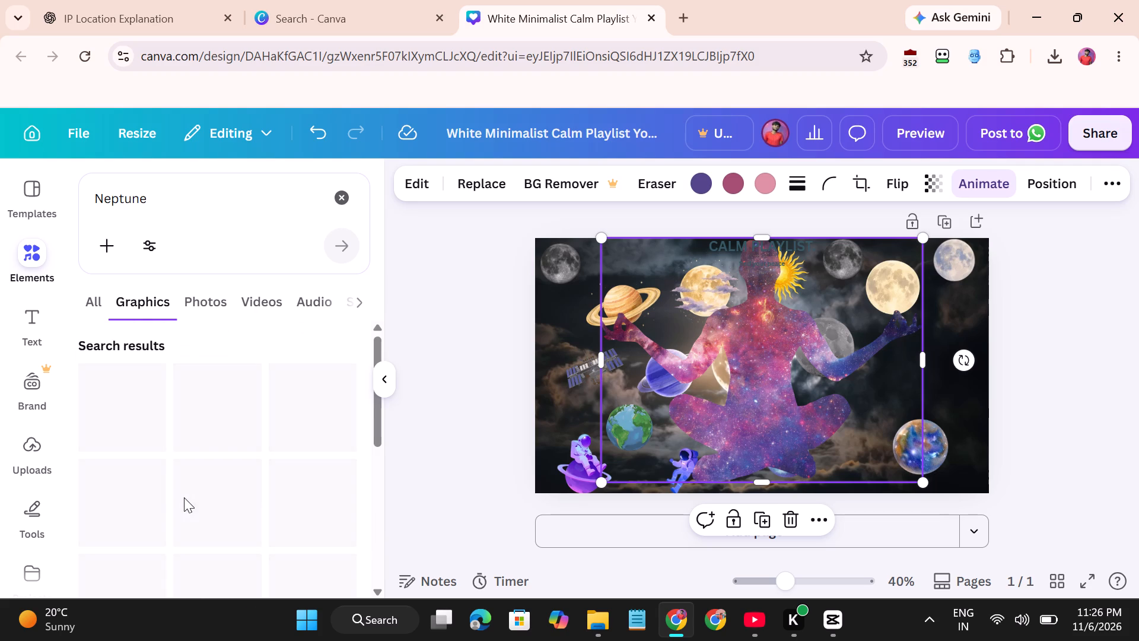
scroll(282, 504, down, 2)
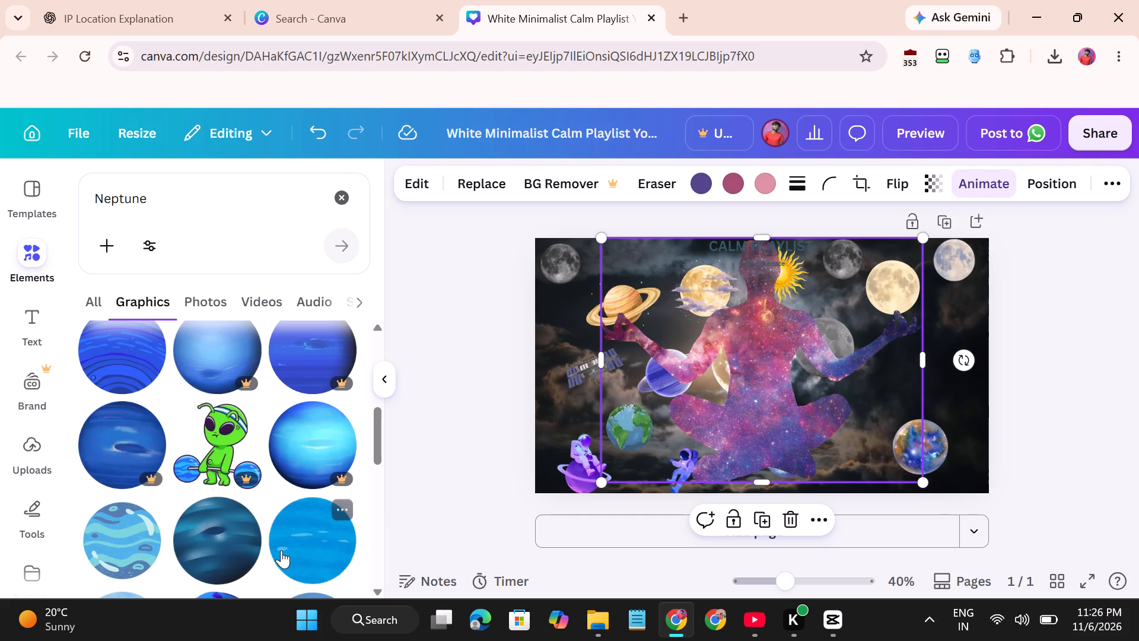
scroll(221, 556, down, 1)
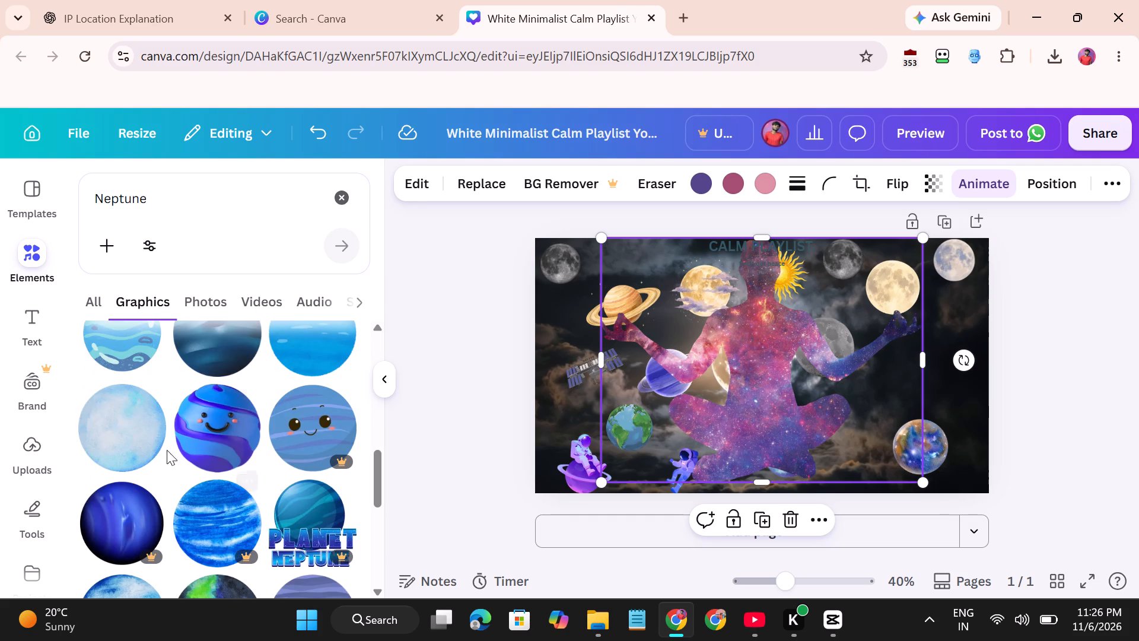
scroll(161, 443, down, 1)
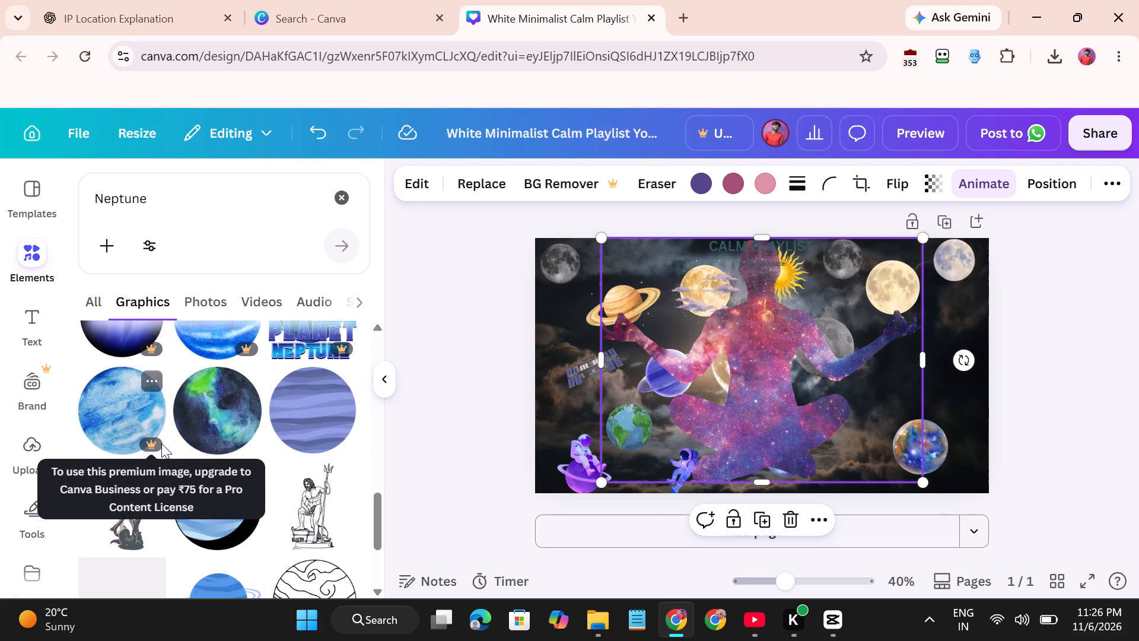
scroll(233, 530, down, 1)
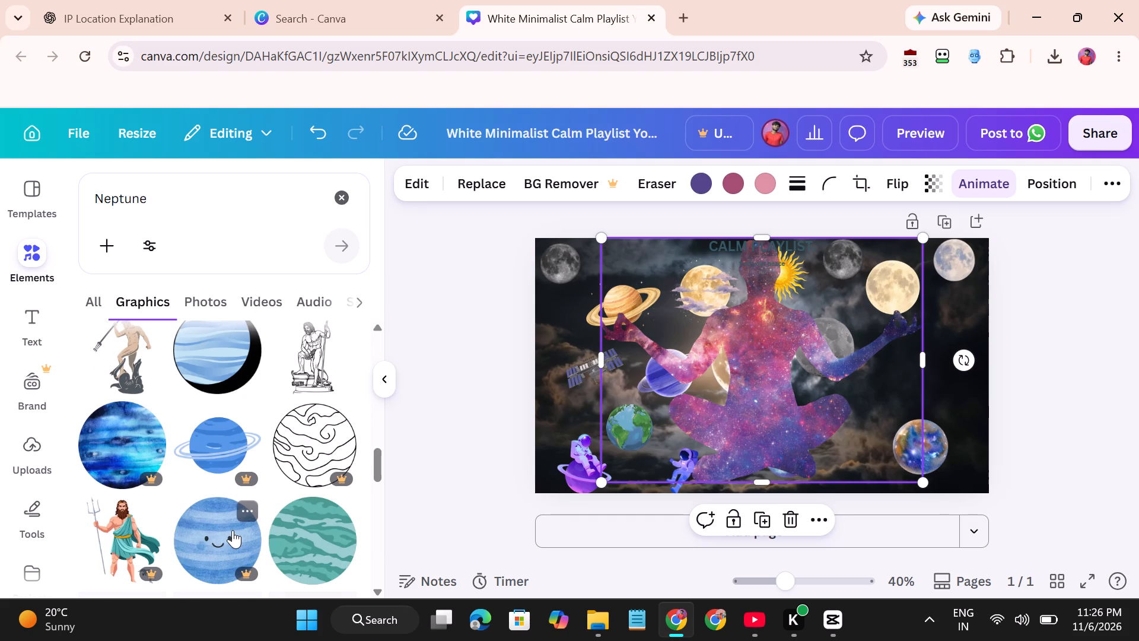
scroll(233, 530, down, 1)
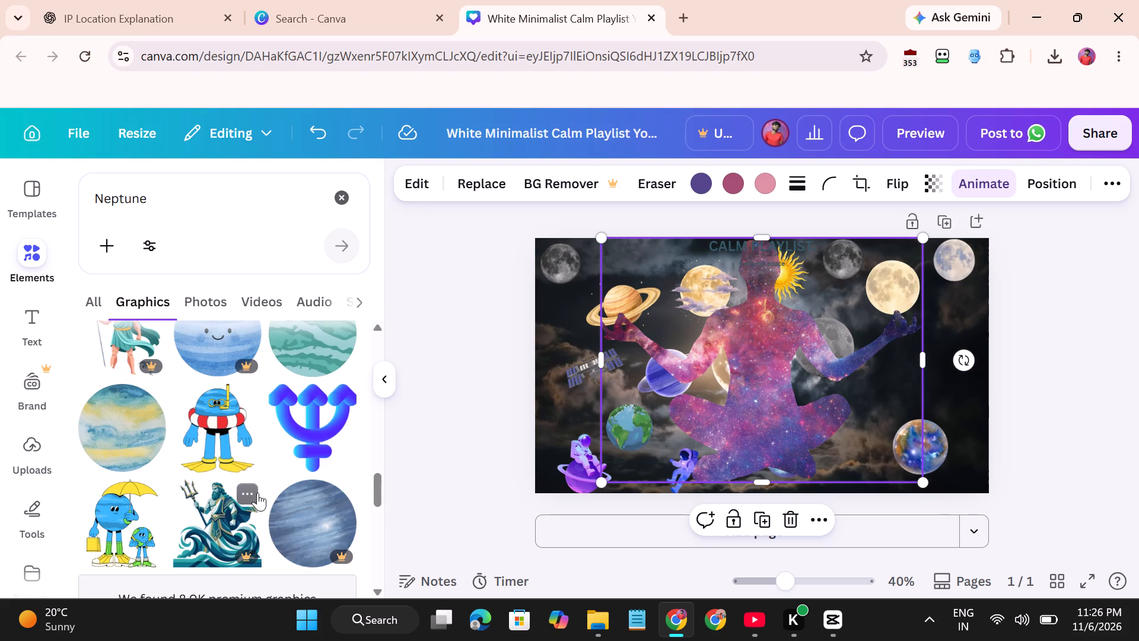
scroll(288, 518, down, 1)
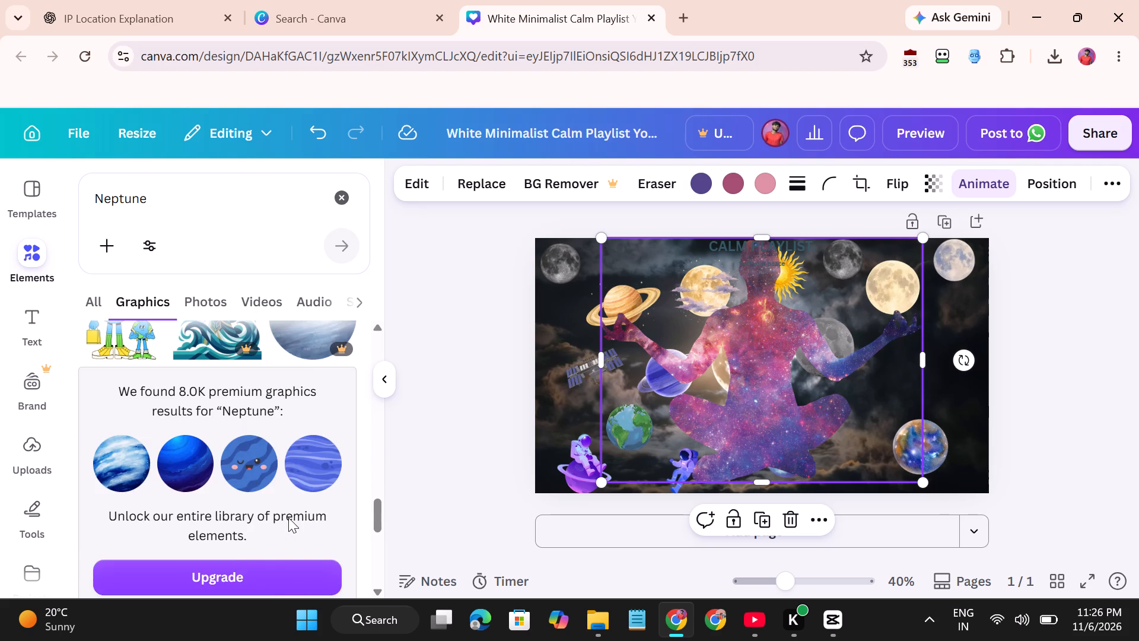
scroll(288, 518, up, 2)
scroll(288, 518, down, 5)
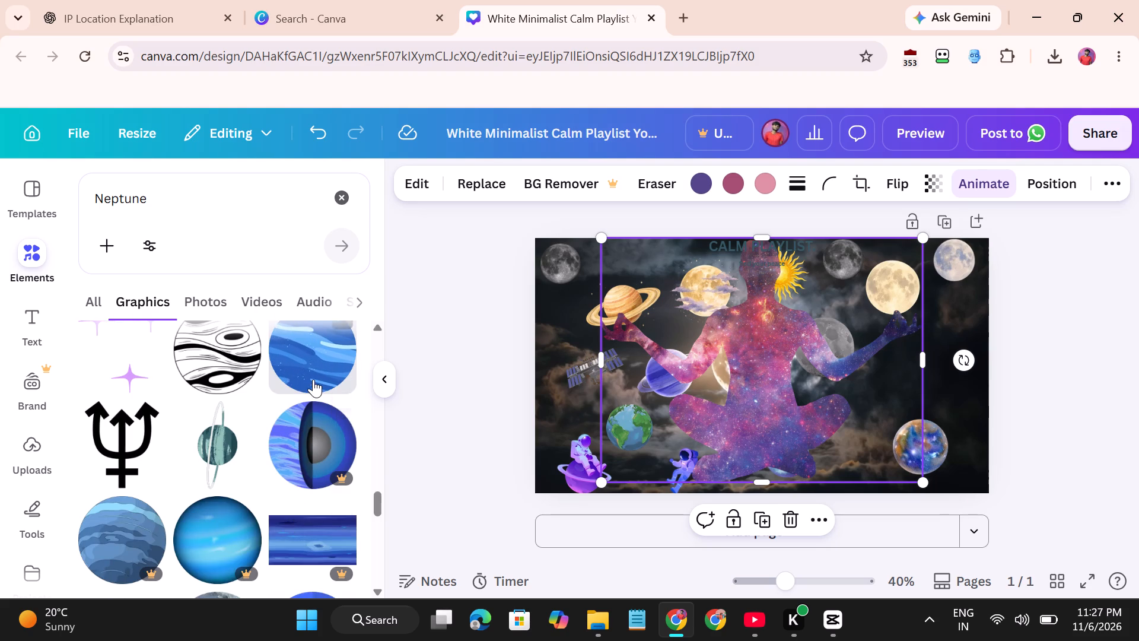
scroll(313, 379, up, 1)
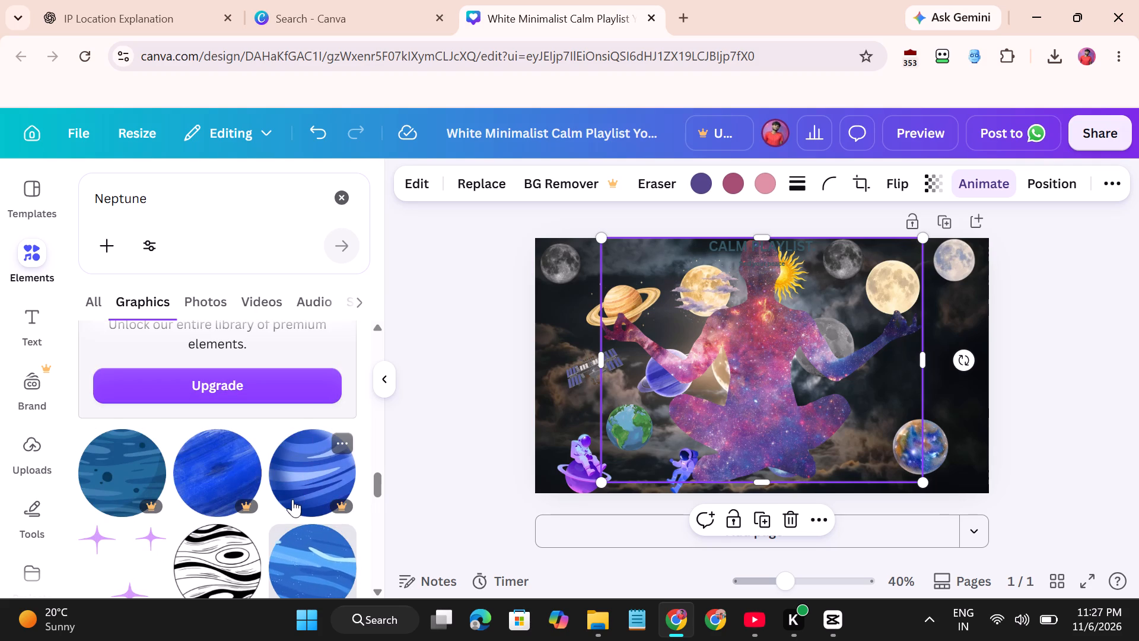
scroll(292, 500, down, 2)
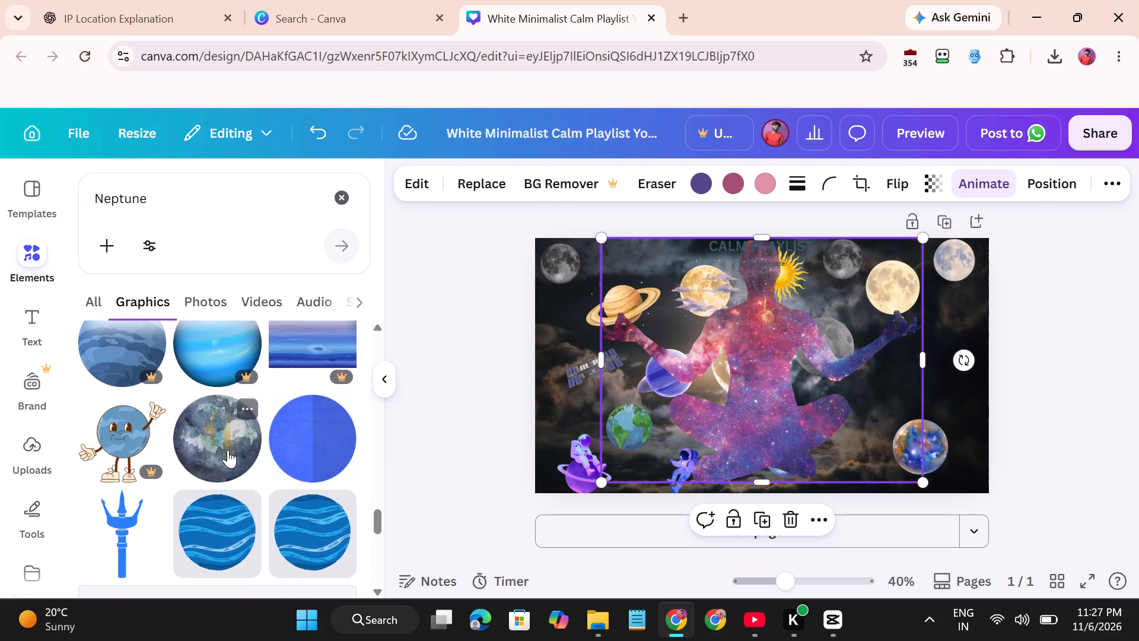
scroll(304, 446, down, 1)
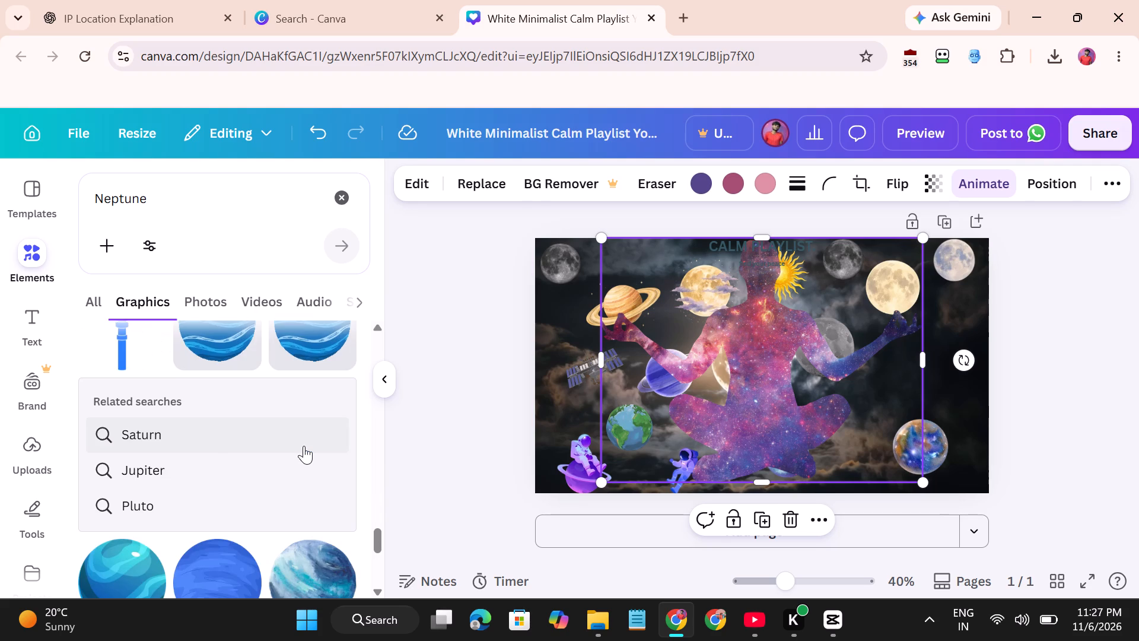
scroll(304, 446, down, 2)
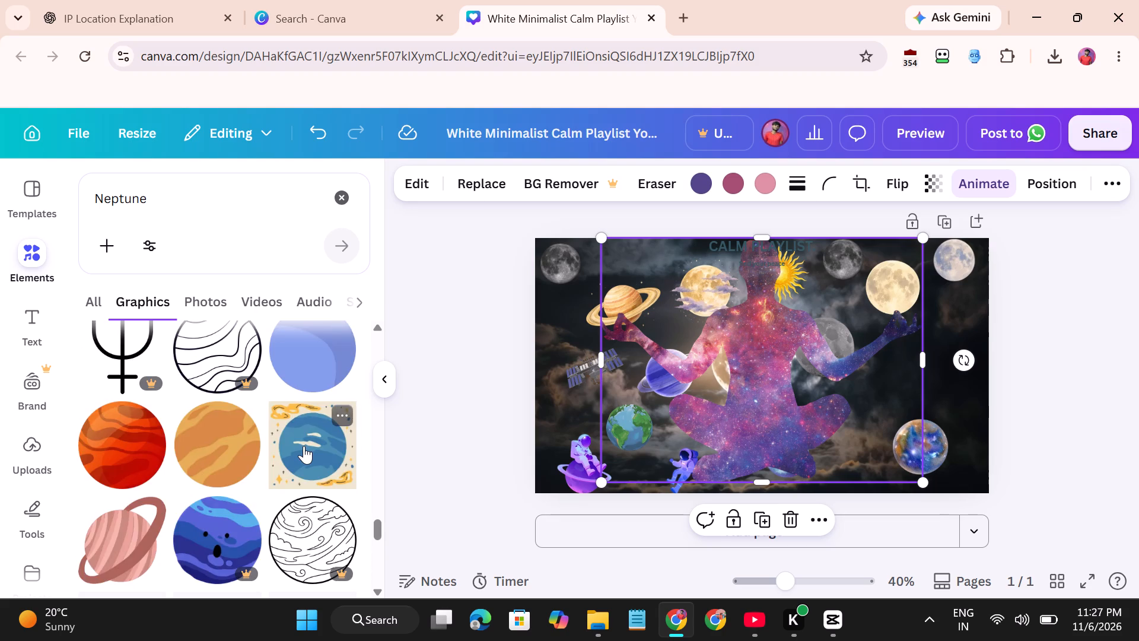
scroll(304, 446, down, 2)
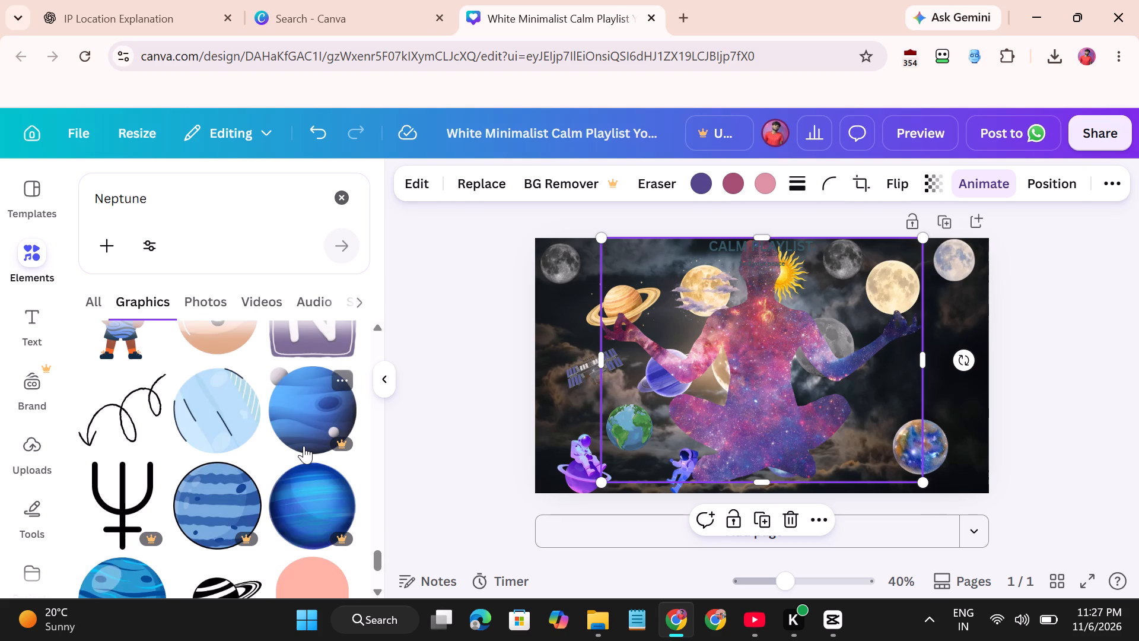
scroll(304, 446, down, 4)
scroll(304, 446, up, 4)
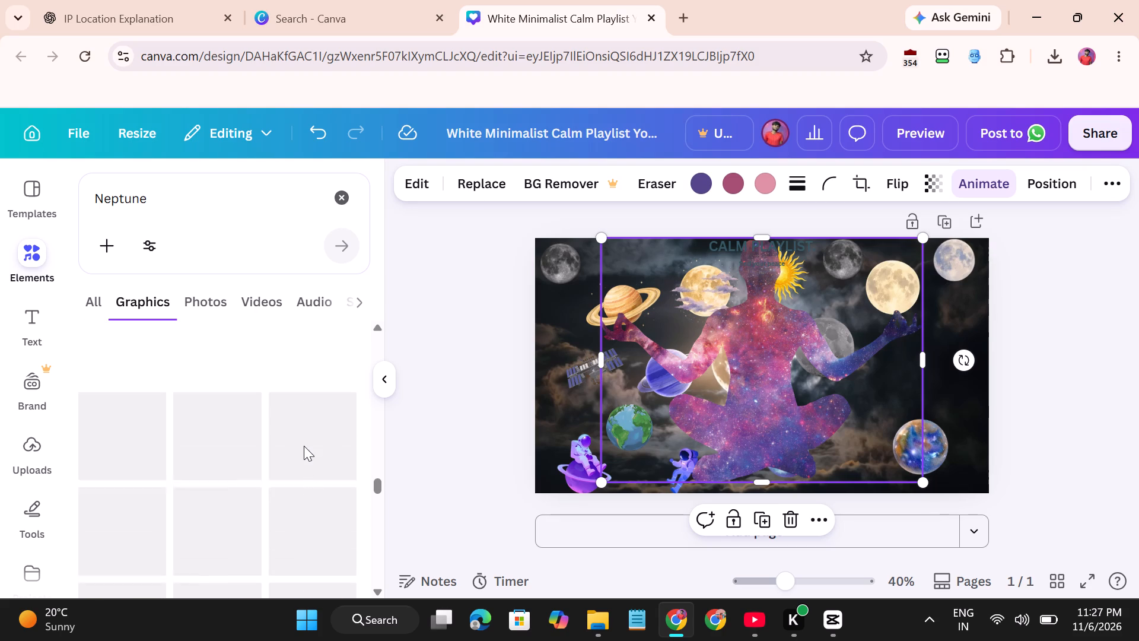
scroll(304, 446, up, 2)
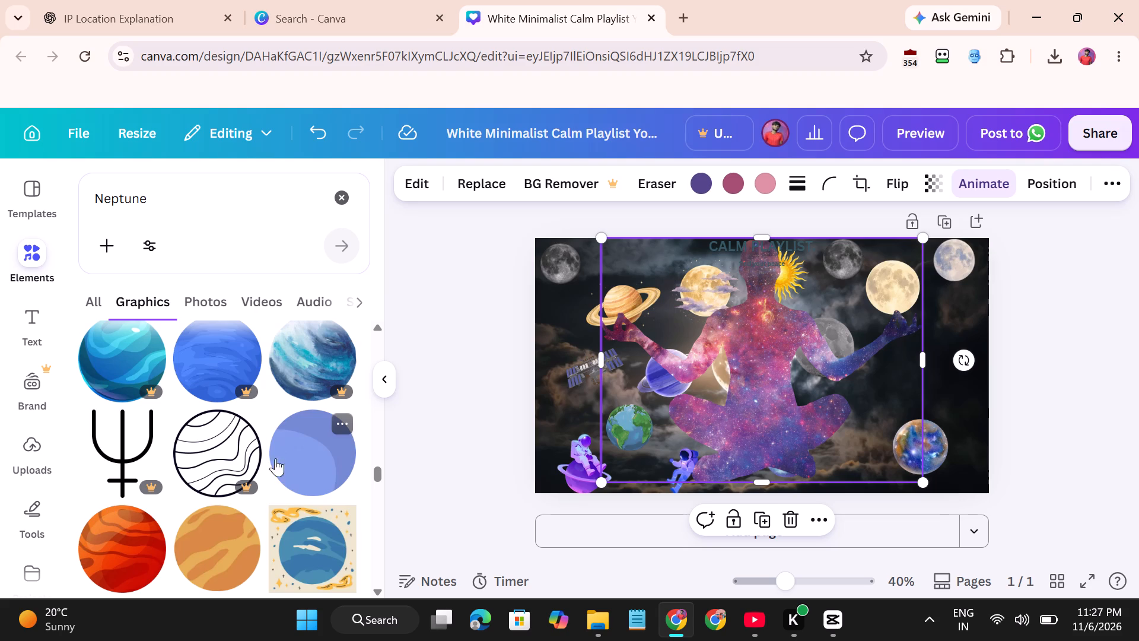
scroll(227, 477, up, 1)
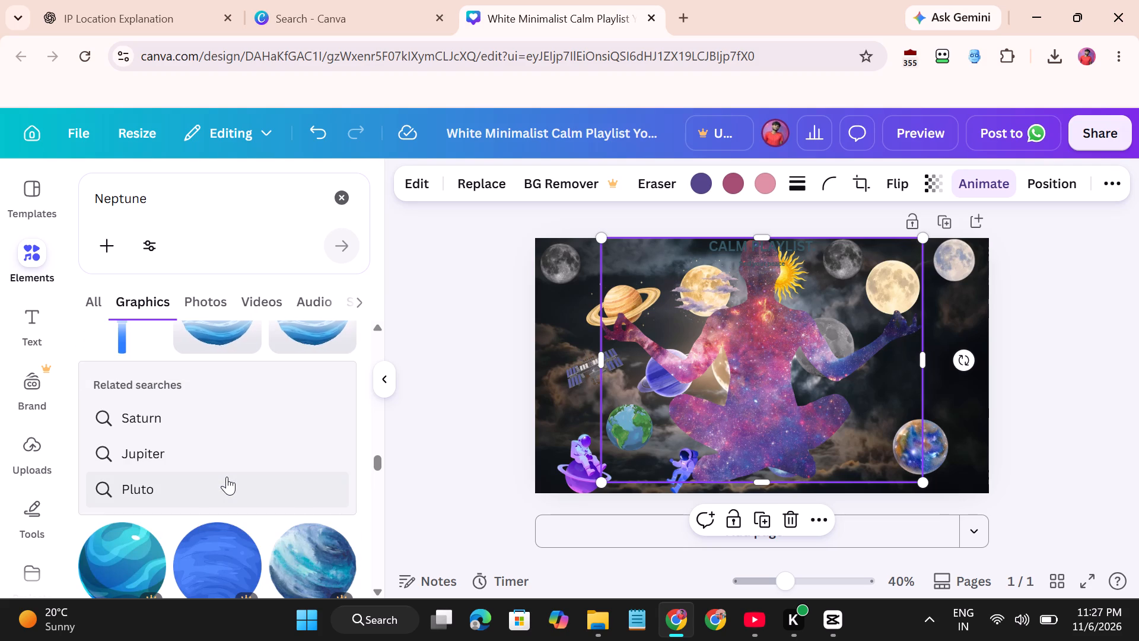
scroll(227, 477, up, 1)
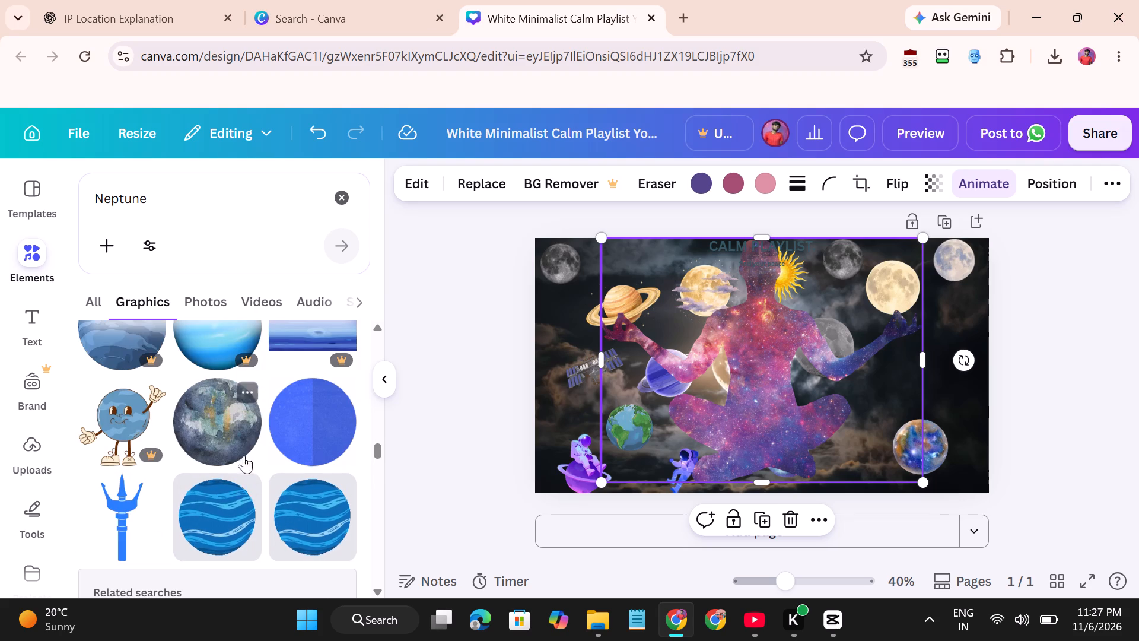
scroll(271, 453, up, 1)
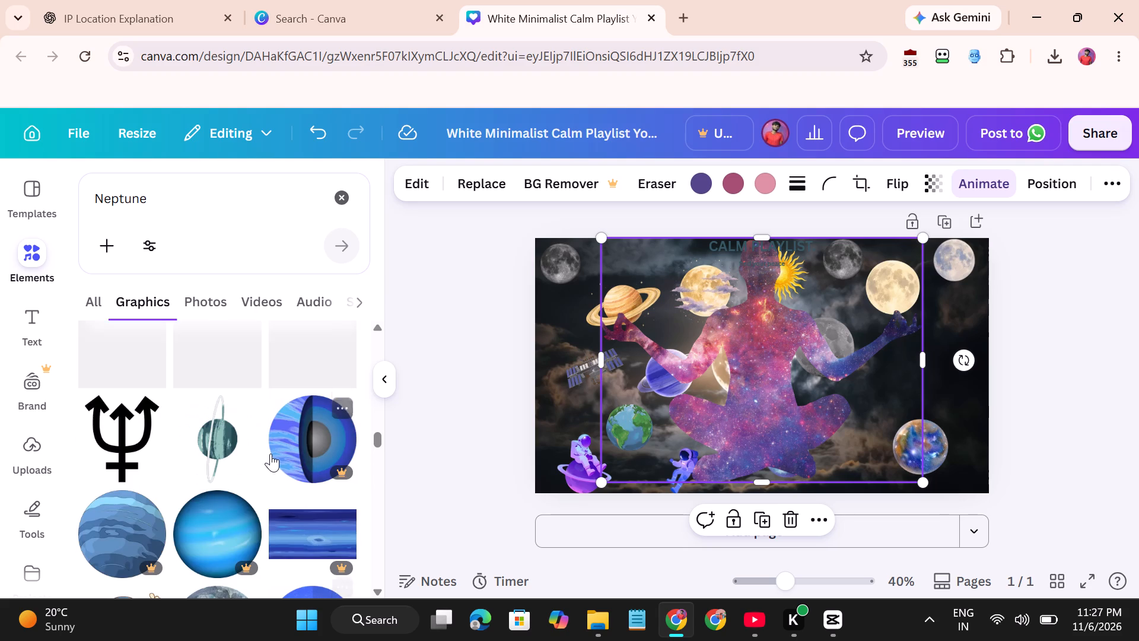
scroll(271, 453, up, 1)
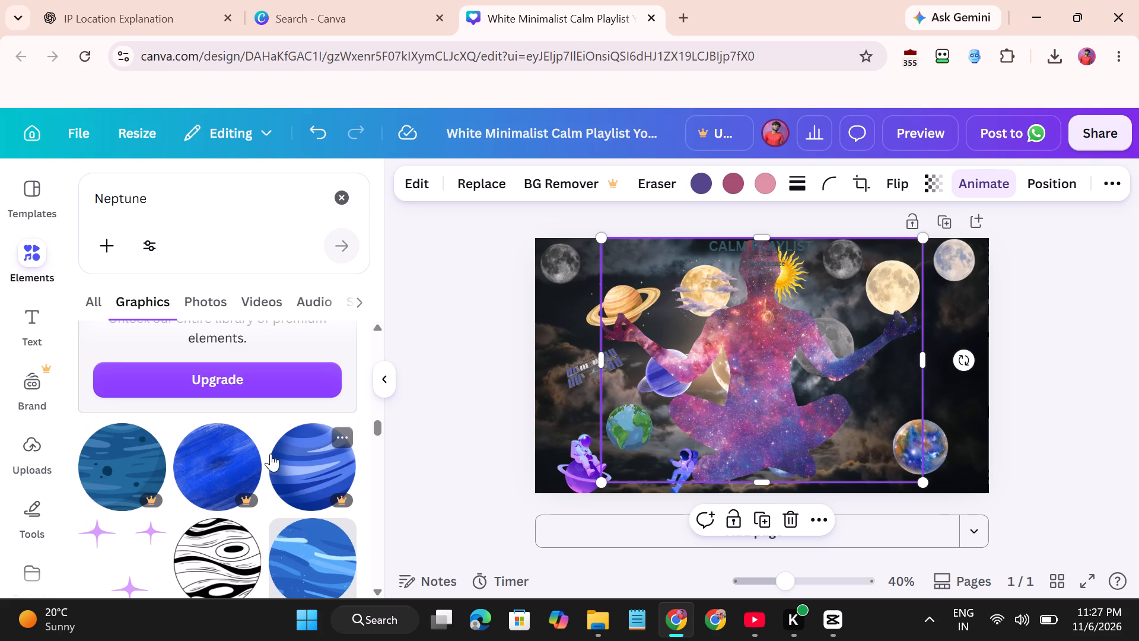
scroll(271, 453, up, 2)
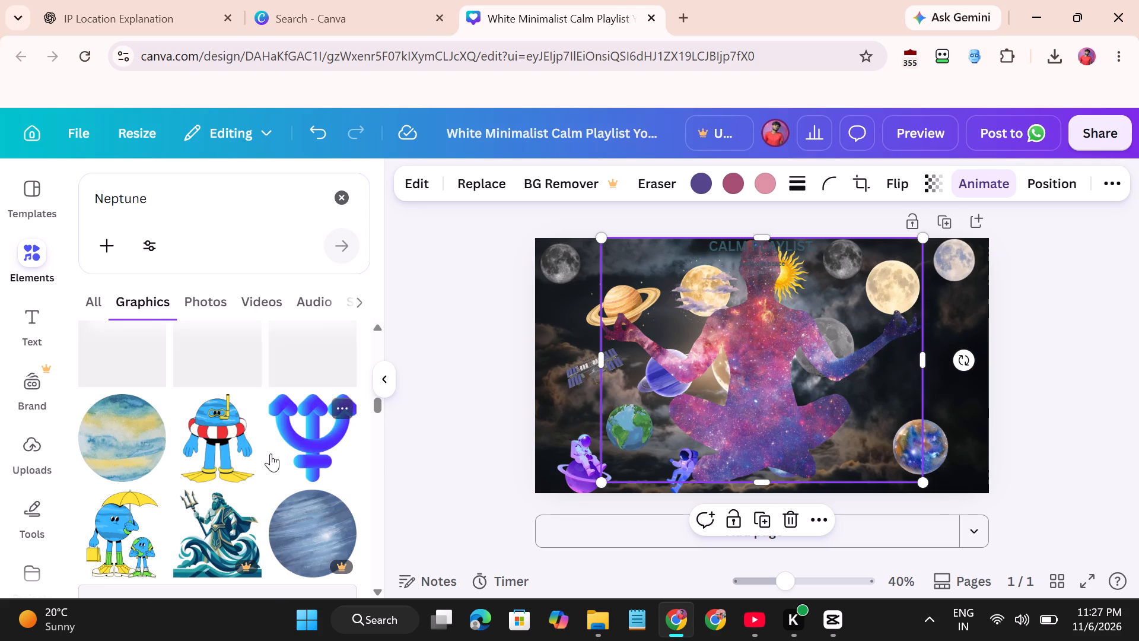
scroll(271, 453, up, 1)
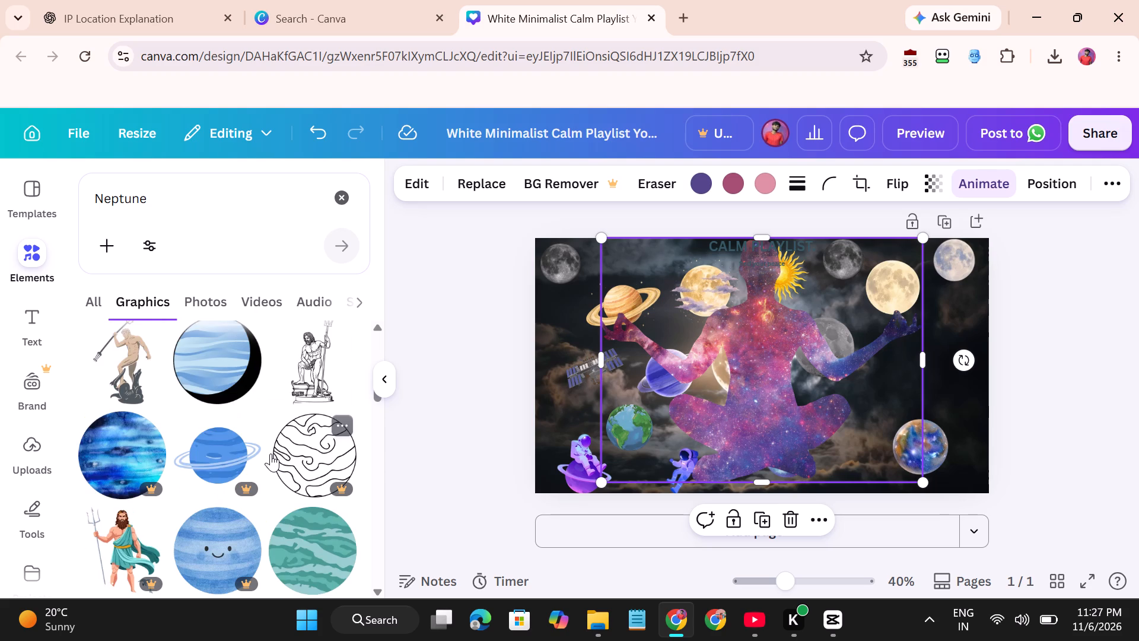
scroll(271, 453, up, 1)
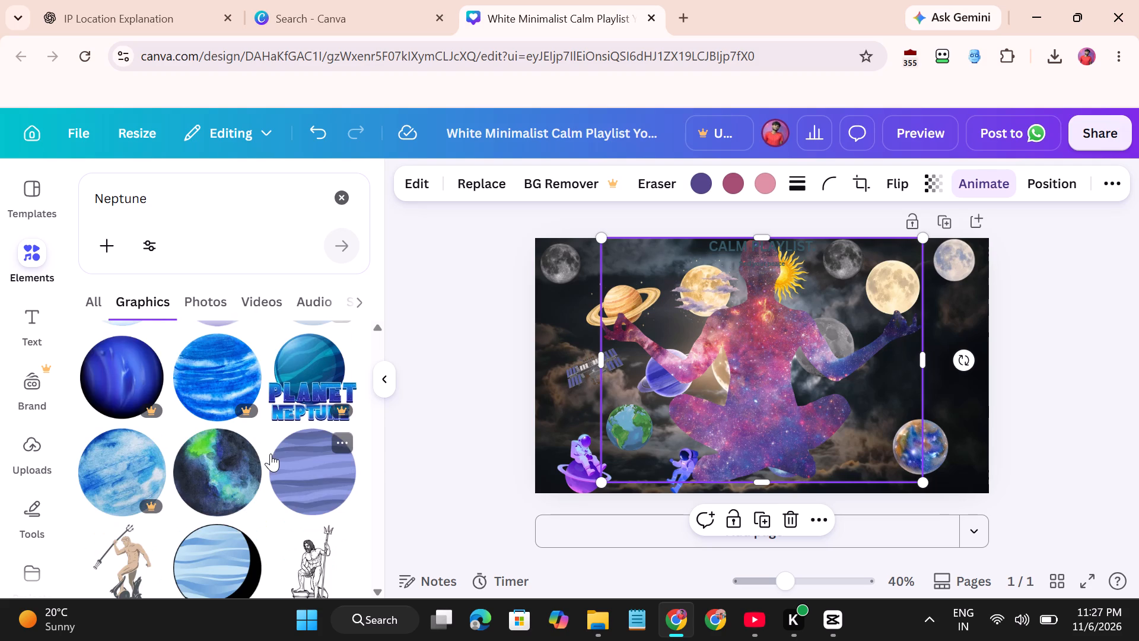
scroll(271, 453, up, 1)
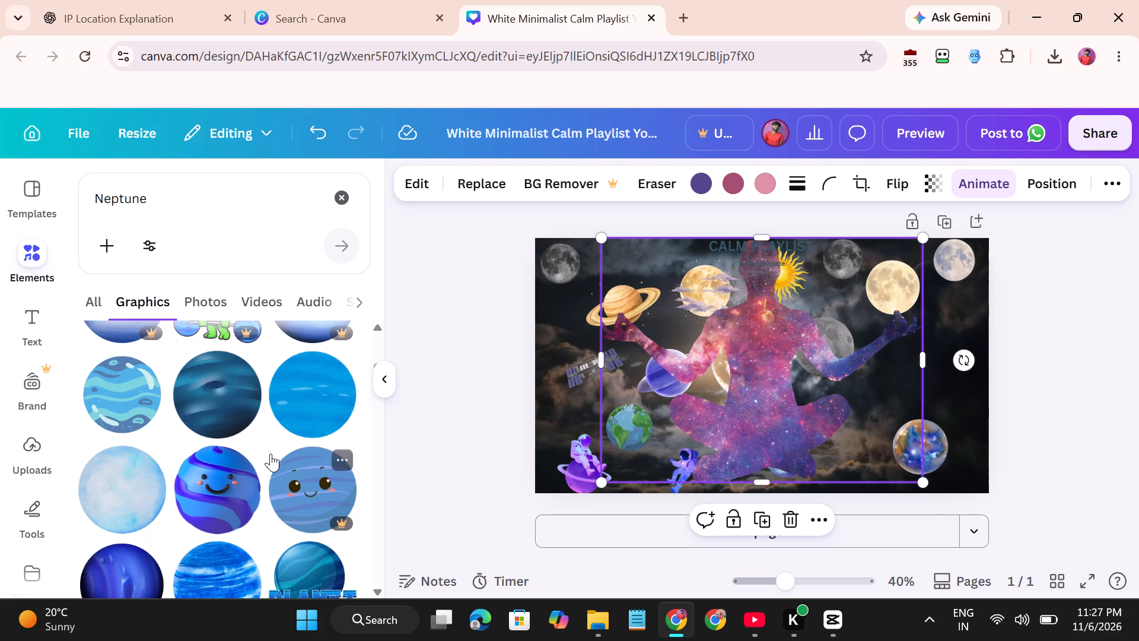
Replace the space station graphic with the smiling blue-and-purple striped planet from the Neptune results.
drag(206, 503, 329, 493)
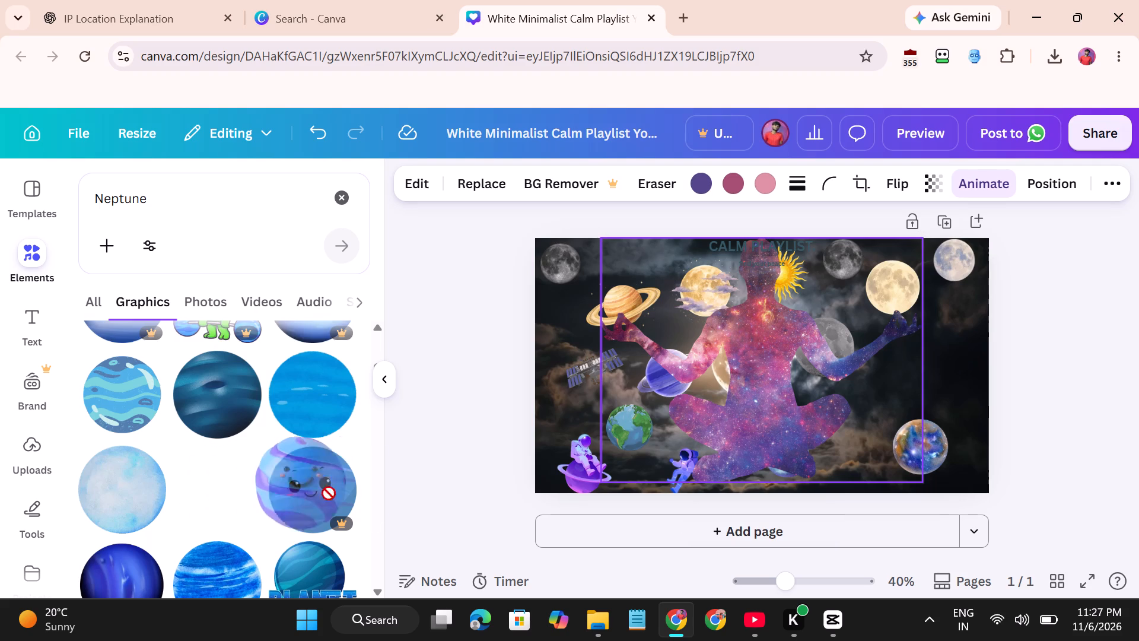
drag(329, 493, 588, 367)
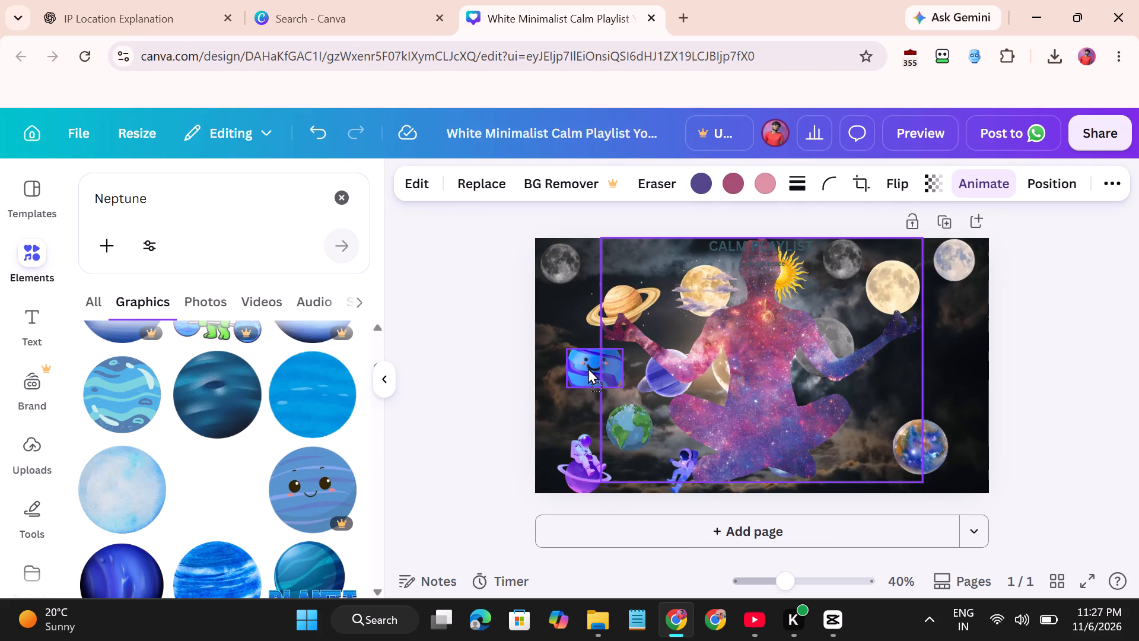
drag(588, 367, 586, 369)
click(586, 369)
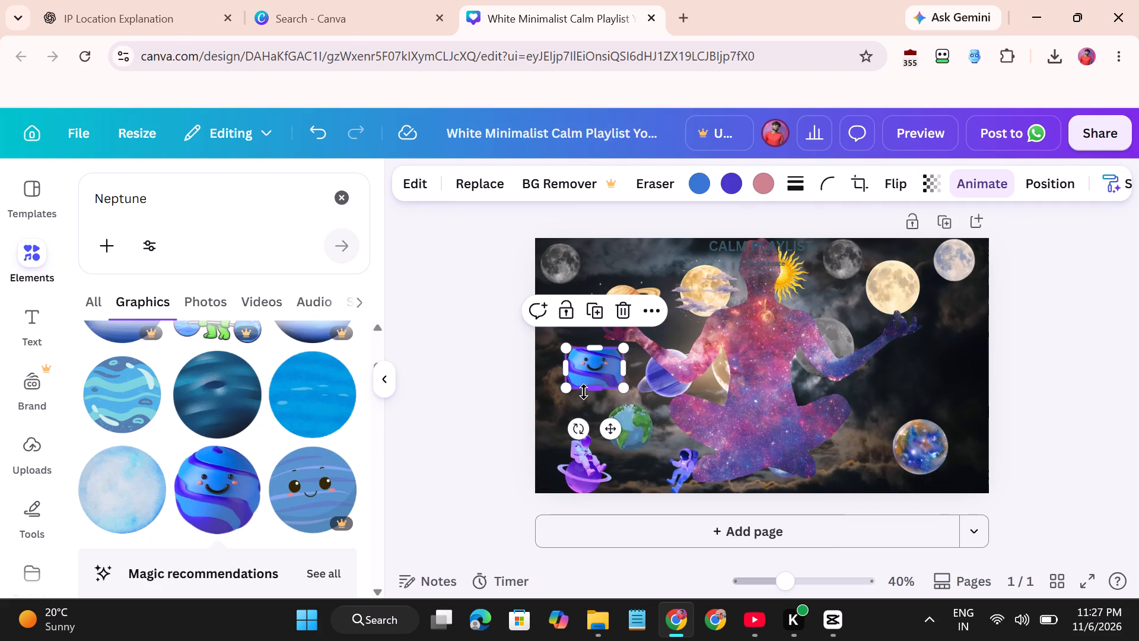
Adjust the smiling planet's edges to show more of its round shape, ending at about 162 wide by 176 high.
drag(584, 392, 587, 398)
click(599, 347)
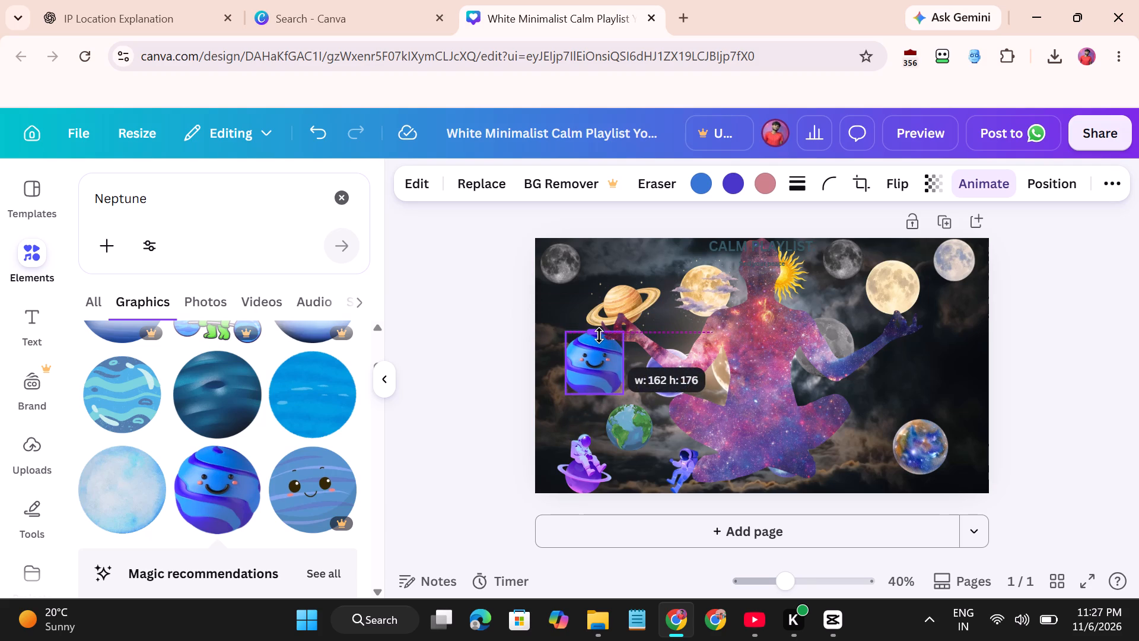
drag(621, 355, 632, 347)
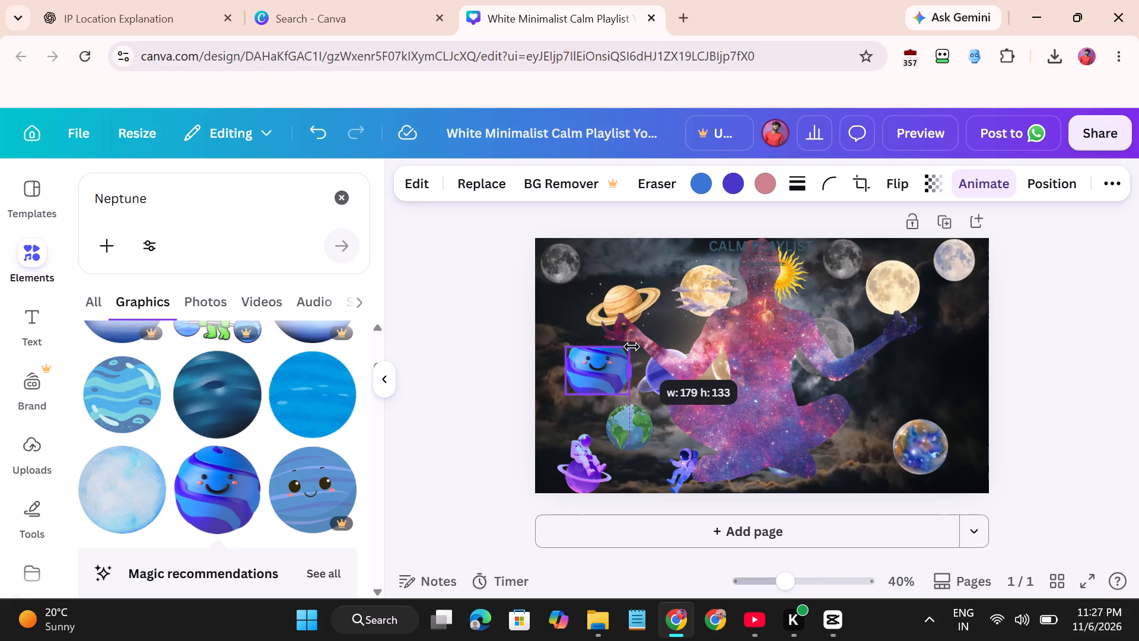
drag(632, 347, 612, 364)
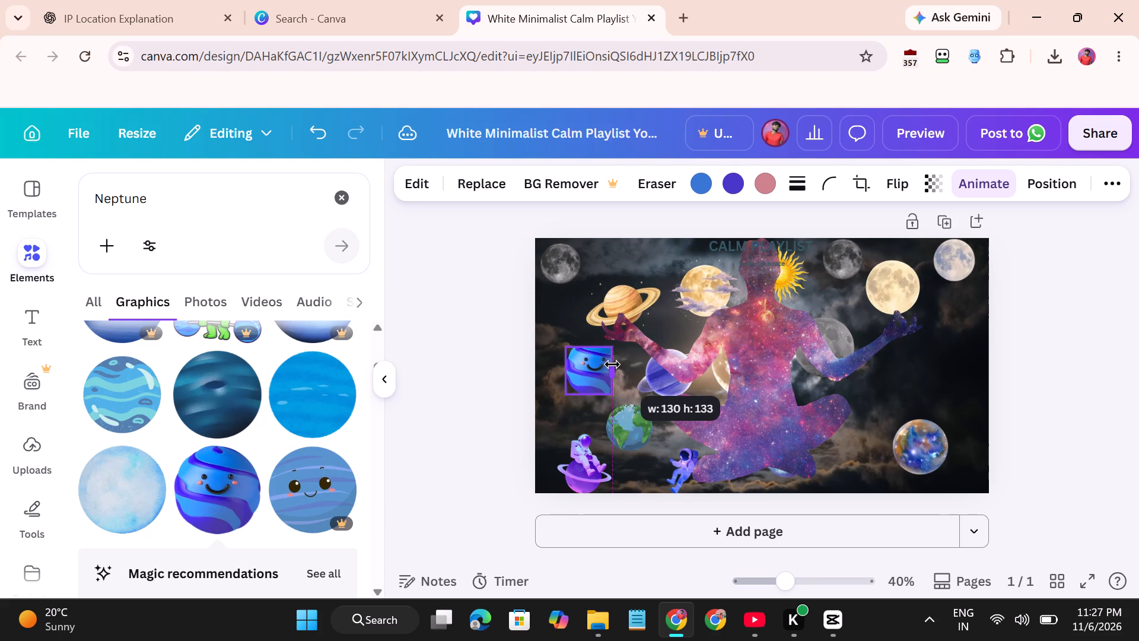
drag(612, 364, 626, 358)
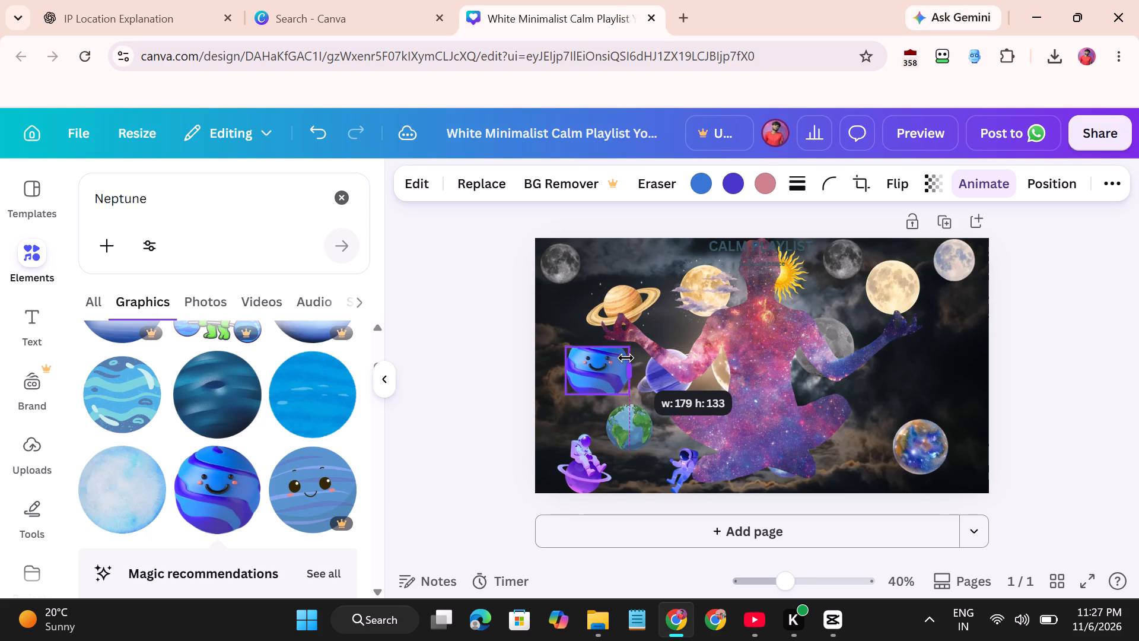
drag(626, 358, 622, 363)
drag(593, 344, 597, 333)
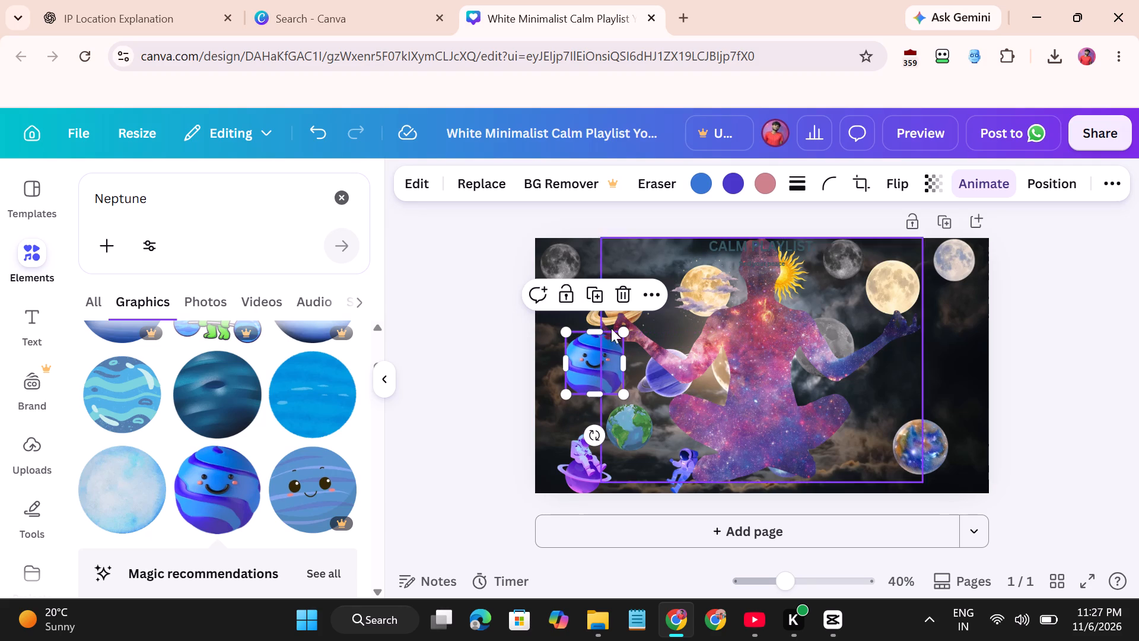
Delete the smiling striped planet from the page.
click(621, 286)
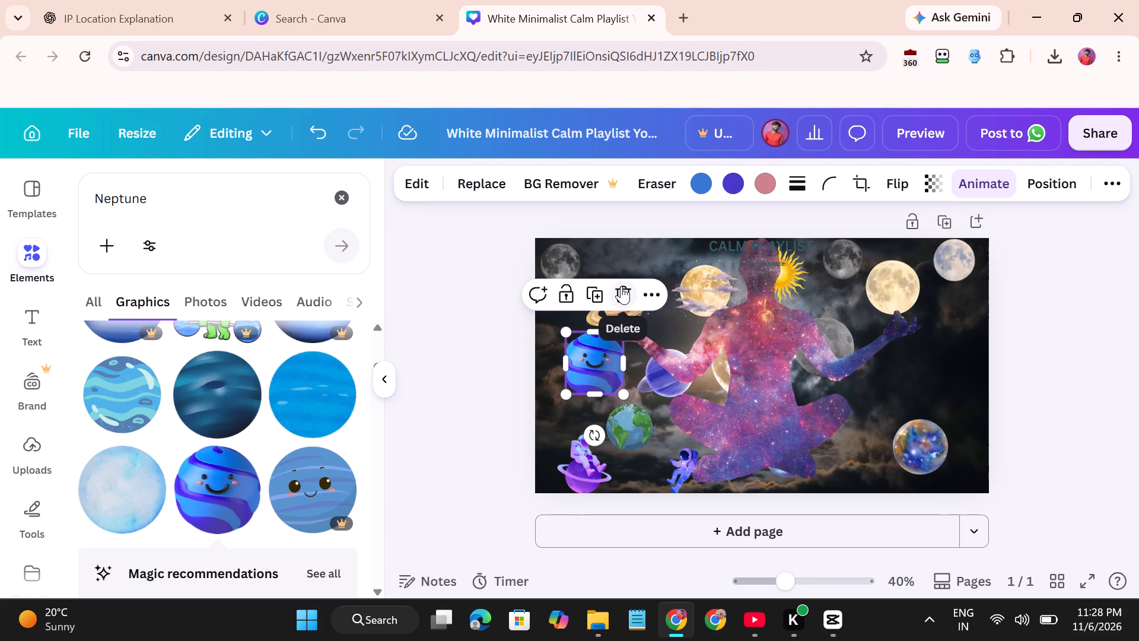
drag(625, 328, 639, 366)
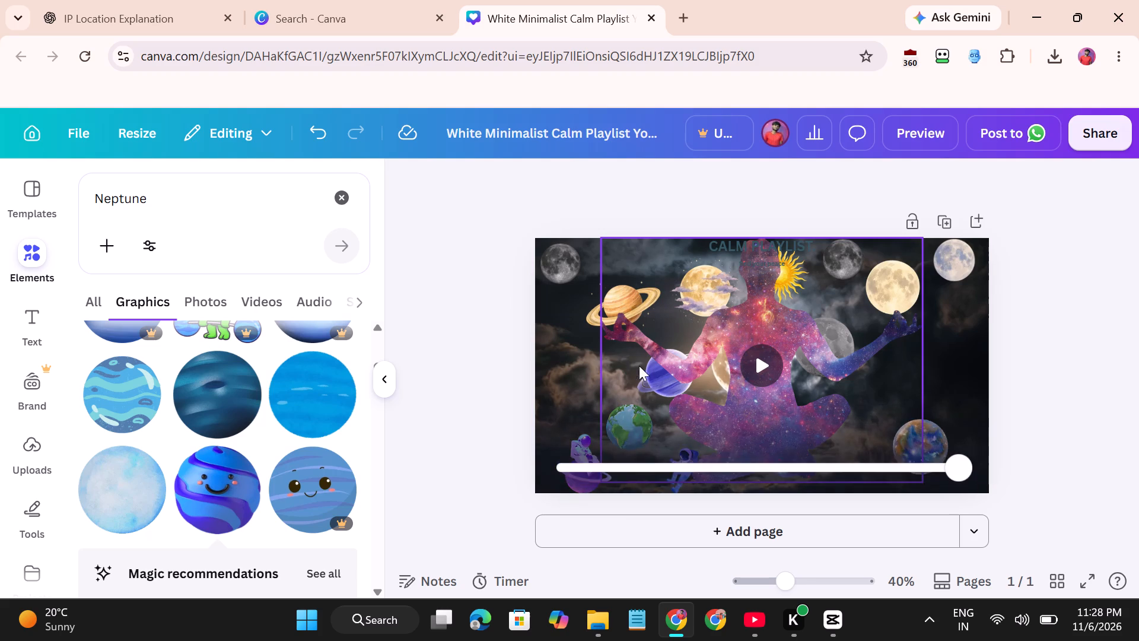
drag(639, 366, 644, 371)
Move the meditating figure slightly left and down on the page, clear of the sun's centre.
drag(737, 369, 719, 343)
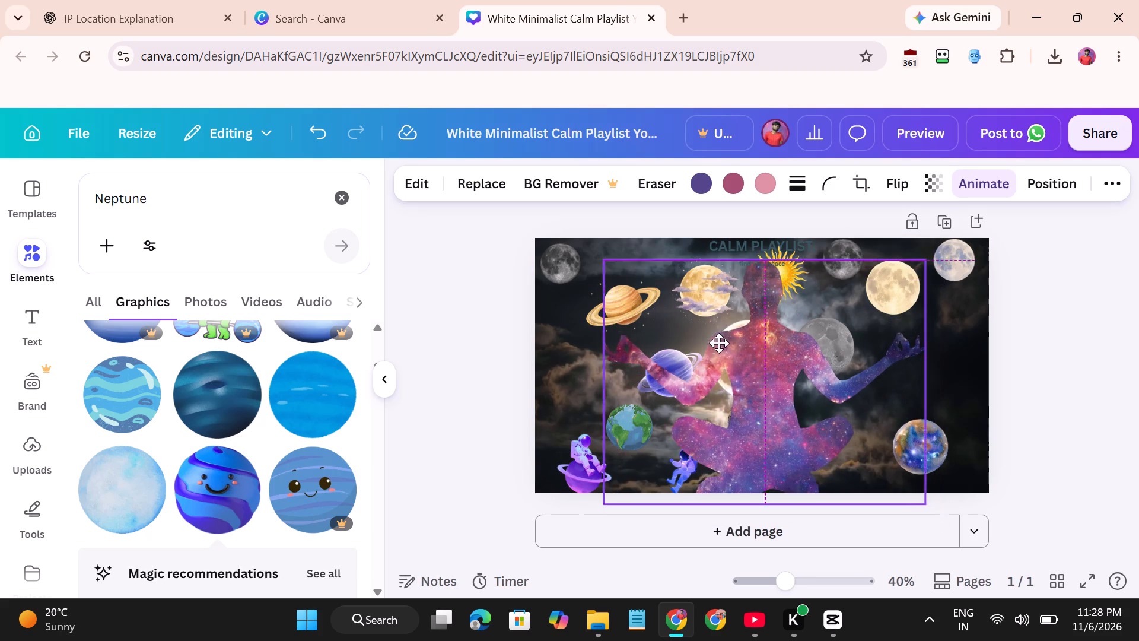
drag(719, 343, 708, 329)
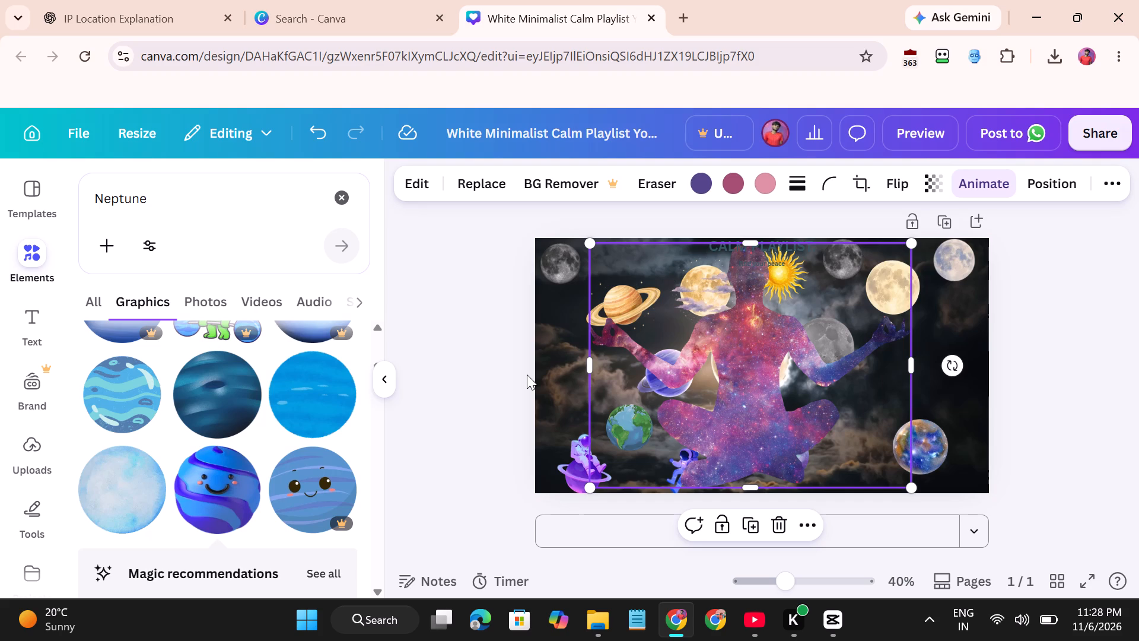
Select the full-page moon background video, play it briefly to check the composition, and pause it.
click(564, 336)
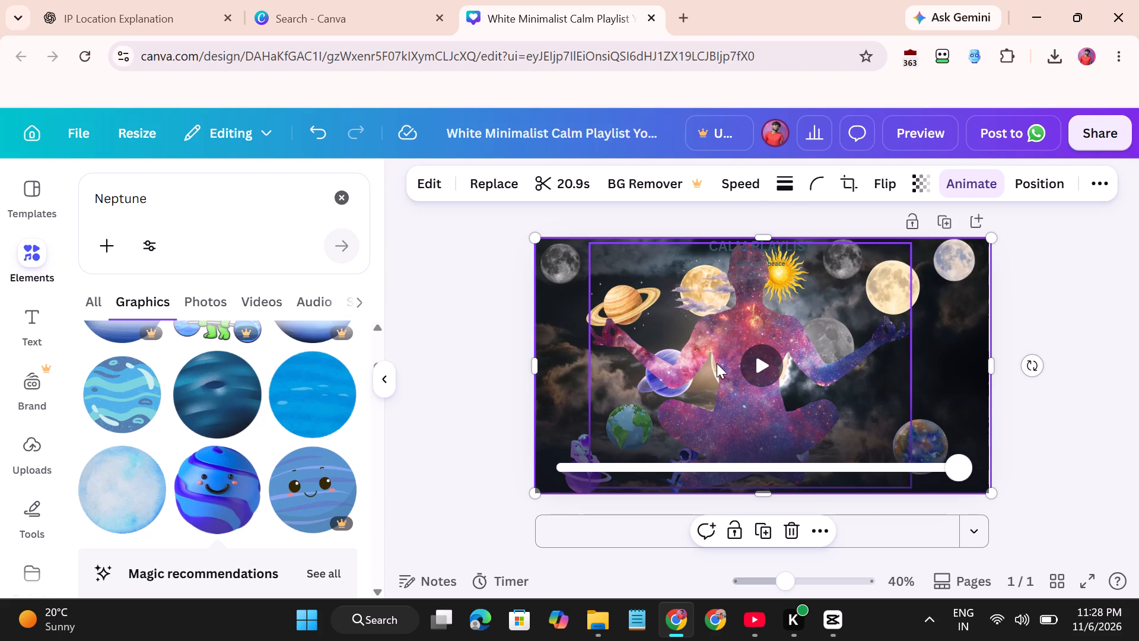
click(558, 348)
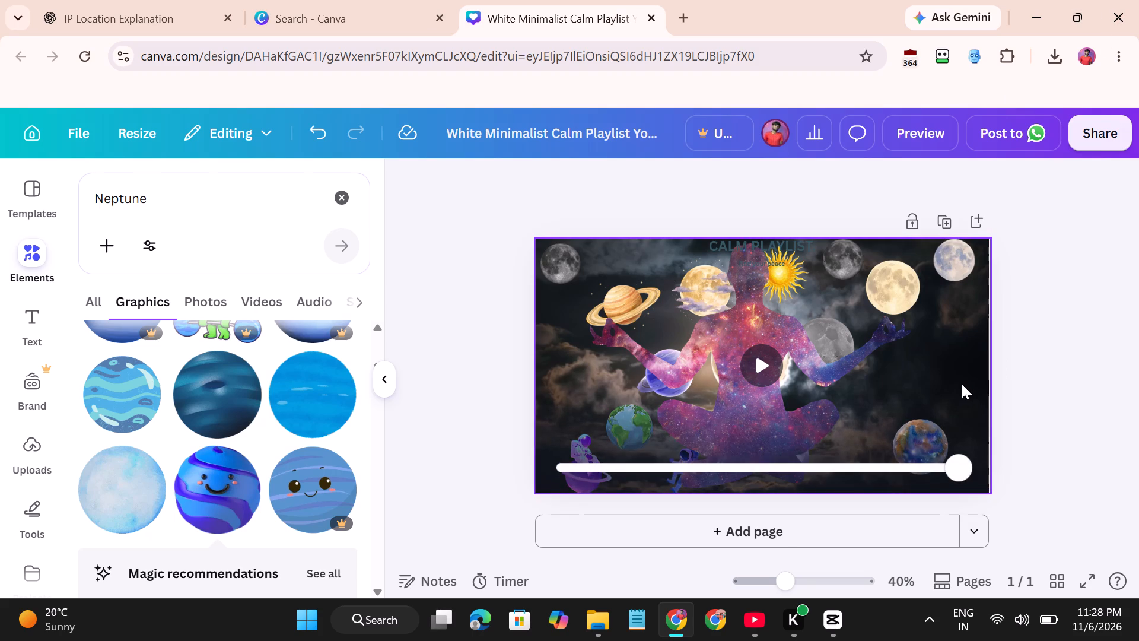
click(929, 399)
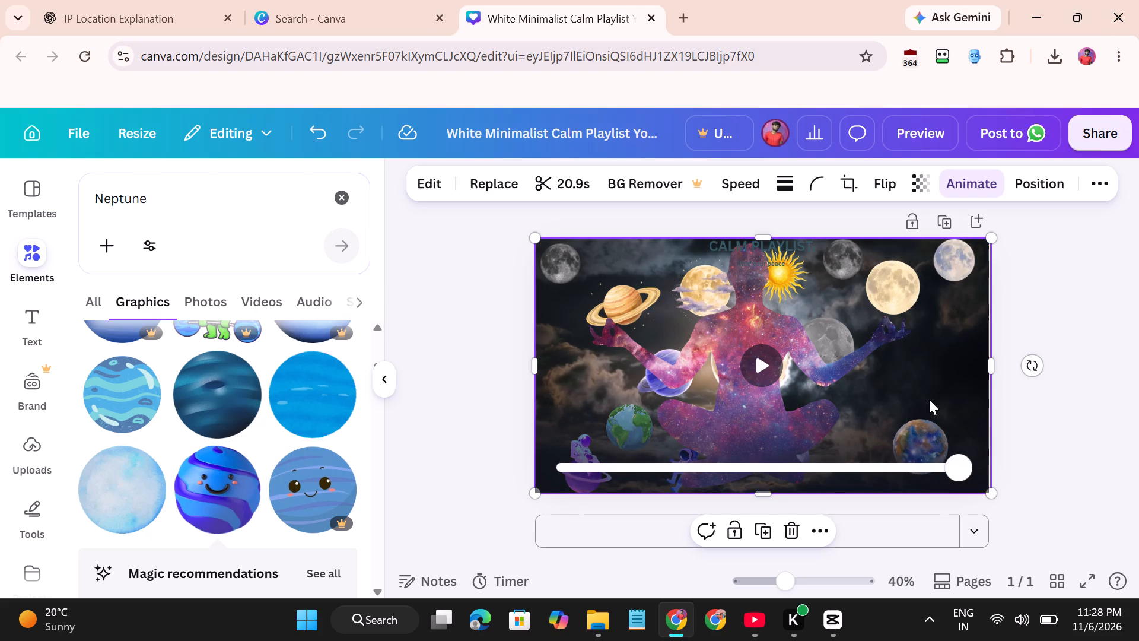
click(747, 371)
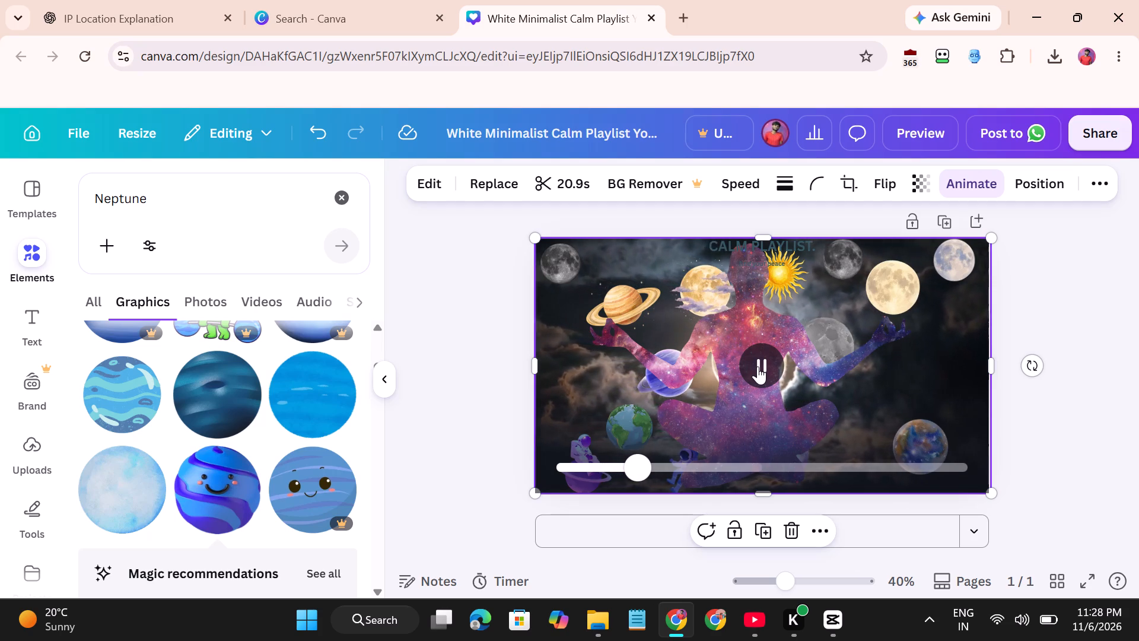
click(758, 366)
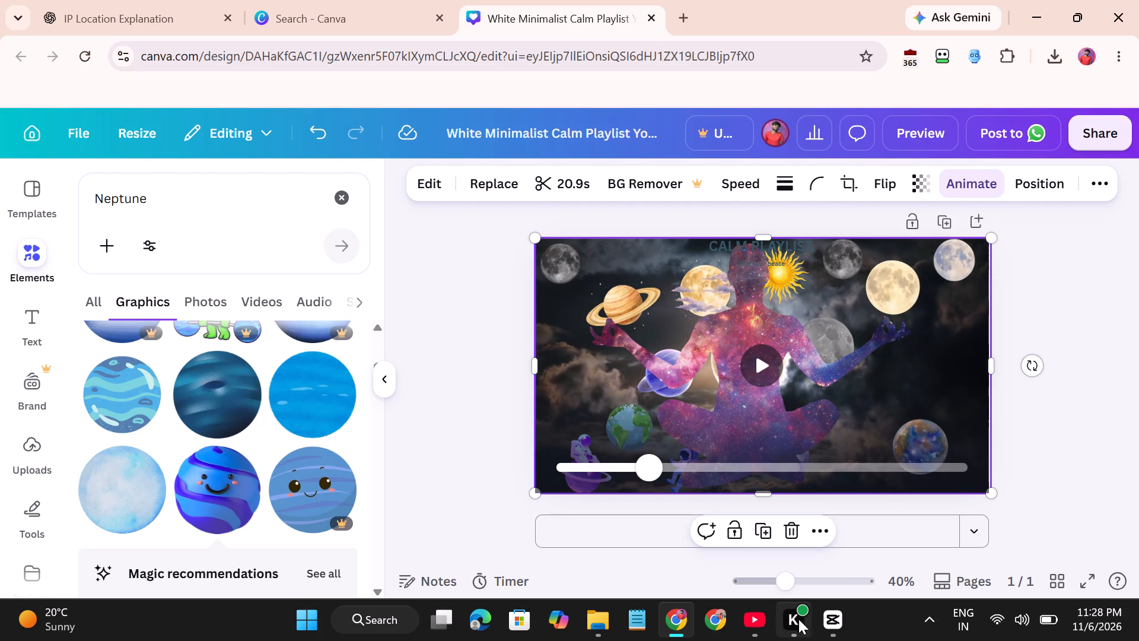